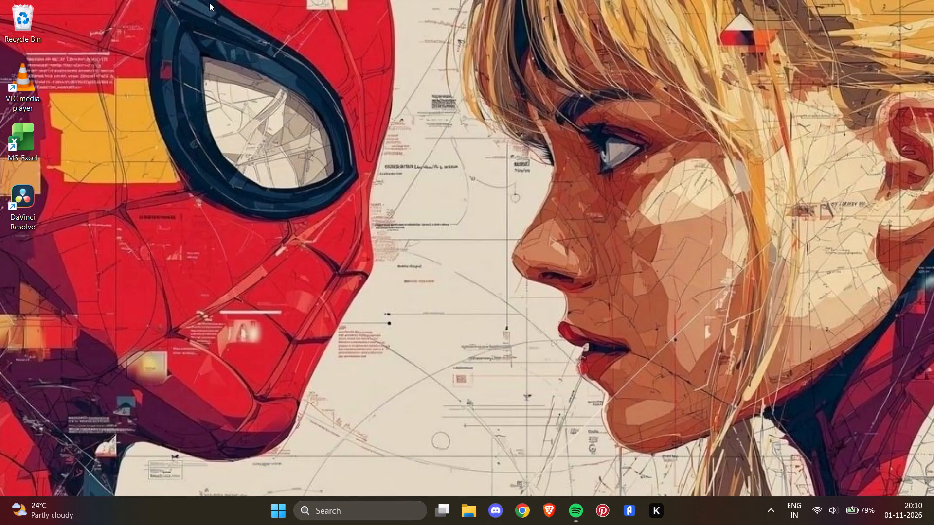
Open Excel and create a new blank workbook.
double_click(26, 136)
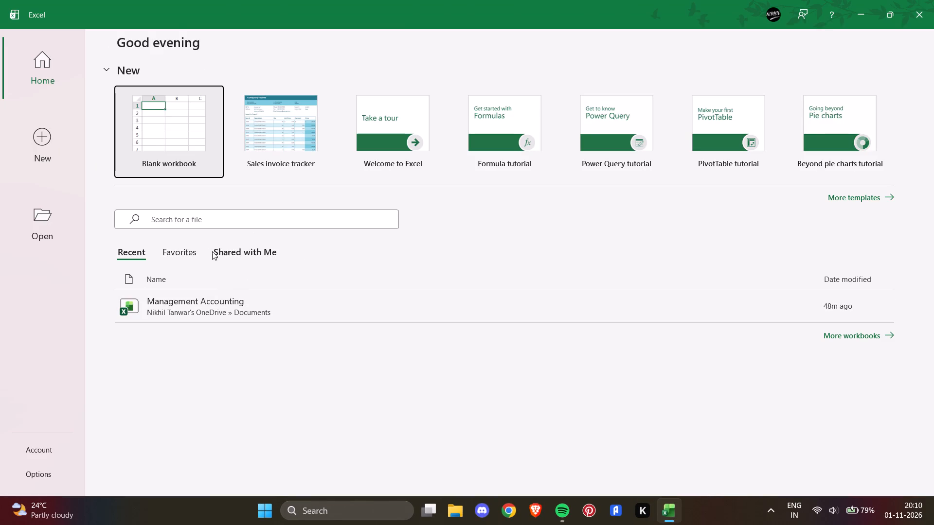
click(43, 142)
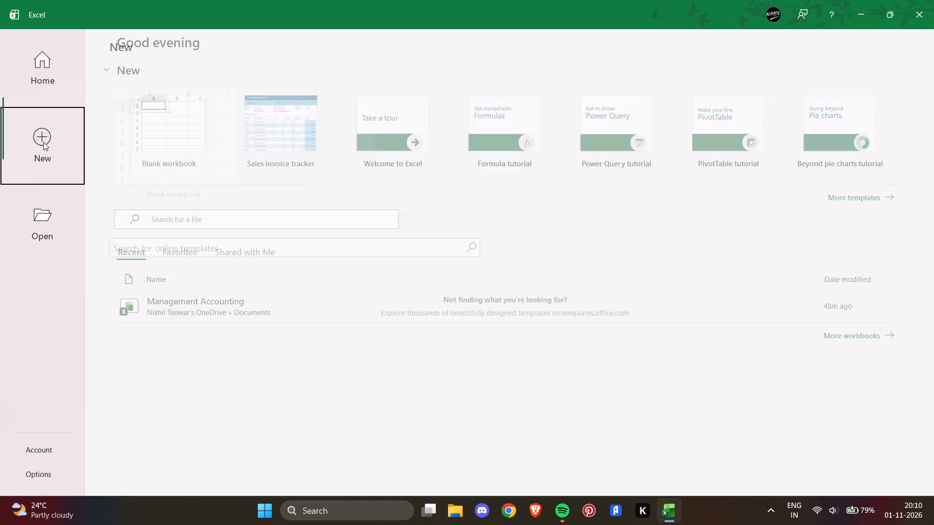
click(178, 131)
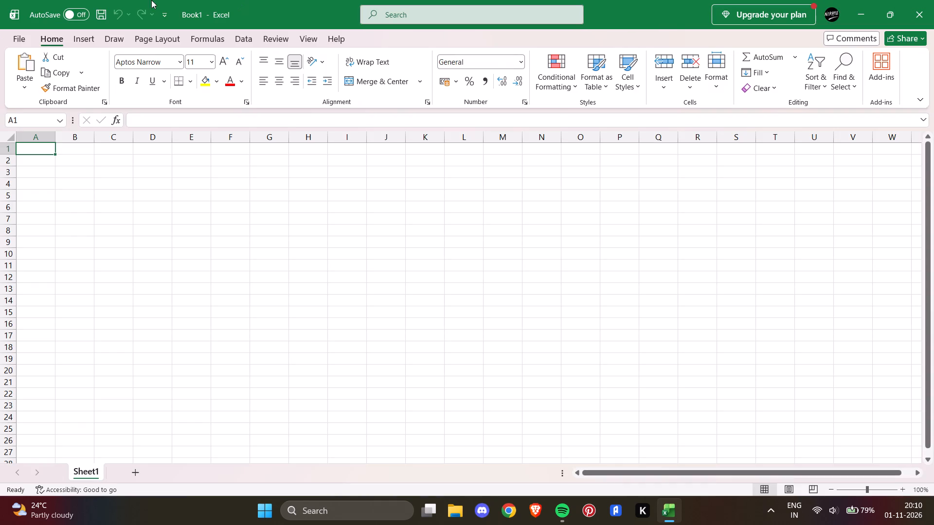
Save the workbook as "CVP Analysis" in the personal OneDrive Documents folder.
click(190, 17)
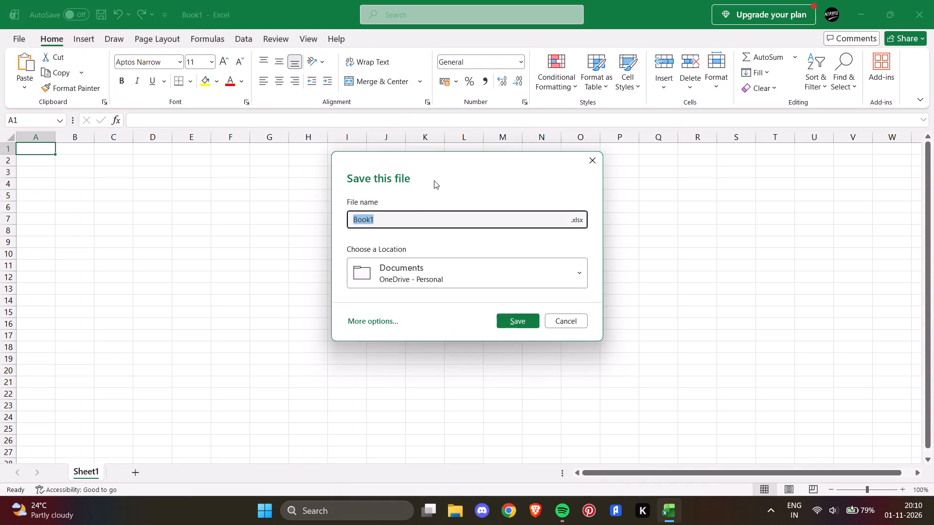
key(BackSpace)
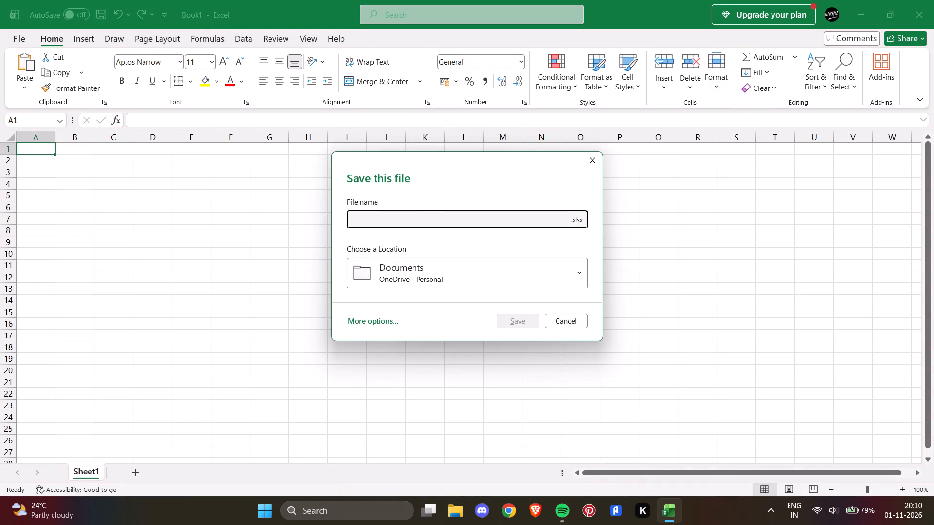
text(CVP)
key(space)
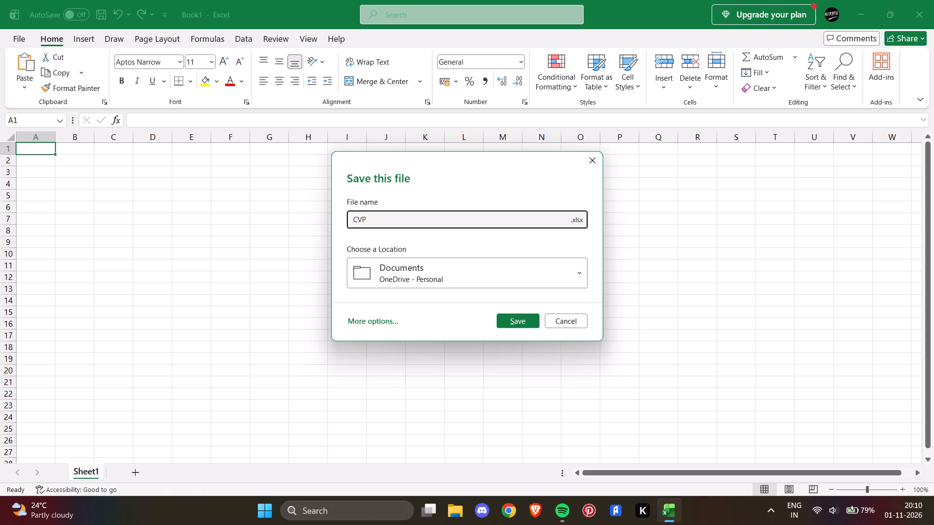
key(n)
text(al)
text(ysis)
click(563, 277)
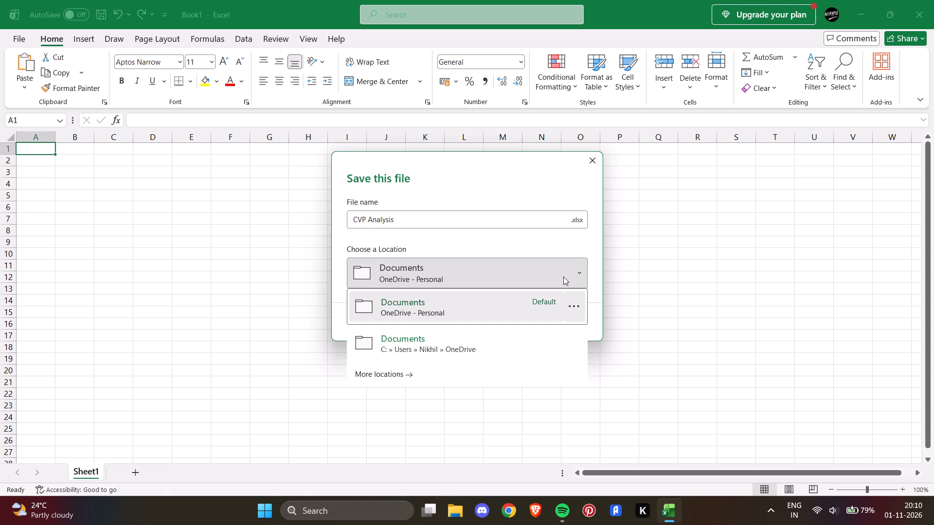
click(563, 277)
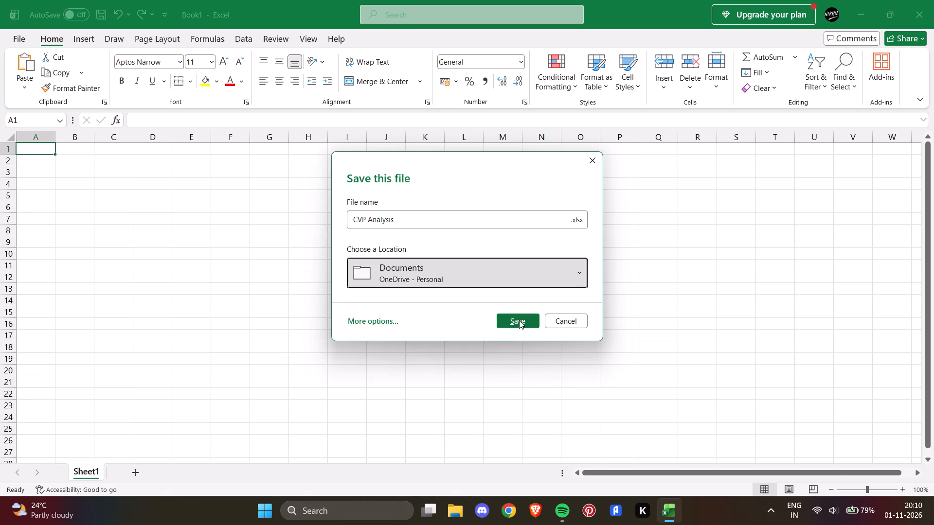
click(519, 320)
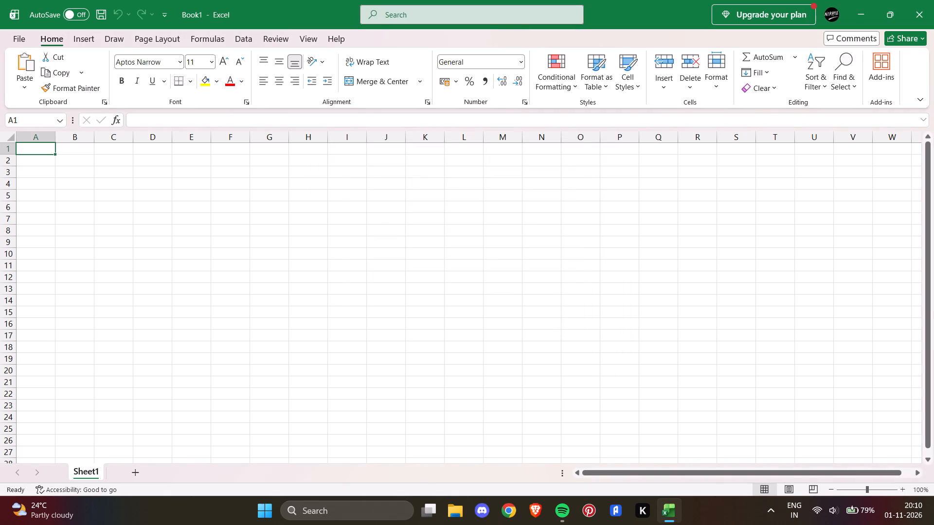
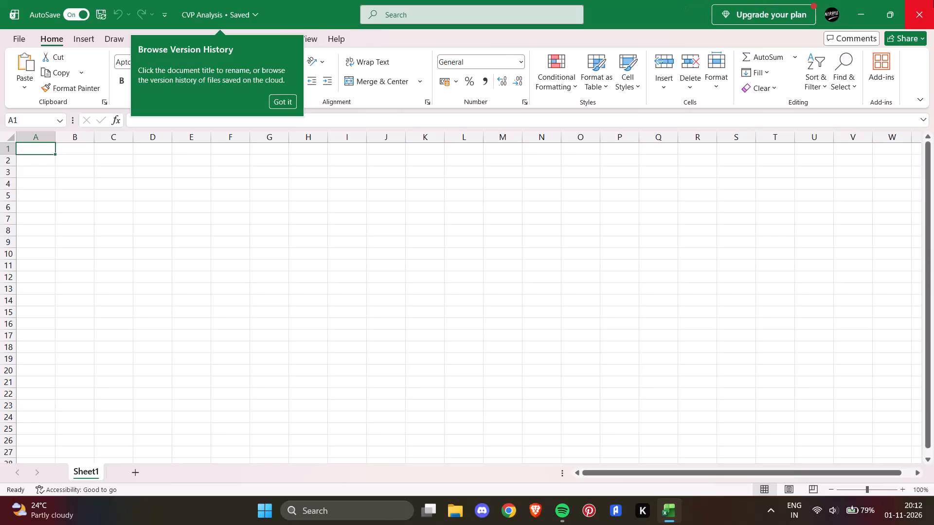
Close the CVP Analysis workbook and exit Excel.
click(925, 0)
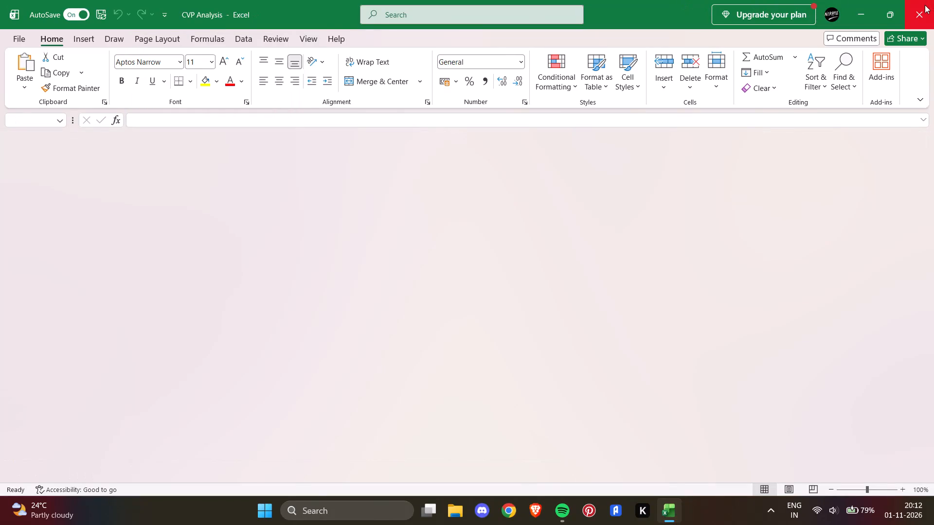
click(924, 8)
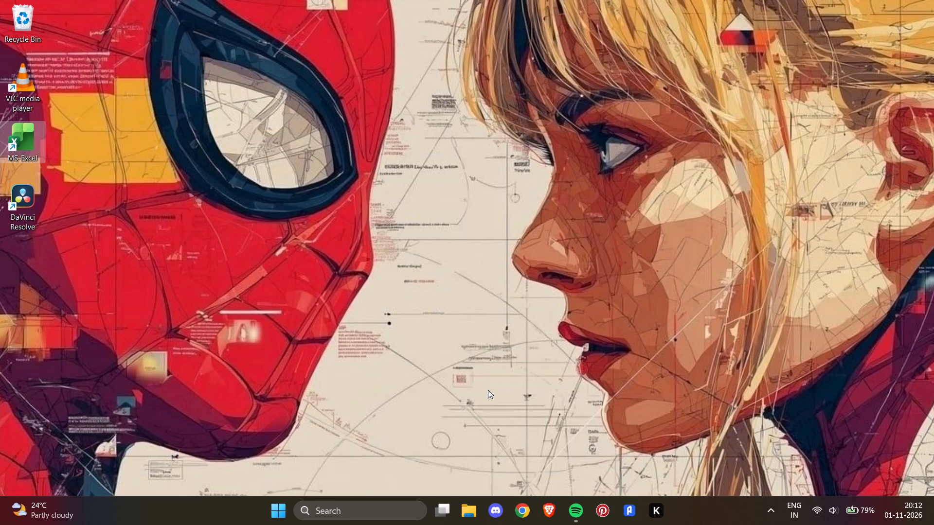
Reopen Excel, examine the question and formula-based solution in the CVP_Analysis_Solution workbook, and close it.
double_click(19, 141)
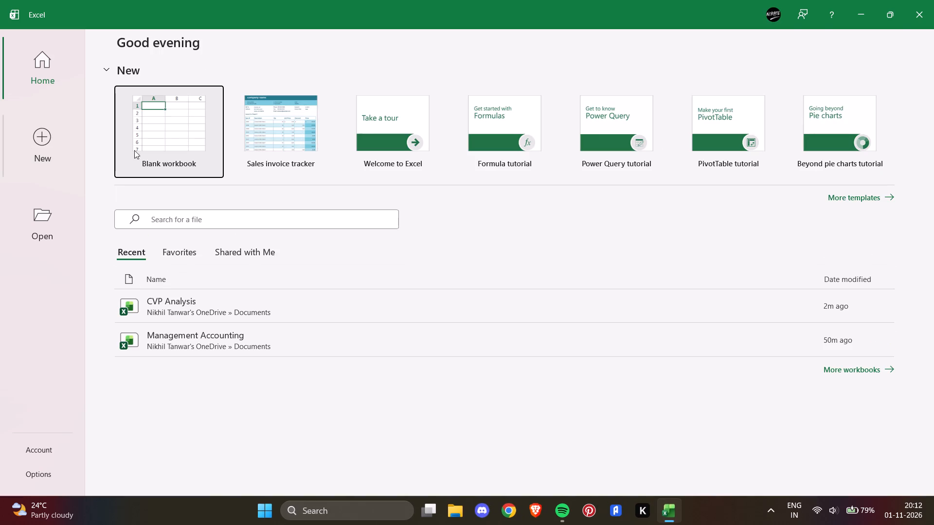
double_click(285, 310)
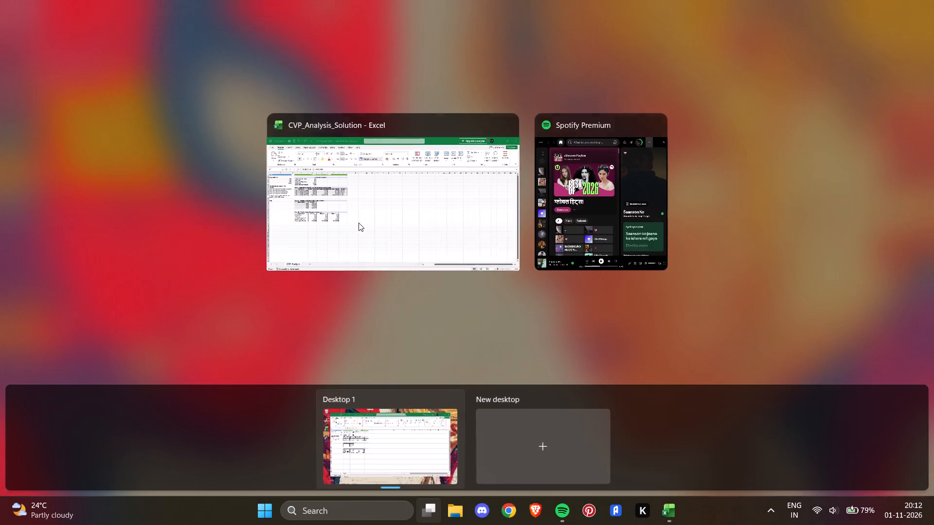
click(437, 182)
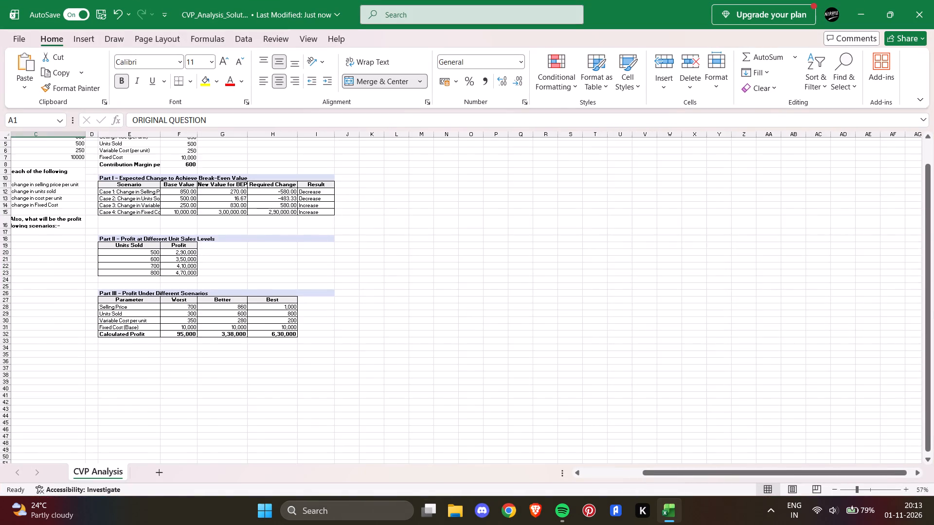
scroll(391, 255, right, 5)
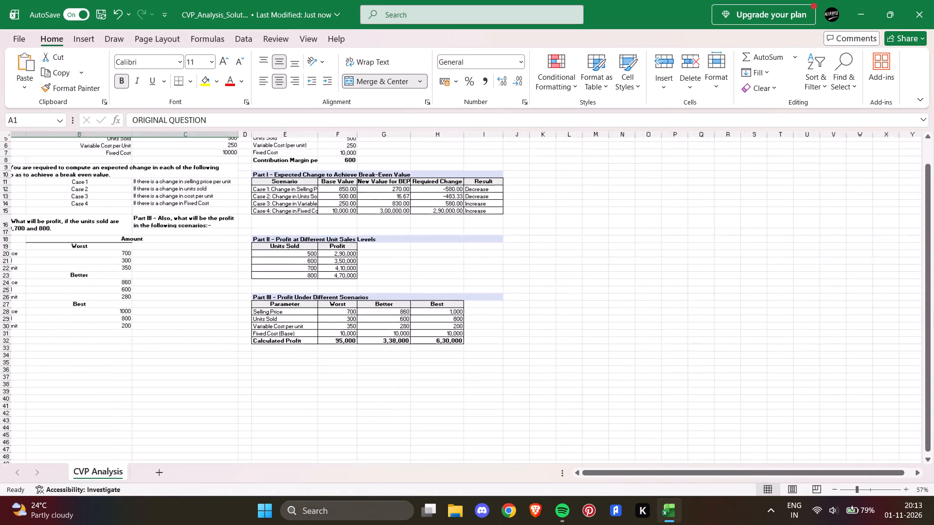
scroll(391, 255, right, 4)
scroll(391, 255, up, 4)
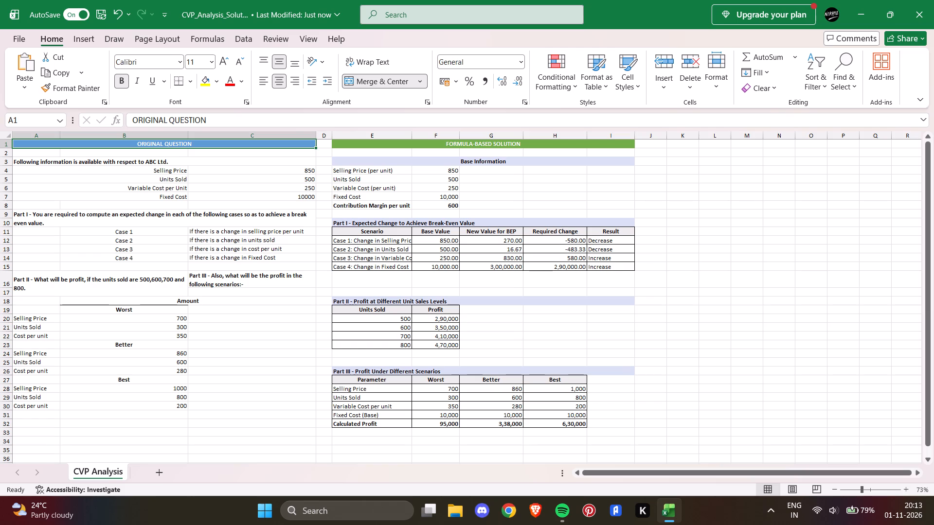
click(933, 8)
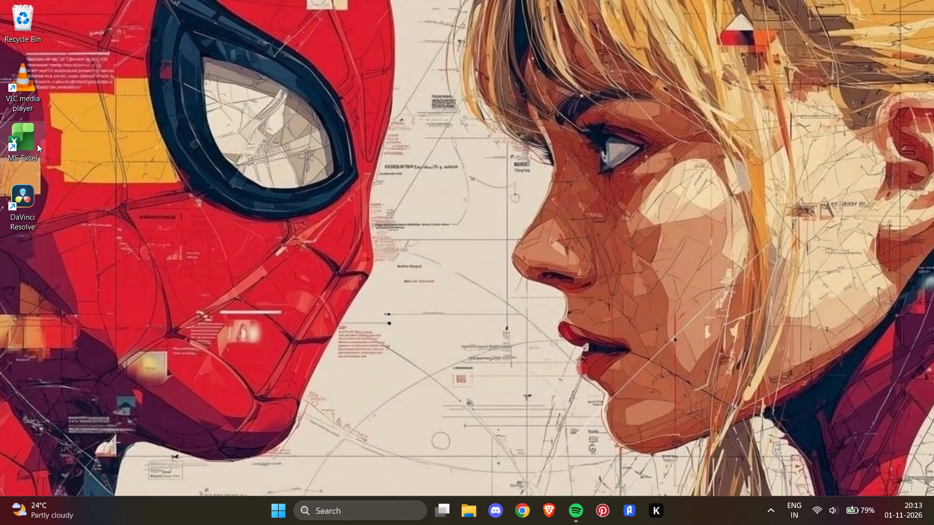
Reopen the CVP_Analysis_Solution workbook in Excel, rename its file as Que-1, and close it.
click(19, 130)
double_click(29, 145)
double_click(196, 304)
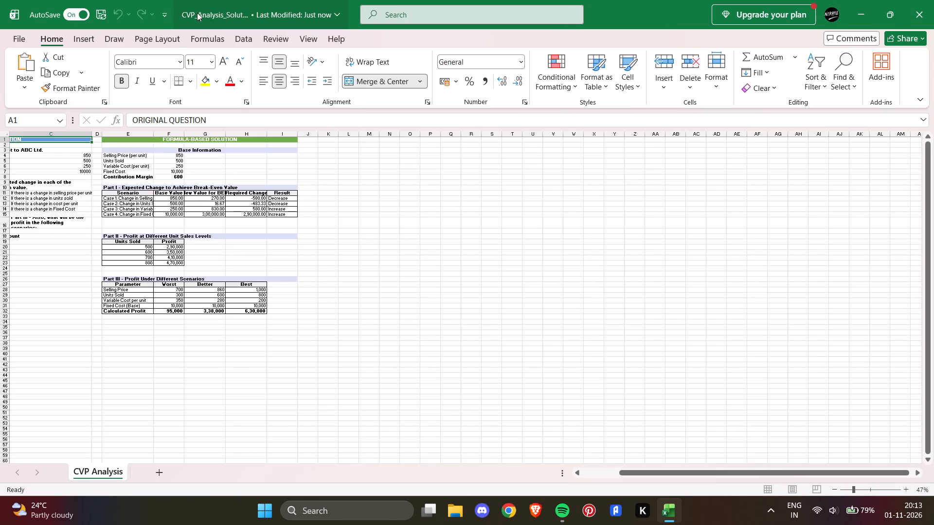
click(220, 16)
click(247, 63)
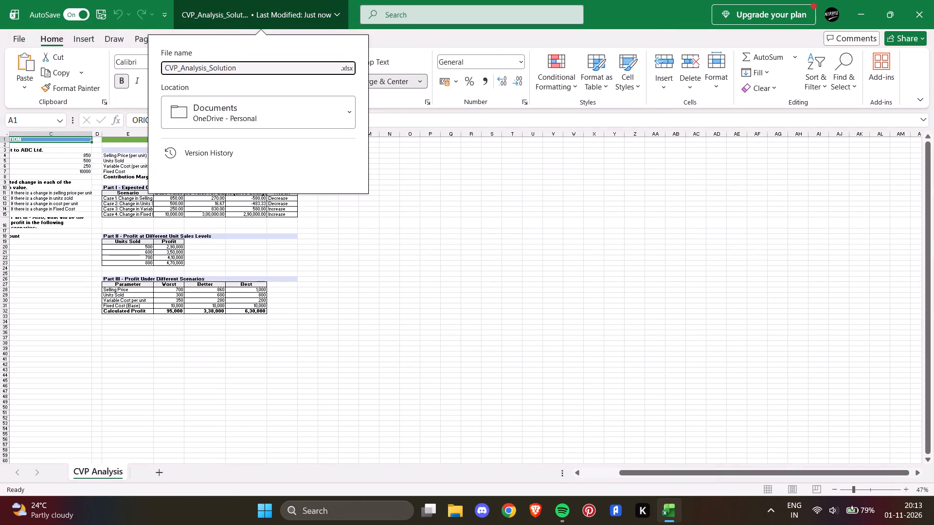
key(BackSpace)
key(BackSpace)
key(BackSpace)
key(BackSpace)
key(BackSpace)
key(BackSpace)
key(BackSpace)
key(BackSpace)
key(BackSpace)
key(BackSpace)
key(BackSpace)
key(BackSpace)
key(BackSpace)
key(BackSpace)
key(BackSpace)
key(BackSpace)
key(BackSpace)
key(BackSpace)
key(BackSpace)
key(BackSpace)
key(q)
text(ue)
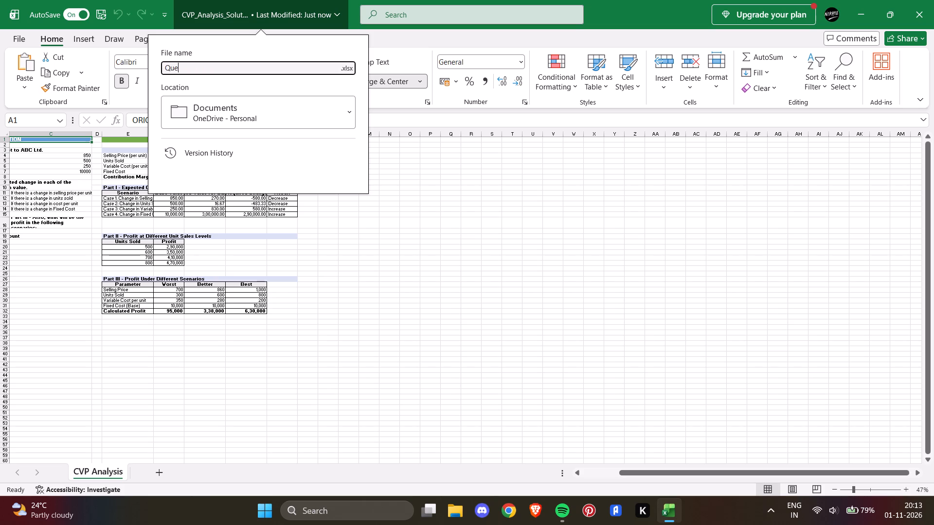
key(minus)
key(1)
key(Return)
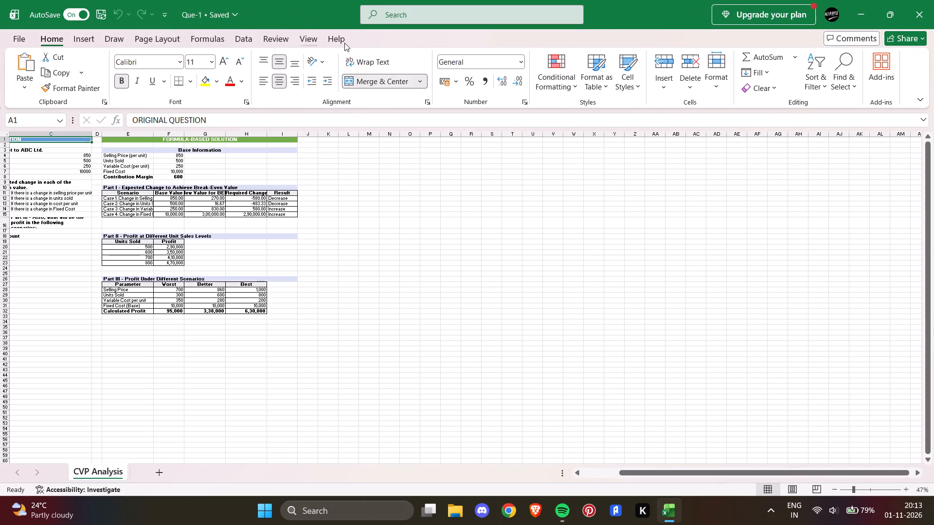
click(927, 8)
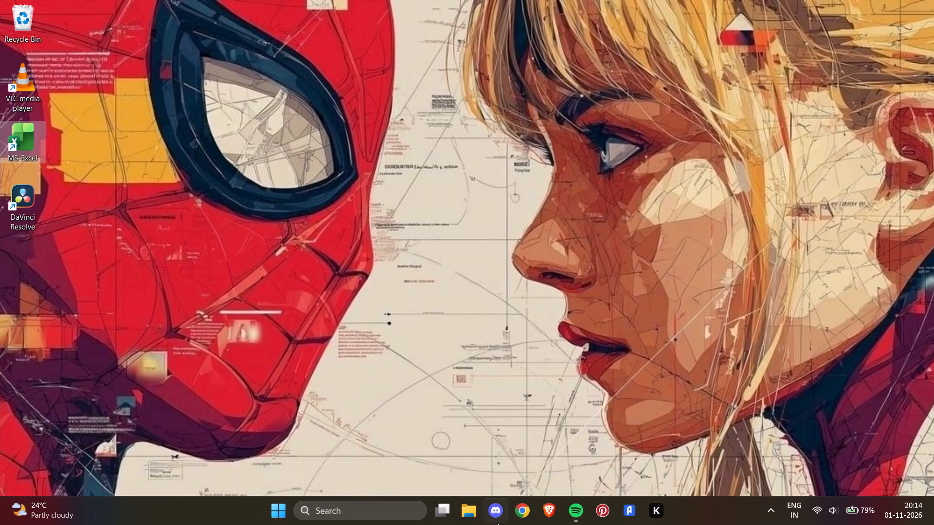
Switch to File Explorer and open the internal shared storage of the OnePlus Nord 5 phone.
click(474, 516)
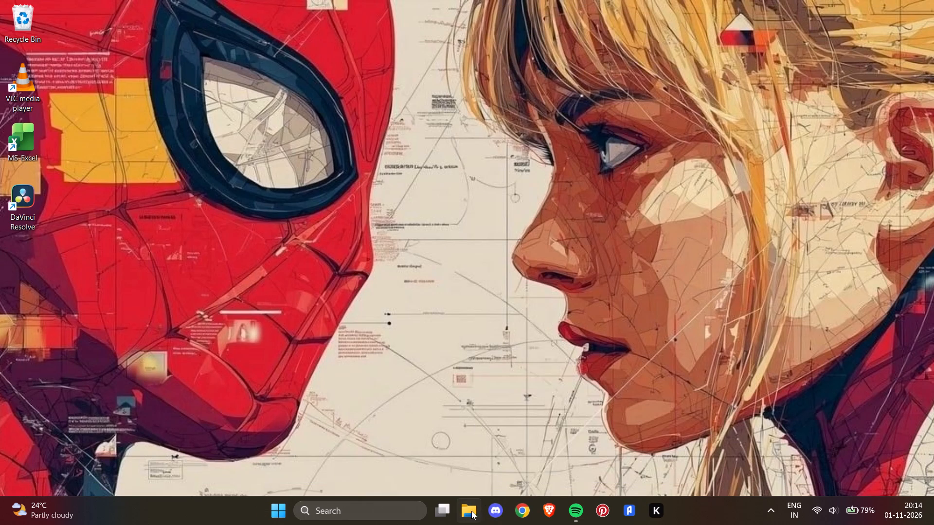
click(471, 511)
click(72, 364)
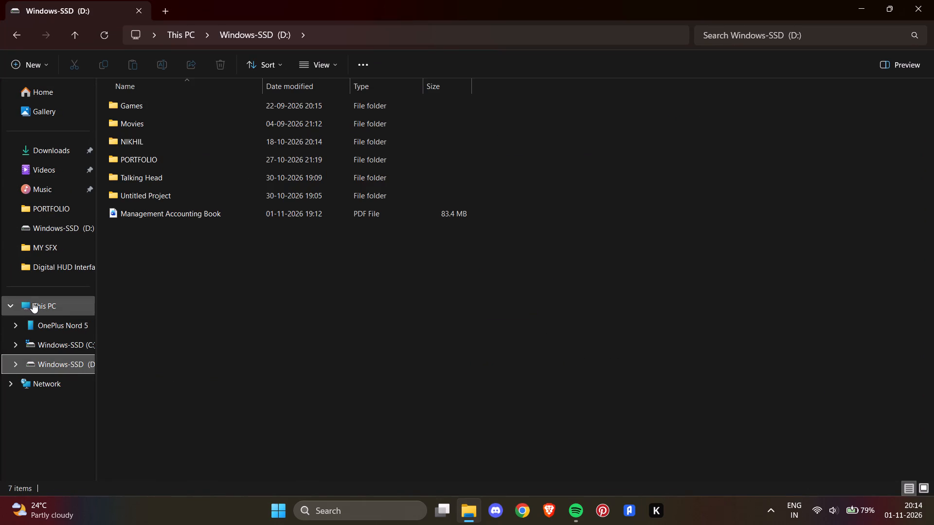
click(66, 303)
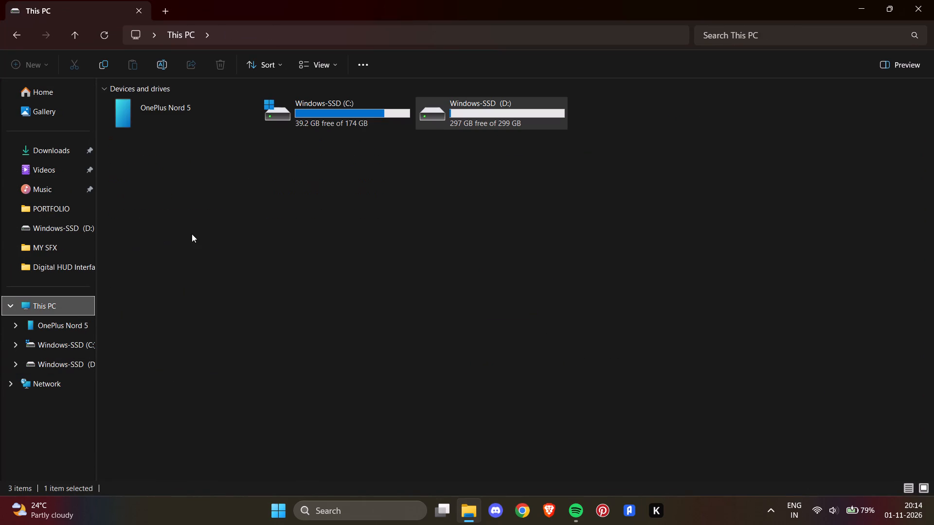
click(162, 114)
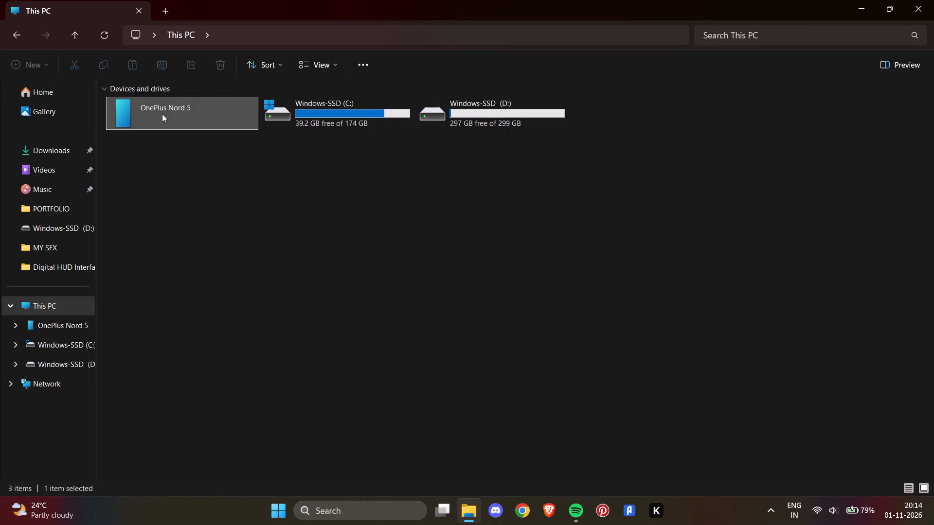
double_click(162, 114)
double_click(183, 99)
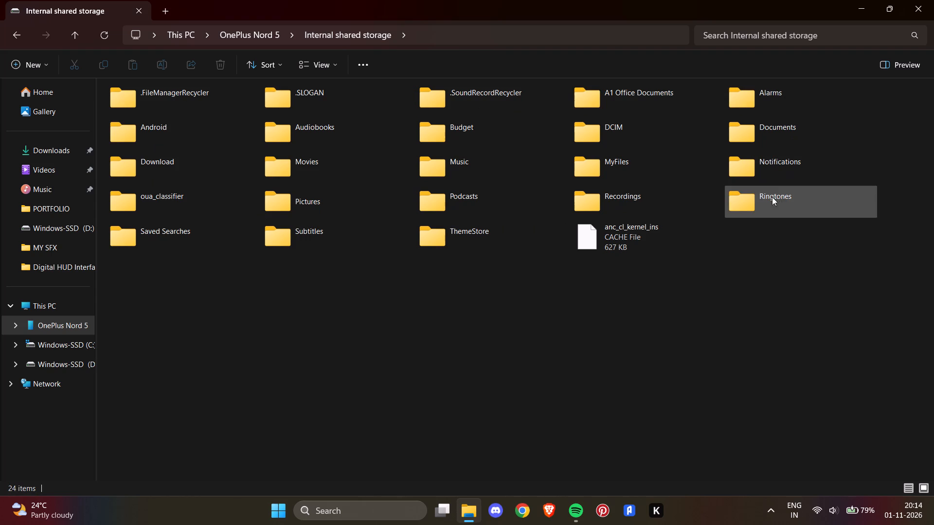
Look through the phone's MyFiles, Android and Download folders for the needed file.
double_click(604, 163)
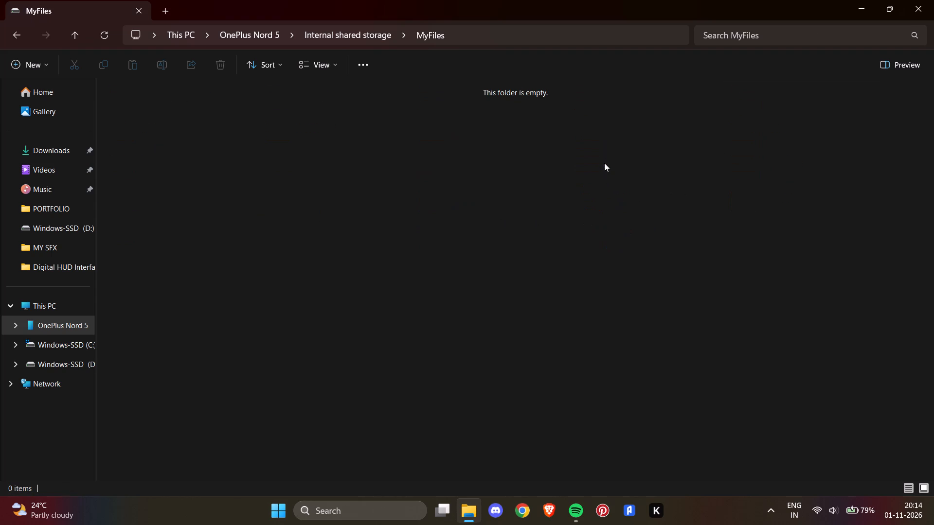
click(24, 35)
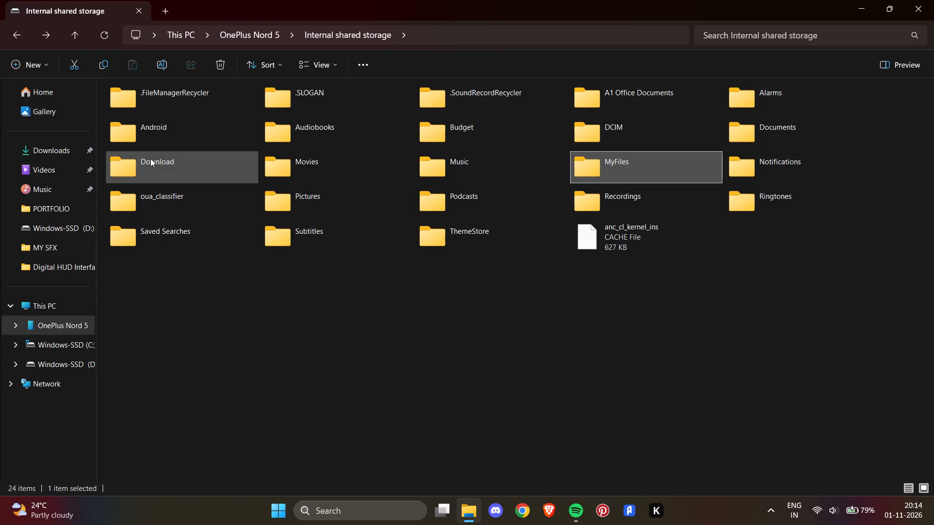
double_click(164, 132)
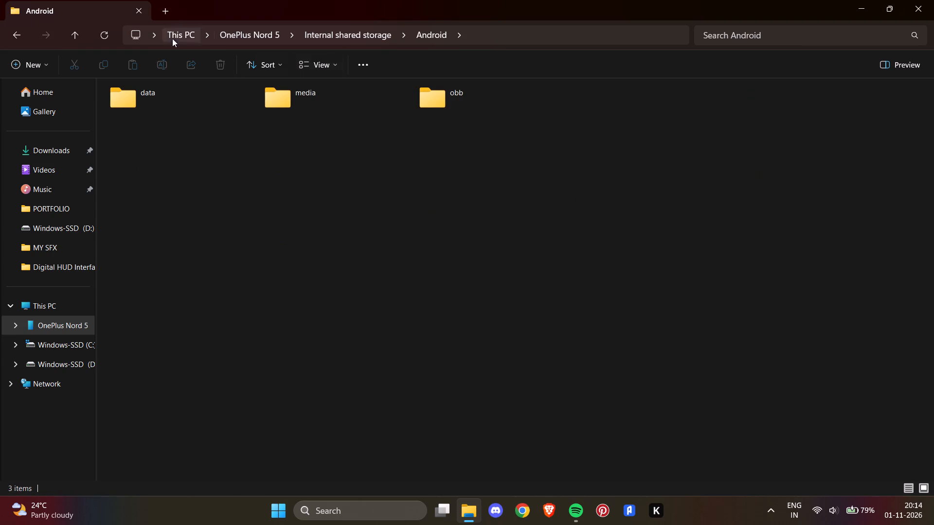
click(20, 31)
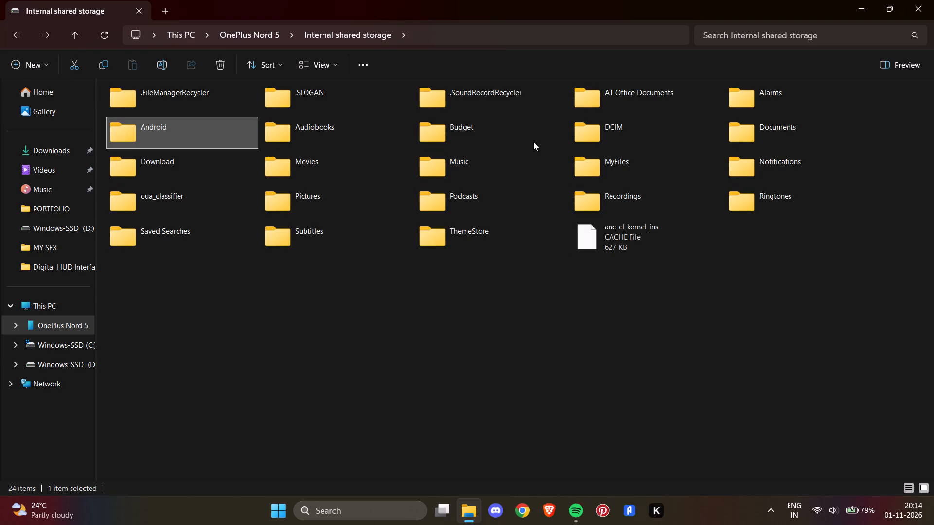
click(178, 171)
click(178, 171)
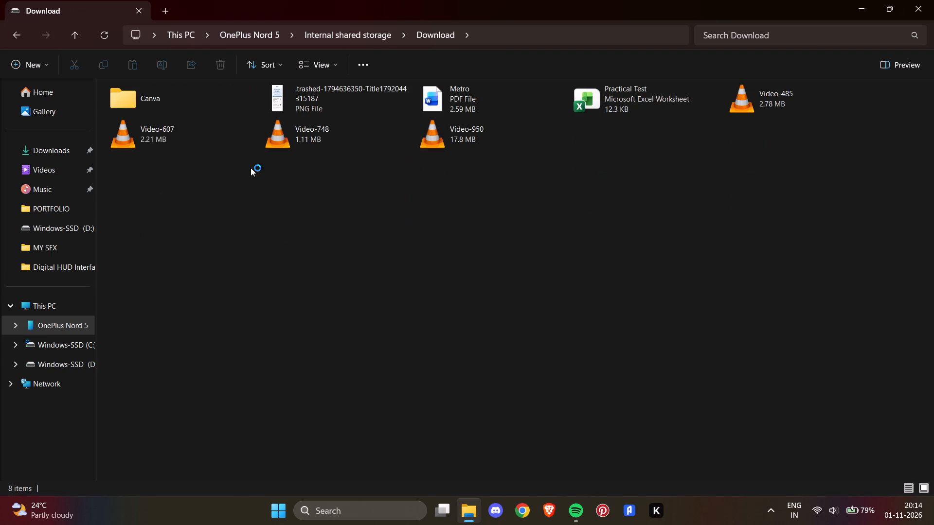
click(22, 35)
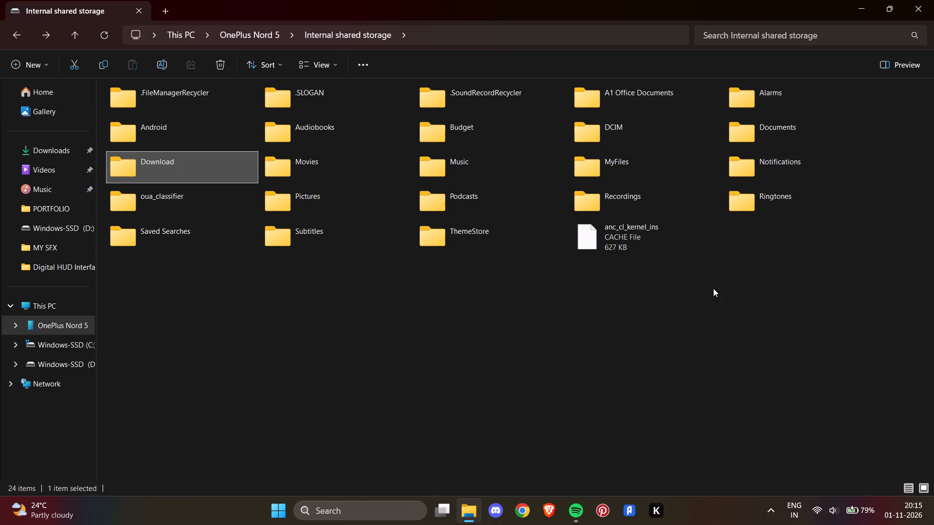
Check the phone's DCIM folder for the needed file and open the Screenshots folder inside Pictures.
click(618, 367)
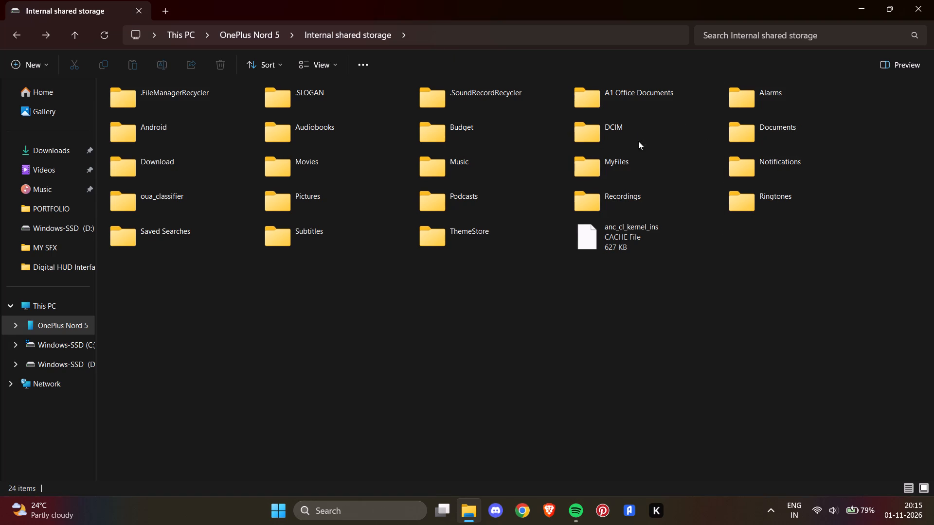
double_click(642, 127)
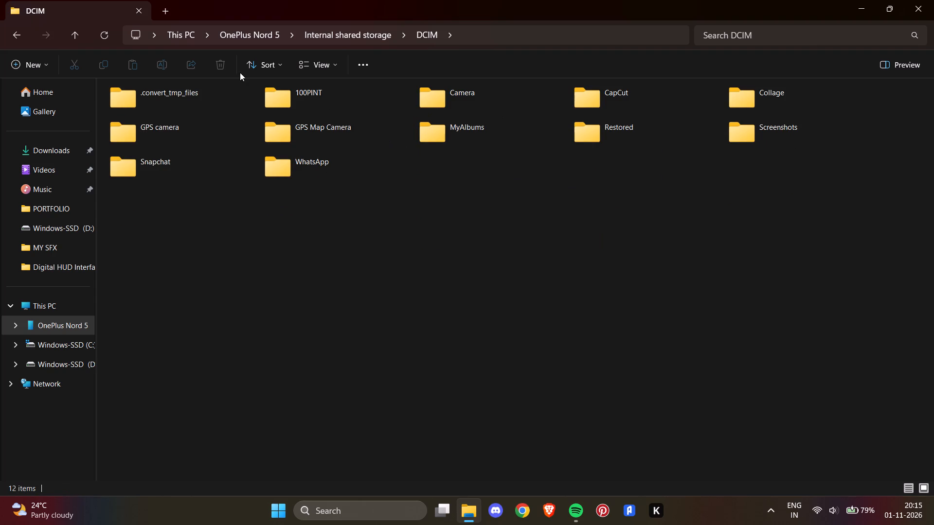
click(16, 33)
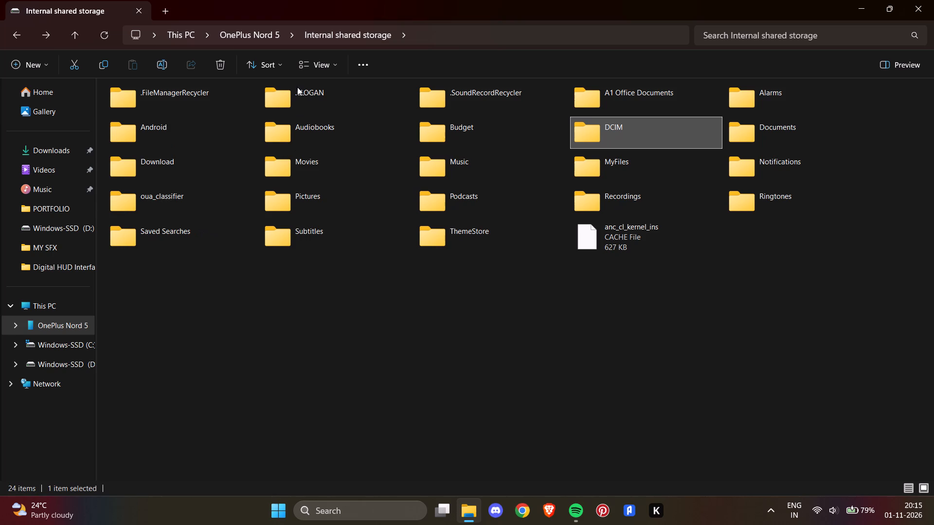
double_click(340, 195)
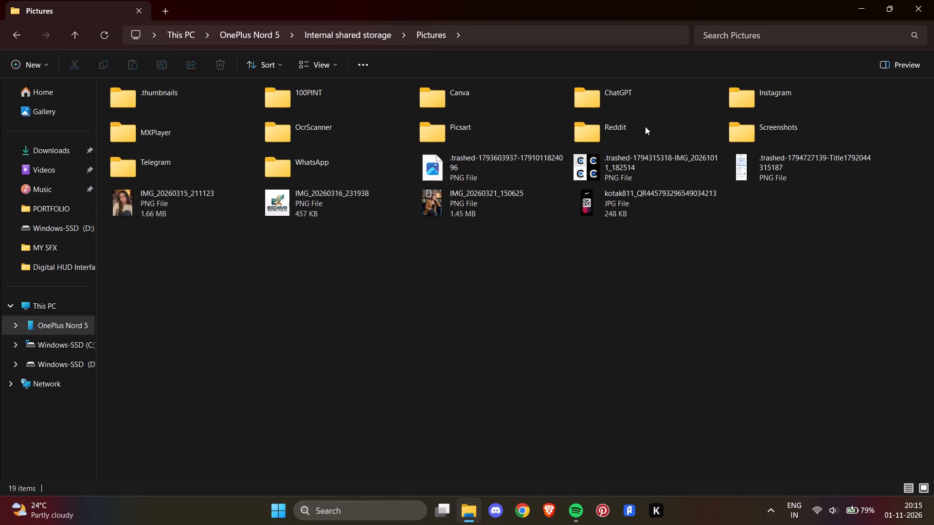
double_click(763, 126)
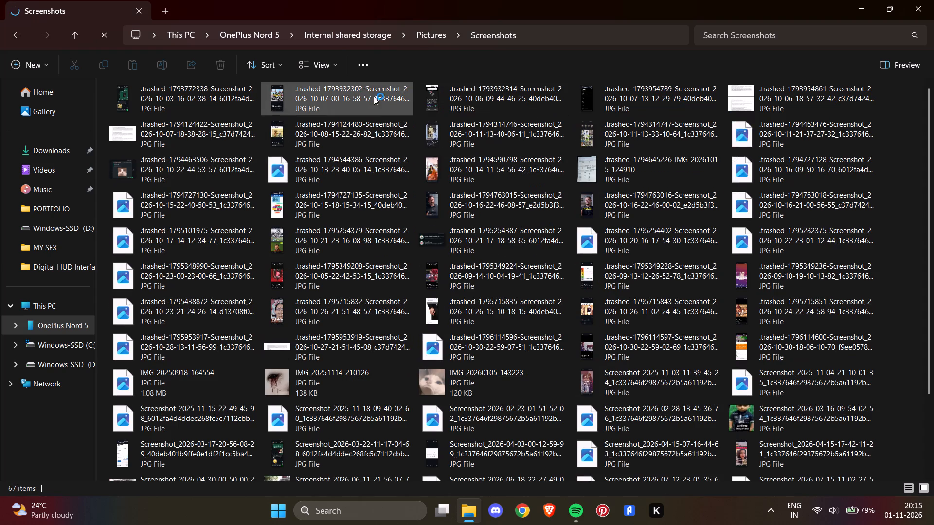
Look through the files in the phone's Pictures > Screenshots folder.
scroll(401, 76, down, 5)
scroll(455, 216, down, 5)
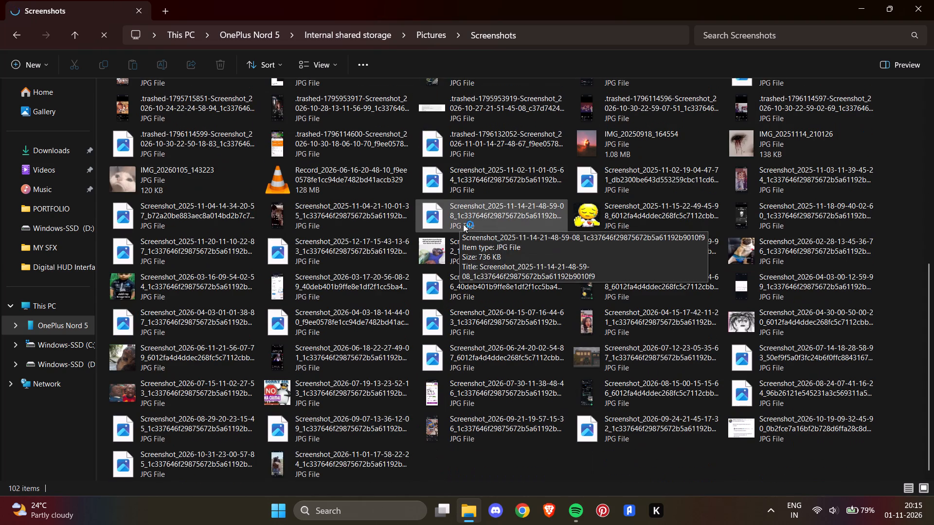
scroll(468, 222, down, 5)
scroll(583, 359, down, 4)
scroll(437, 172, down, 5)
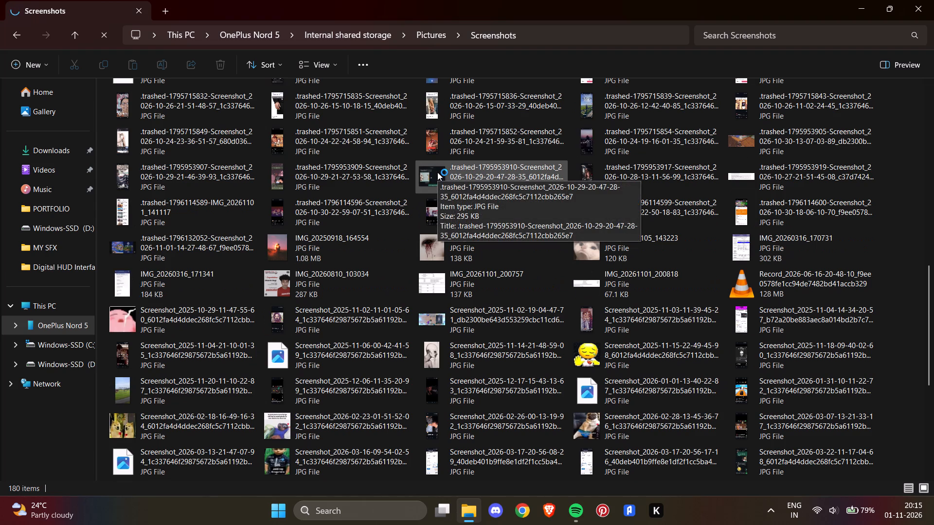
scroll(437, 172, down, 11)
scroll(437, 172, up, 5)
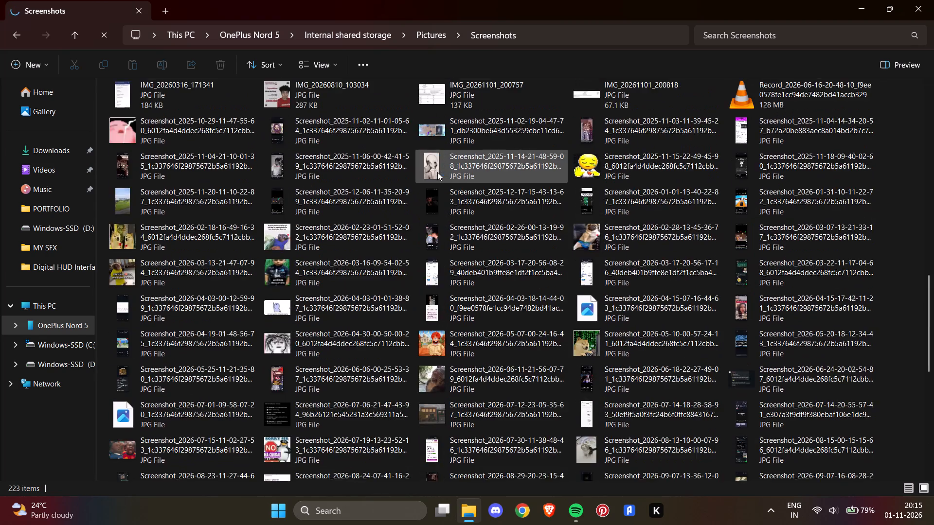
scroll(437, 172, up, 17)
Change the phone's Screenshots folder view to large icons so the image thumbnails can be recognised.
click(327, 72)
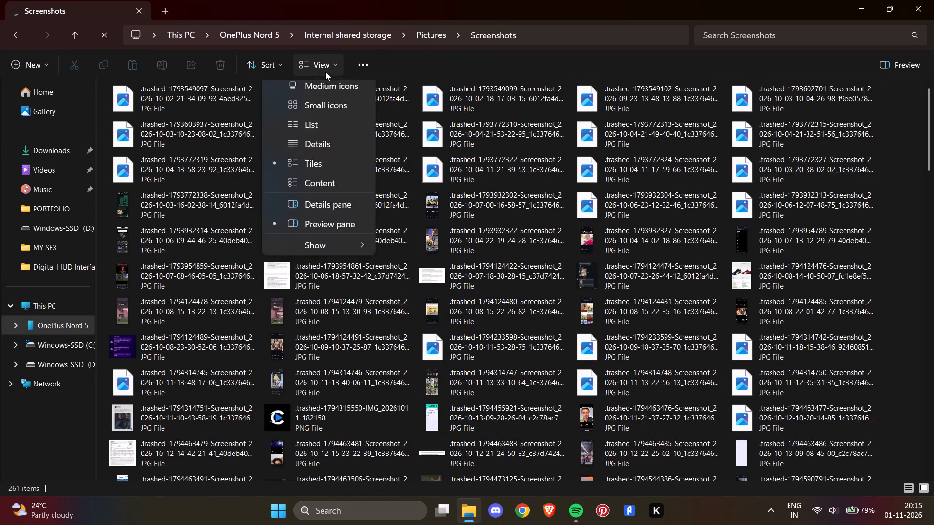
click(330, 132)
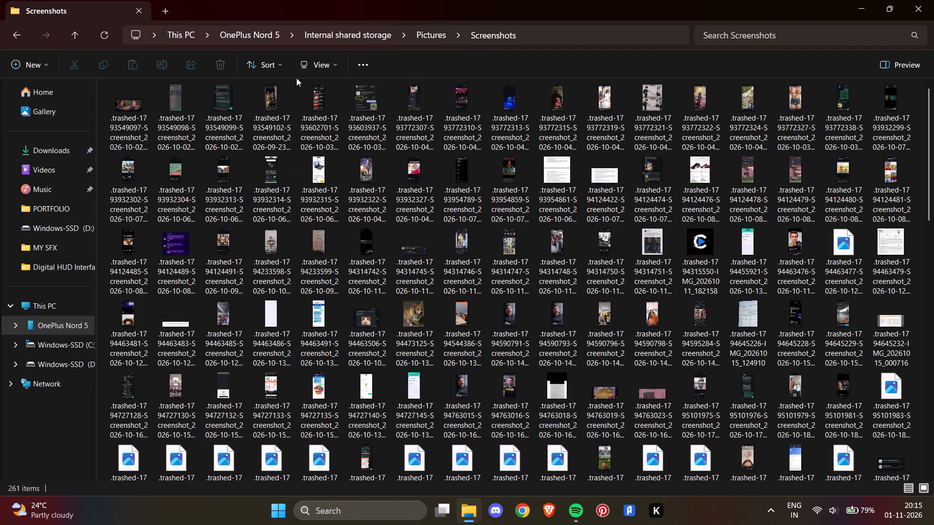
click(314, 63)
click(344, 112)
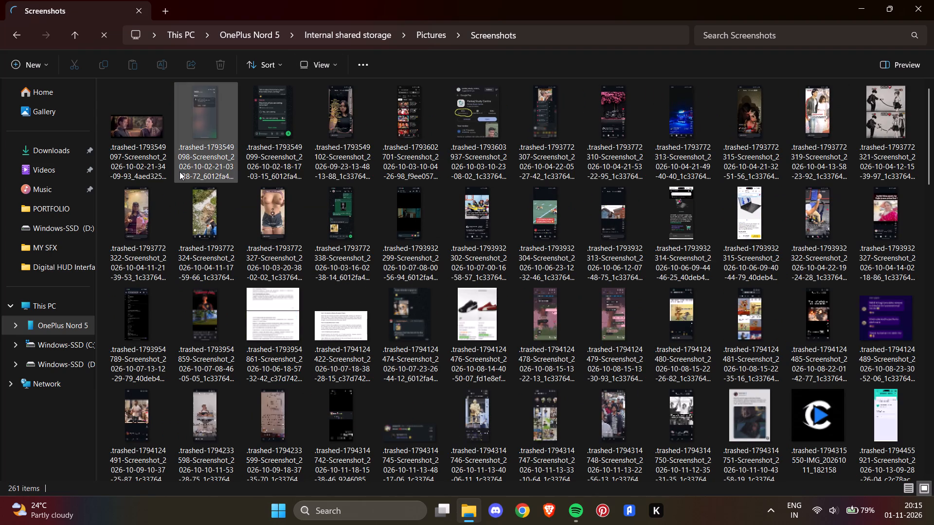
Look through the Screenshots thumbnails and preview the trashed text screenshot dated 2026-10-27.
scroll(302, 162, down, 6)
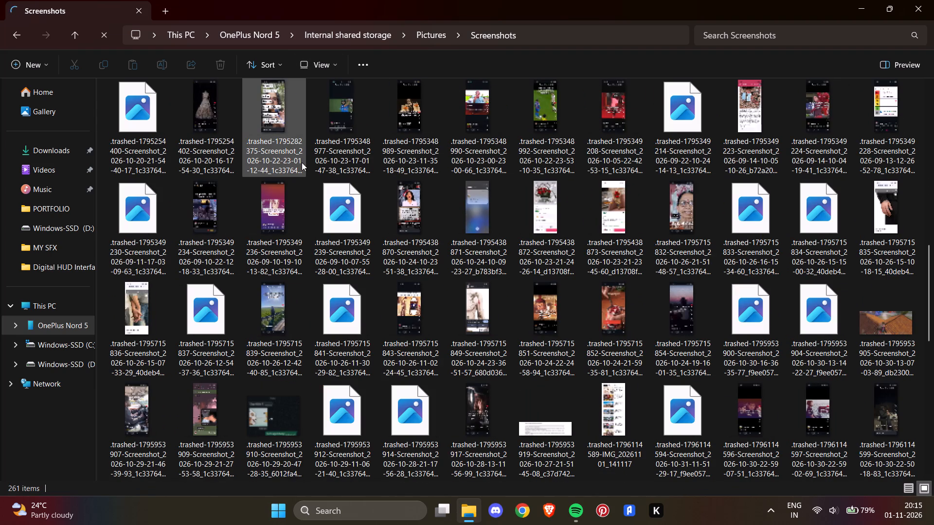
scroll(302, 162, down, 6)
scroll(447, 203, down, 14)
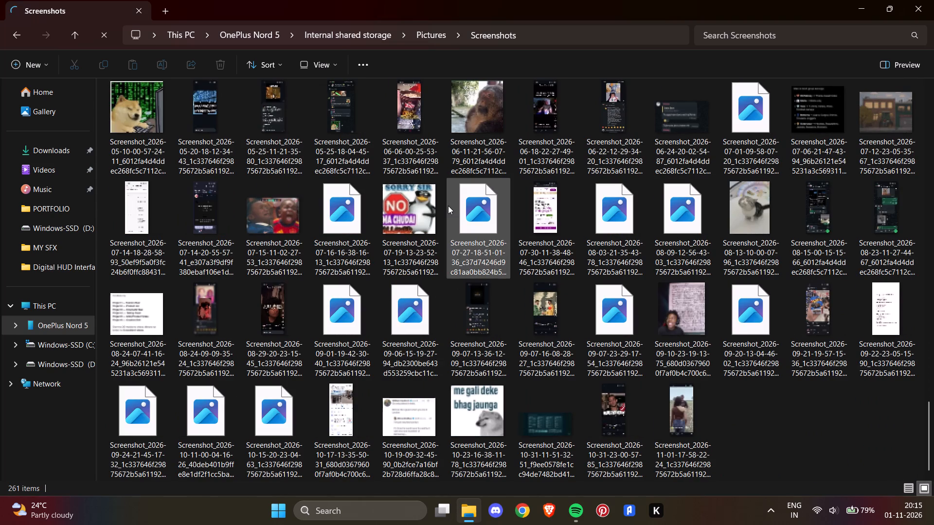
scroll(448, 206, down, 4)
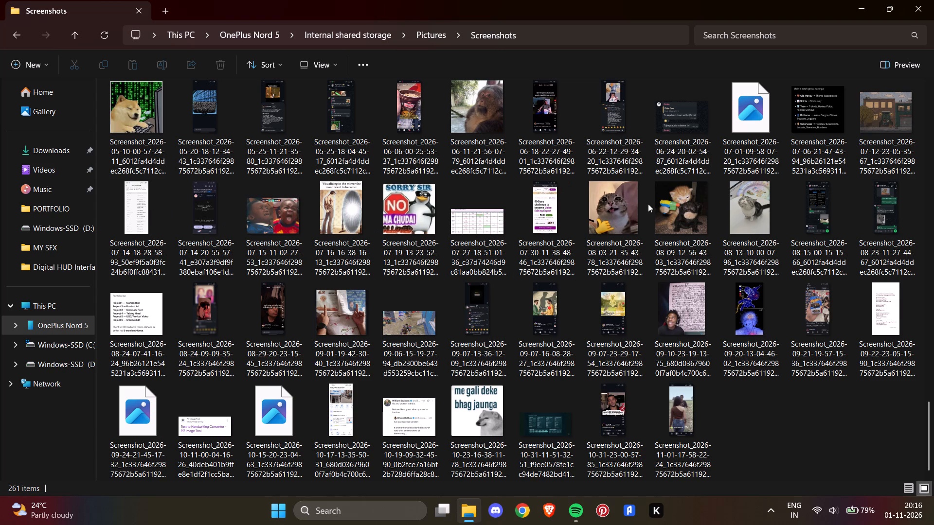
scroll(648, 204, up, 4)
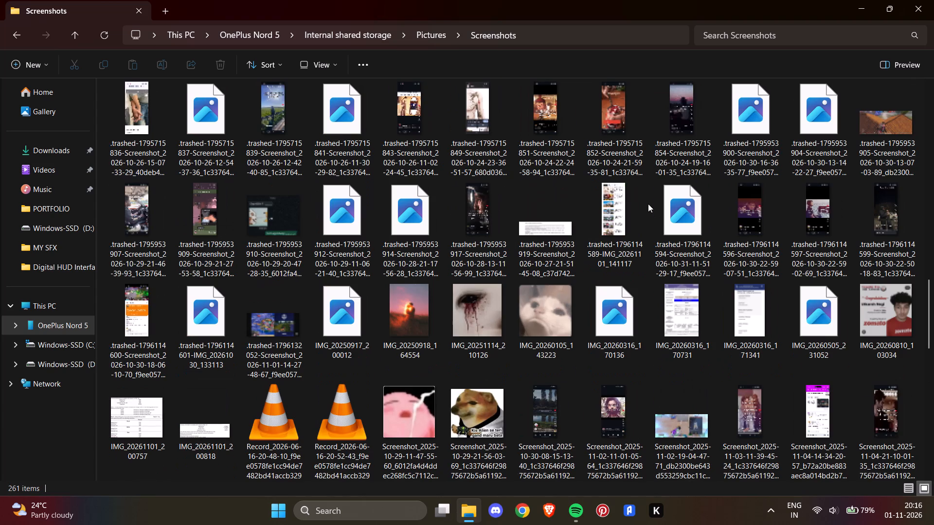
double_click(545, 228)
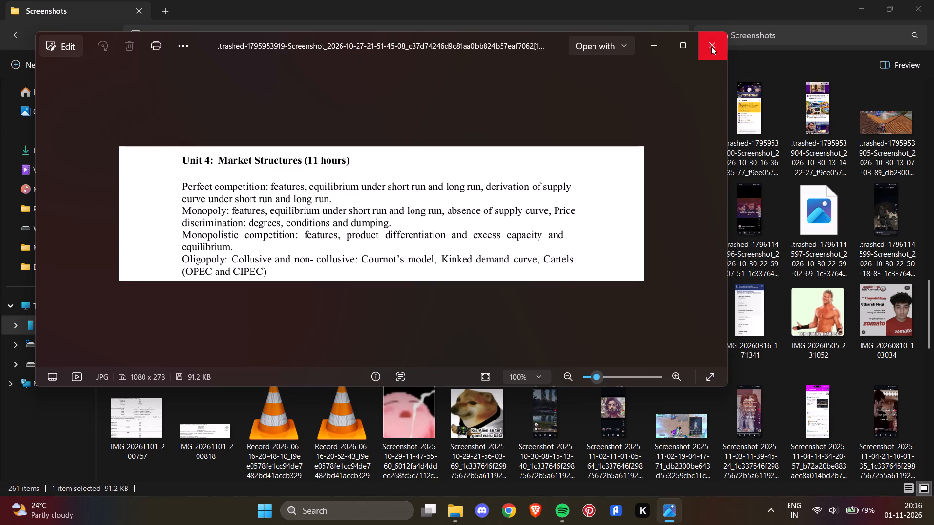
click(712, 43)
Look through the entire Screenshots folder again, from the oldest trashed files to the newest screenshots, for the question images.
scroll(618, 254, up, 3)
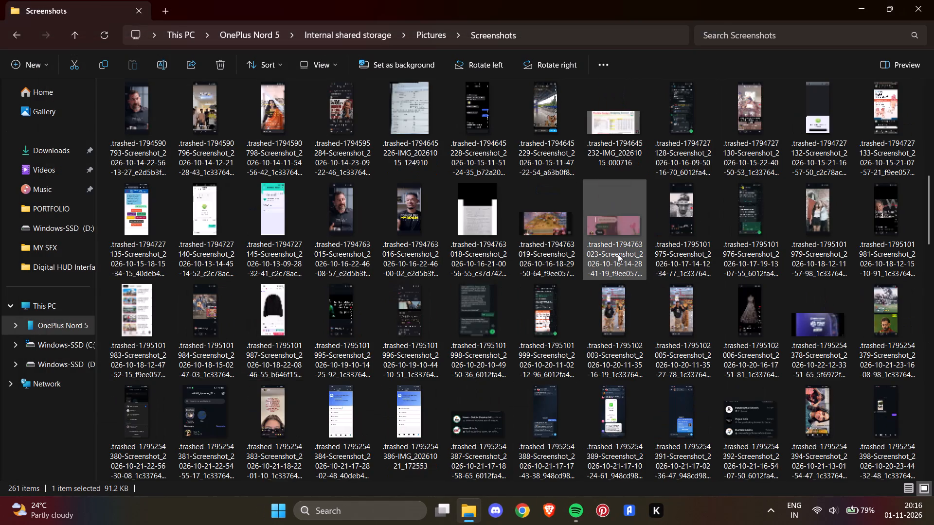
scroll(566, 255, up, 1)
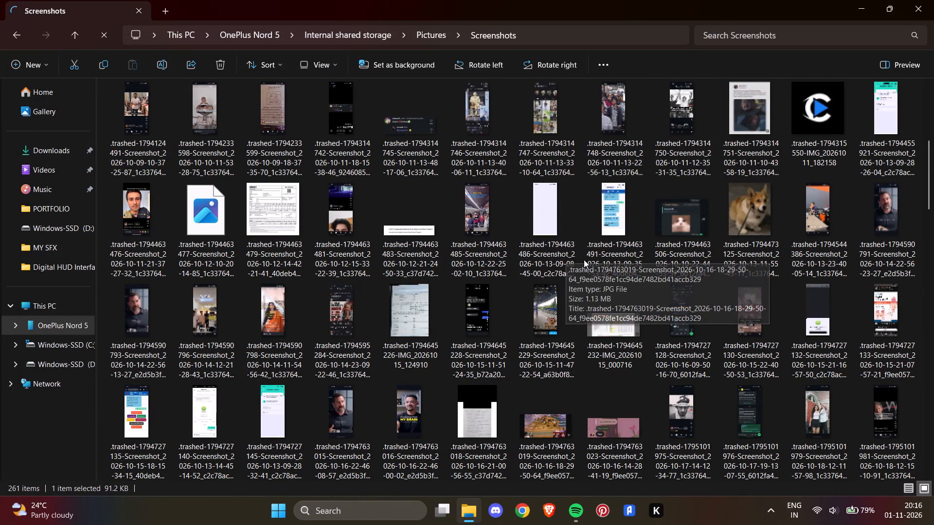
scroll(597, 263, up, 10)
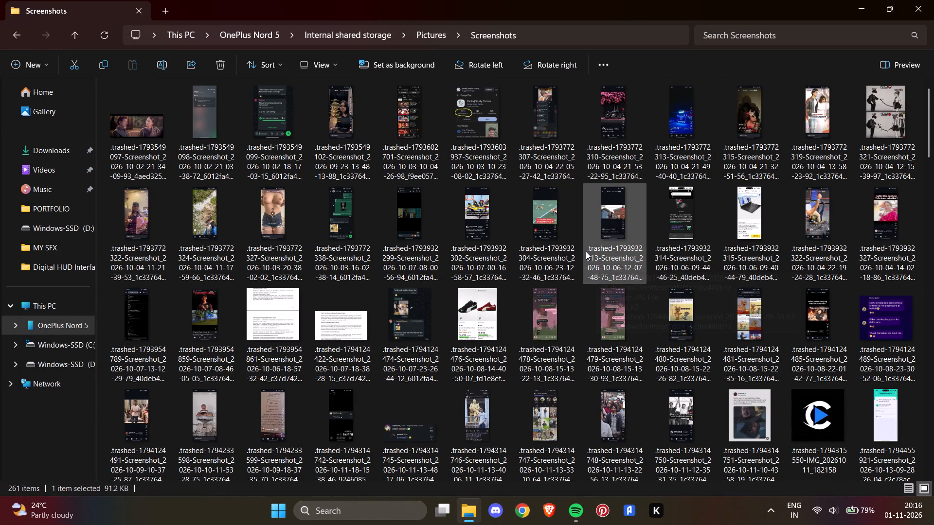
scroll(586, 251, up, 1)
scroll(584, 247, down, 1)
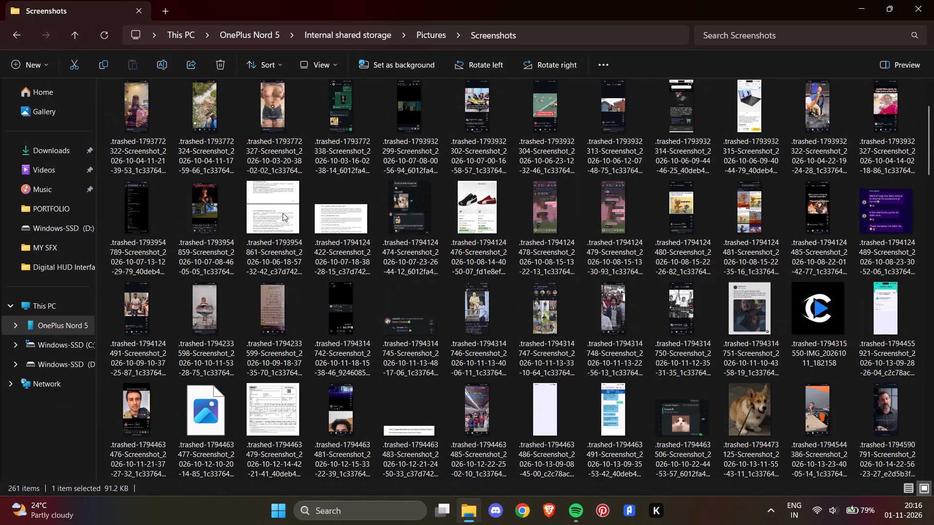
scroll(430, 239, down, 3)
scroll(353, 234, down, 3)
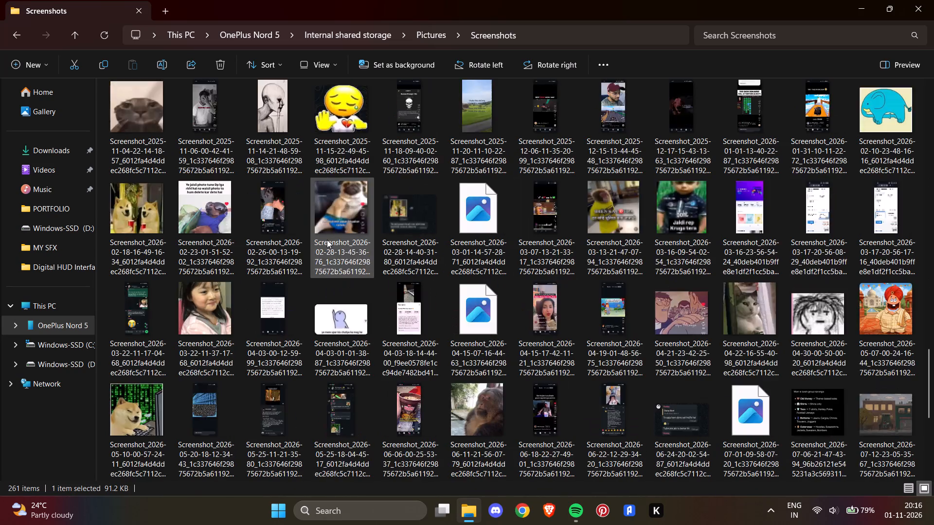
scroll(327, 240, down, 7)
scroll(327, 240, up, 1)
scroll(327, 240, down, 4)
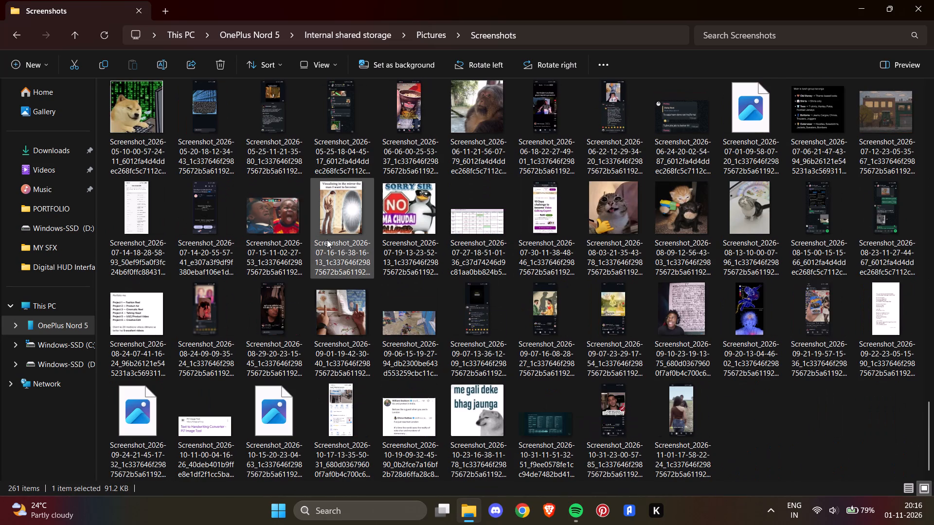
scroll(327, 240, down, 6)
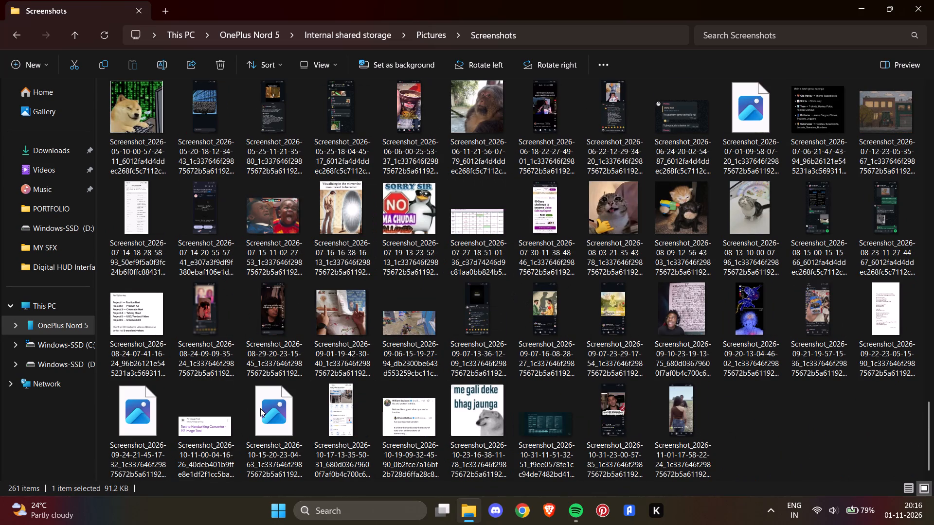
Preview the thumbnail-less screenshots dated 2026-10-15 and 2026-07-01 to check their contents.
double_click(260, 408)
click(705, 44)
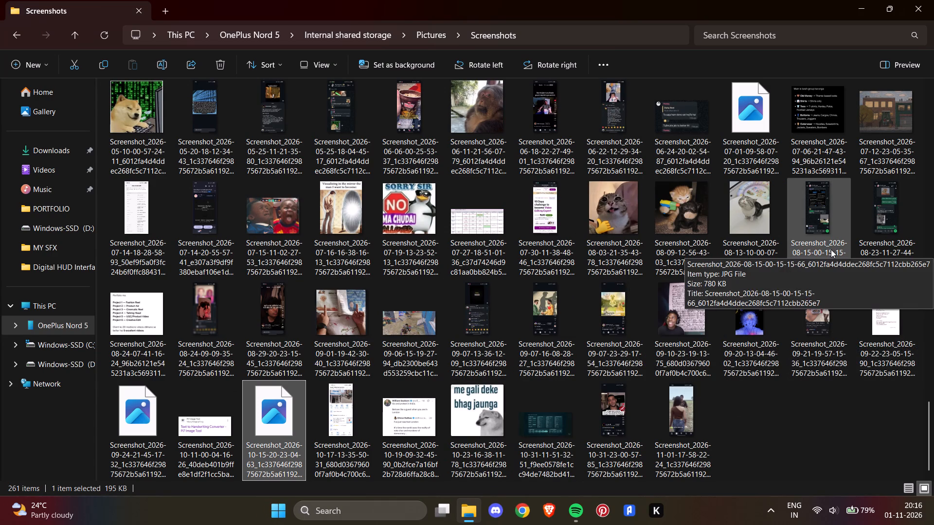
click(755, 118)
double_click(755, 118)
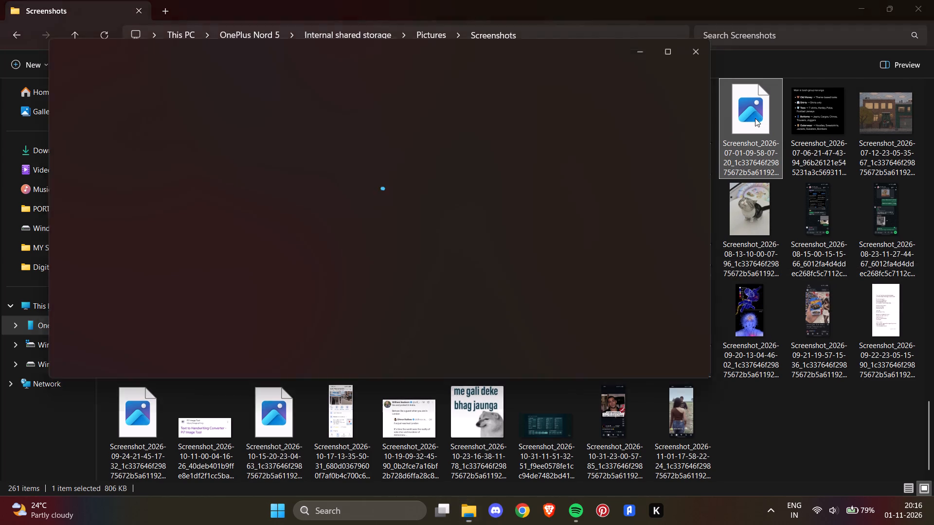
click(705, 38)
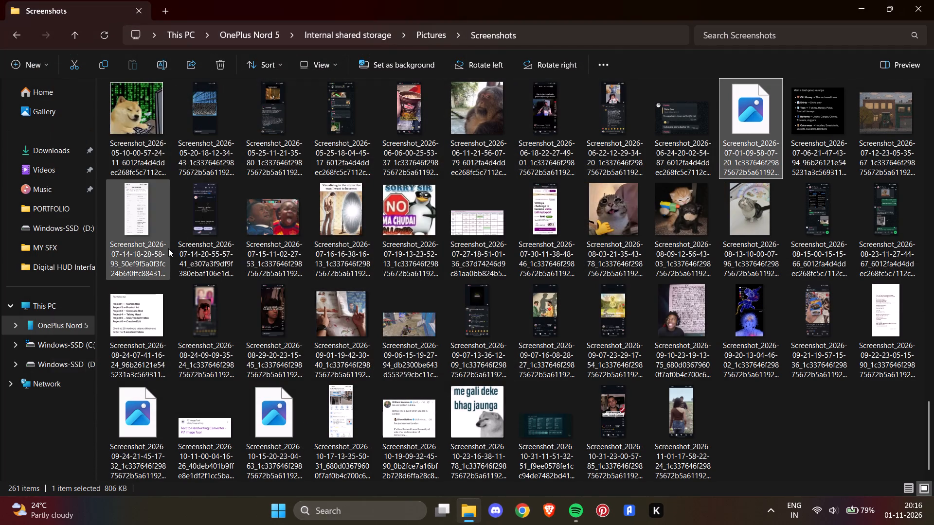
Preview IMG_20261101_200757 and IMG_20261101_200818 in turn to check their question text.
scroll(168, 248, up, 2)
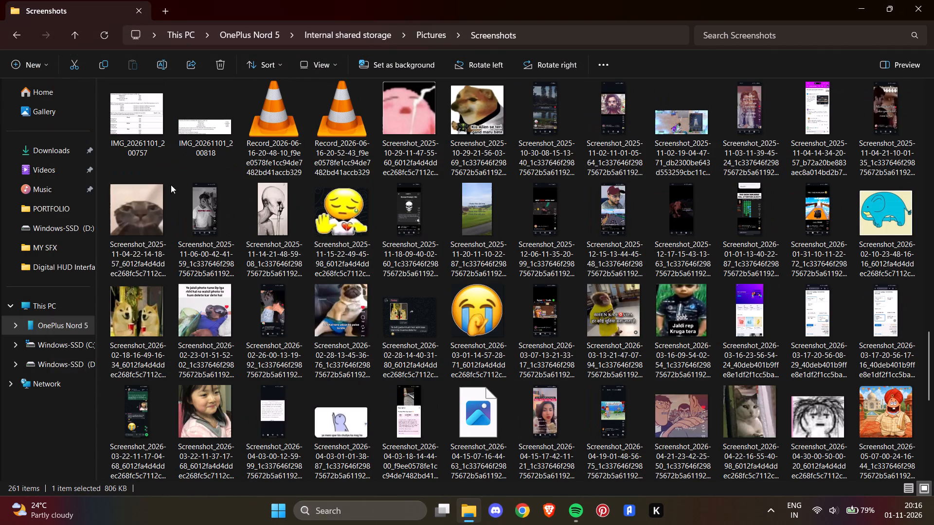
double_click(131, 123)
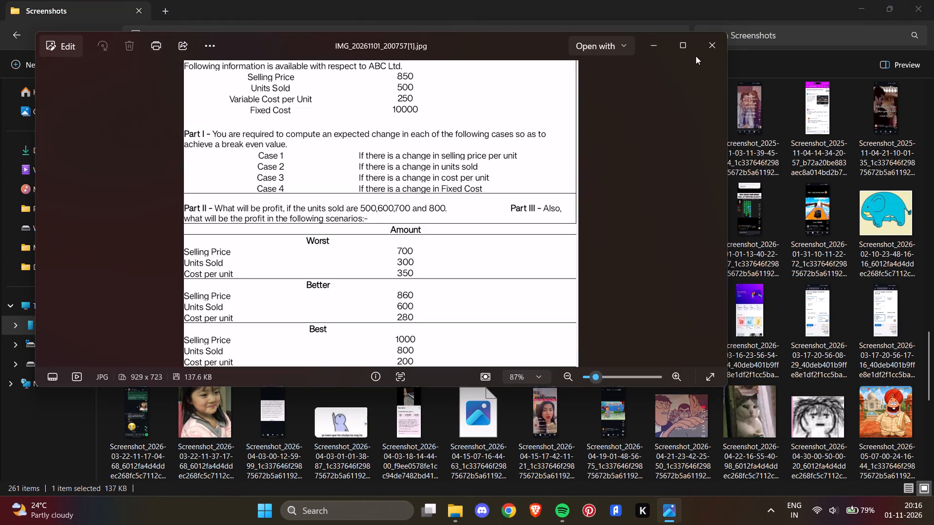
click(717, 44)
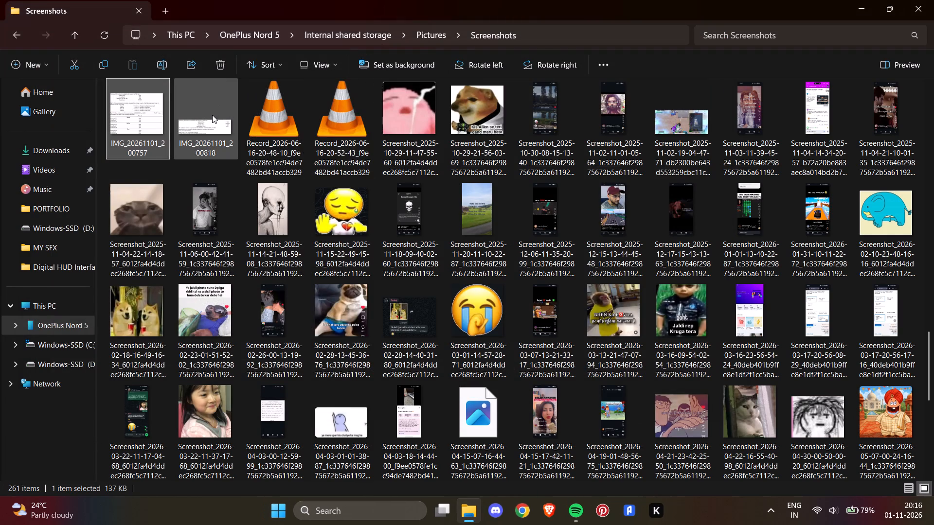
double_click(212, 115)
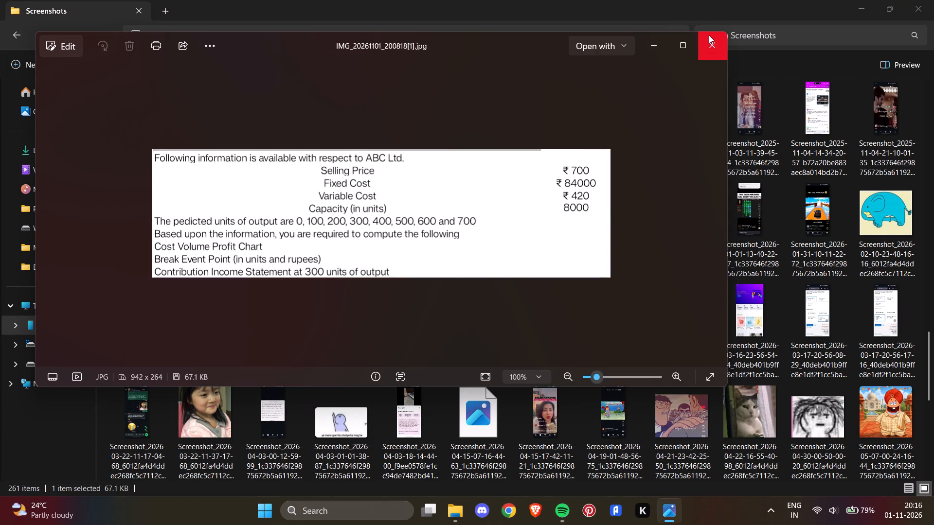
click(709, 35)
Copy IMG_20261101_200757 and IMG_20261101_200818 from the phone's Screenshots folder into the root of the Windows-SSD (D:) drive.
drag(228, 150, 195, 123)
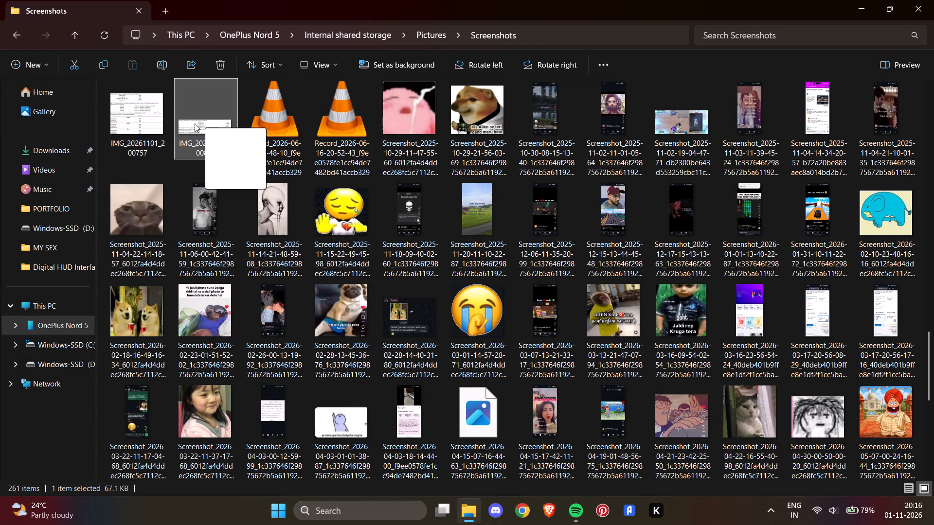
drag(195, 123, 172, 117)
drag(223, 170, 144, 120)
right_click(144, 120)
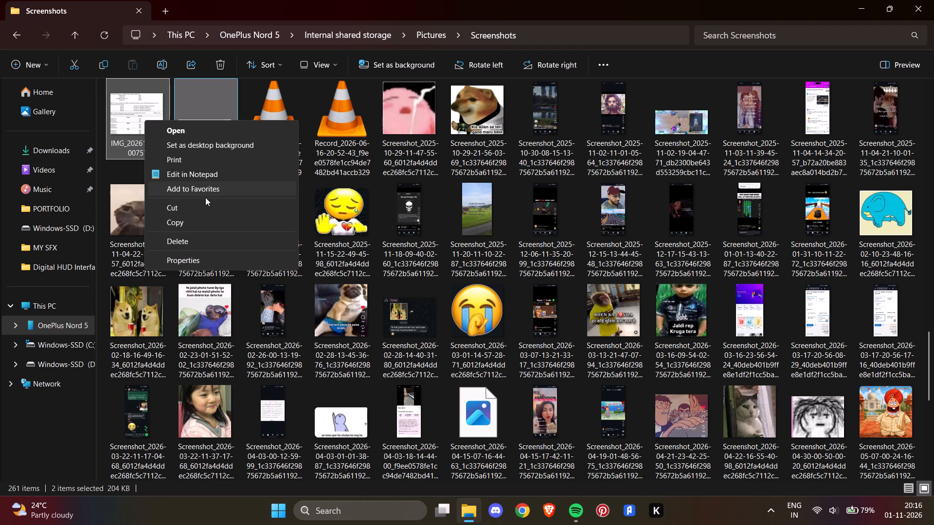
click(190, 219)
click(64, 366)
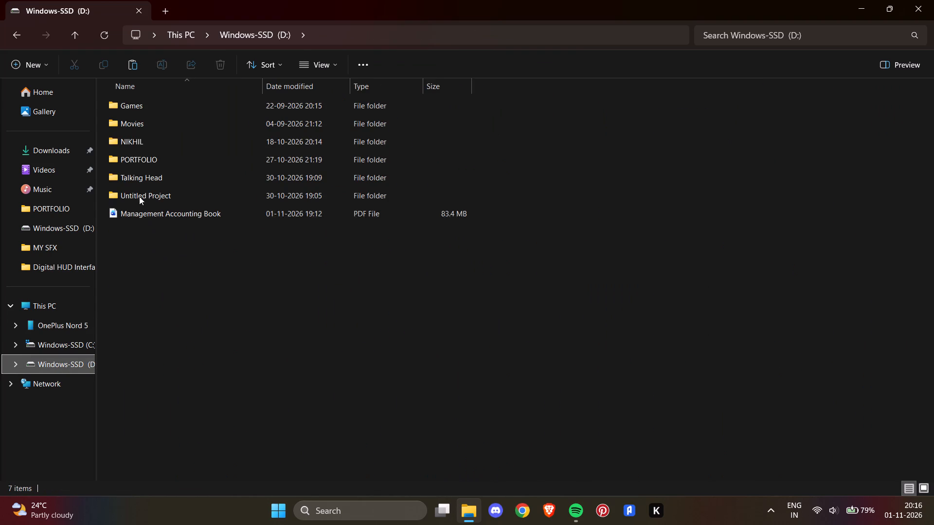
double_click(146, 243)
right_click(146, 243)
click(167, 262)
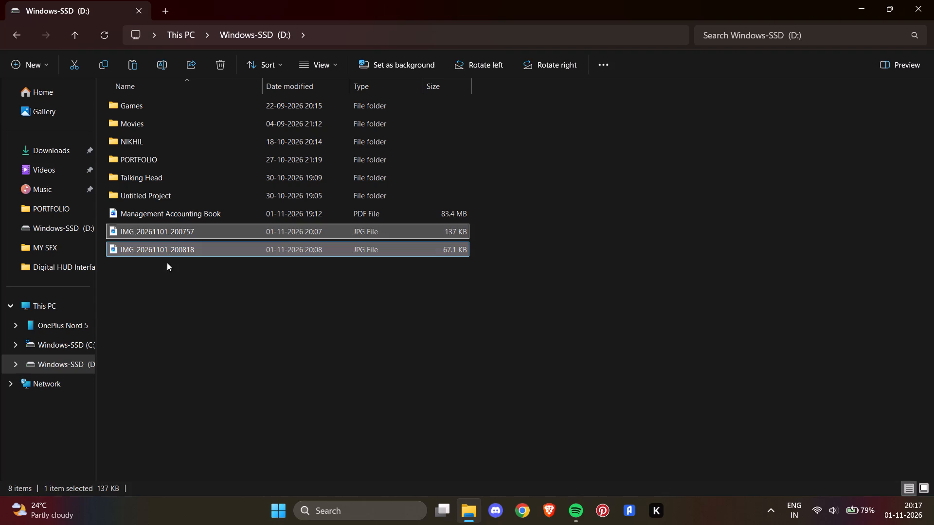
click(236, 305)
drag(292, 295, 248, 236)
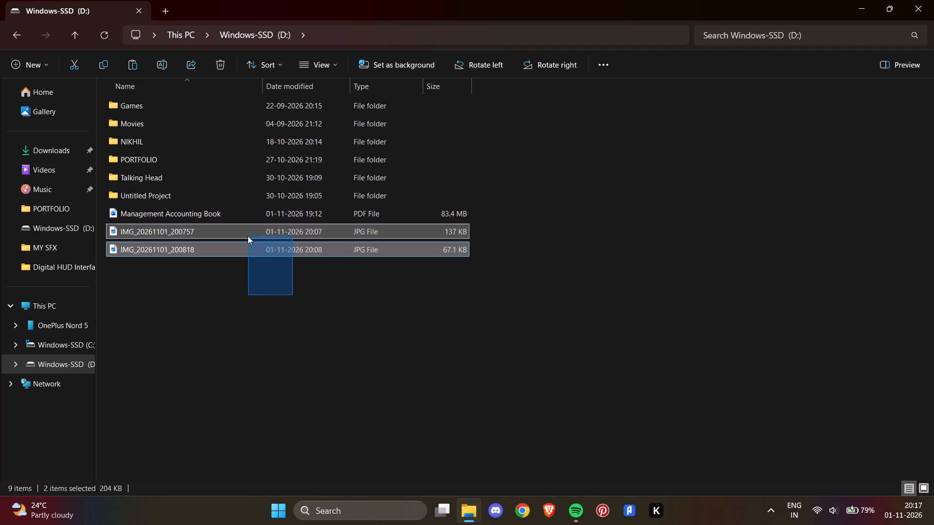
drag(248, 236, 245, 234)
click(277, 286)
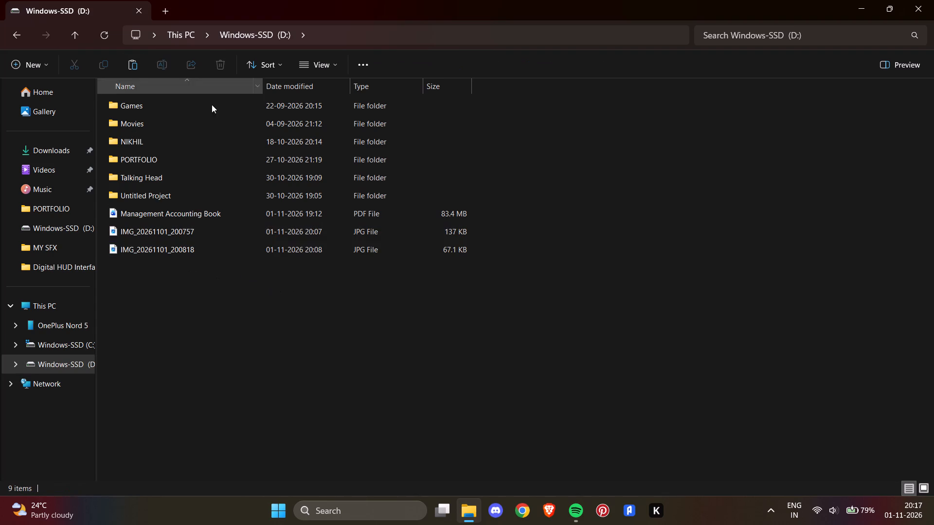
Create a new folder named Exce in the root of the D: drive.
right_click(150, 280)
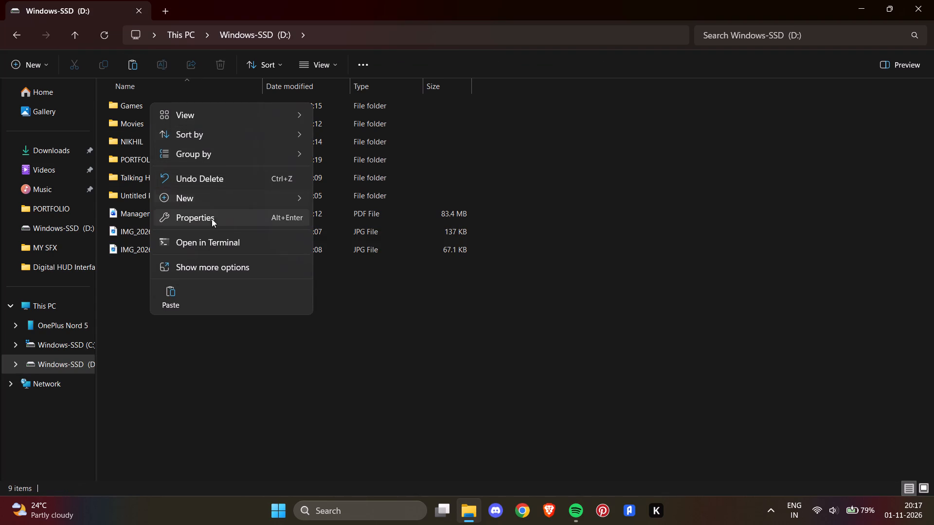
click(212, 201)
click(340, 199)
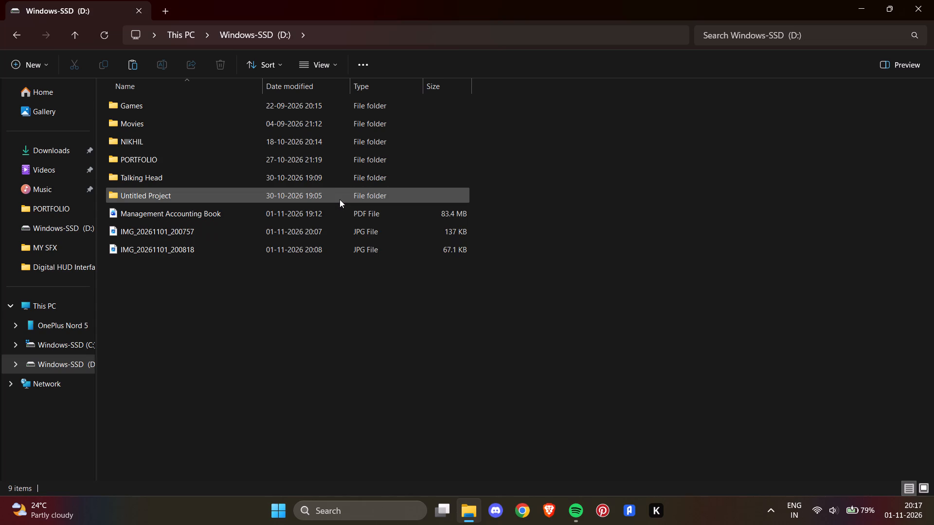
key(BackSpace)
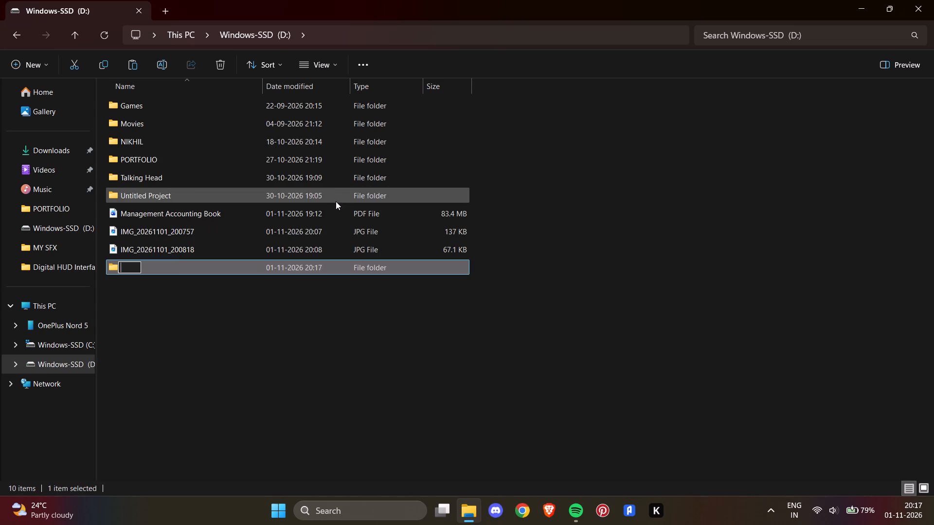
key(e)
text(xce)
key(Return)
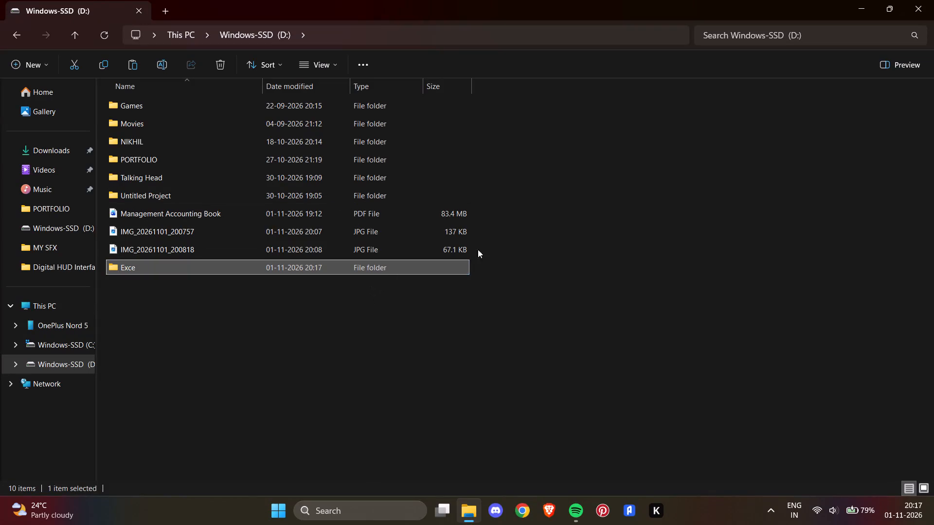
Move IMG_20261101_200757 and IMG_20261101_200818 from the root of the D: drive into the Exce folder.
click(566, 247)
drag(540, 239, 399, 242)
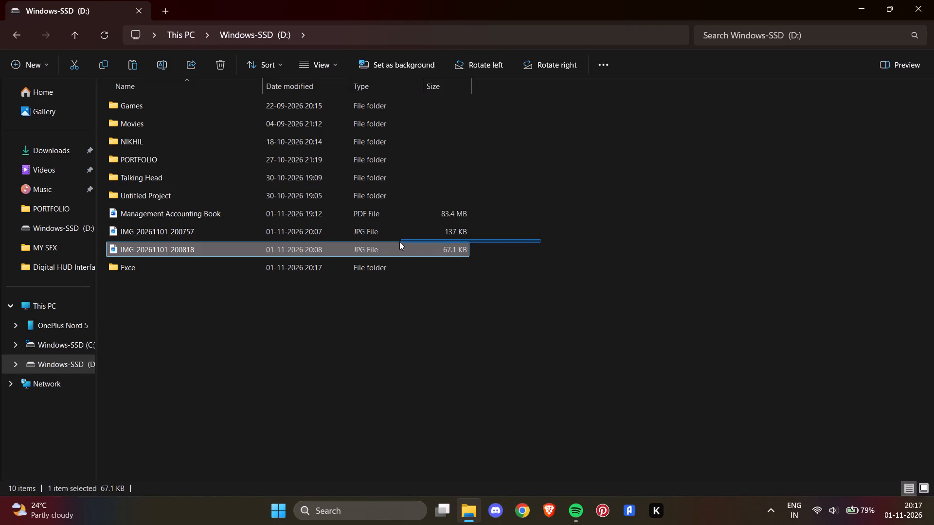
drag(399, 242, 377, 231)
drag(540, 230, 415, 247)
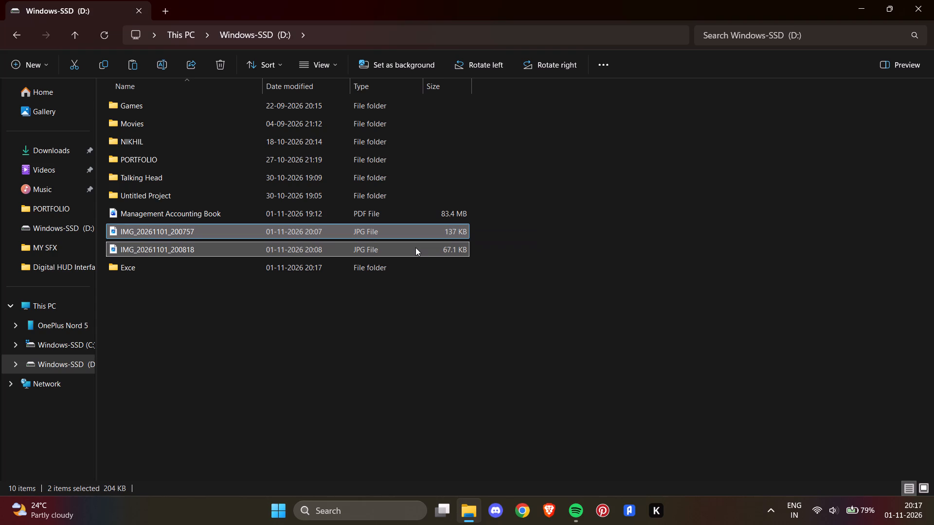
key(ctrl+x)
double_click(398, 267)
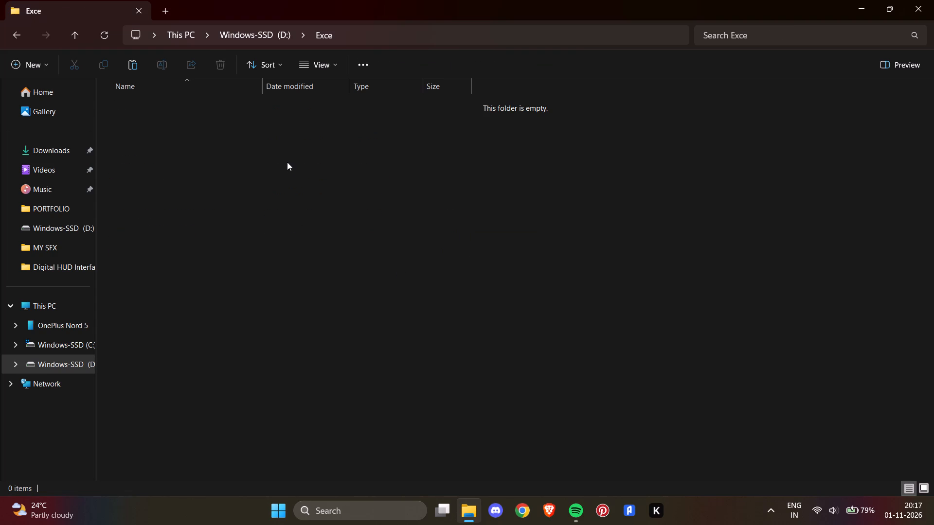
key(ctrl+v)
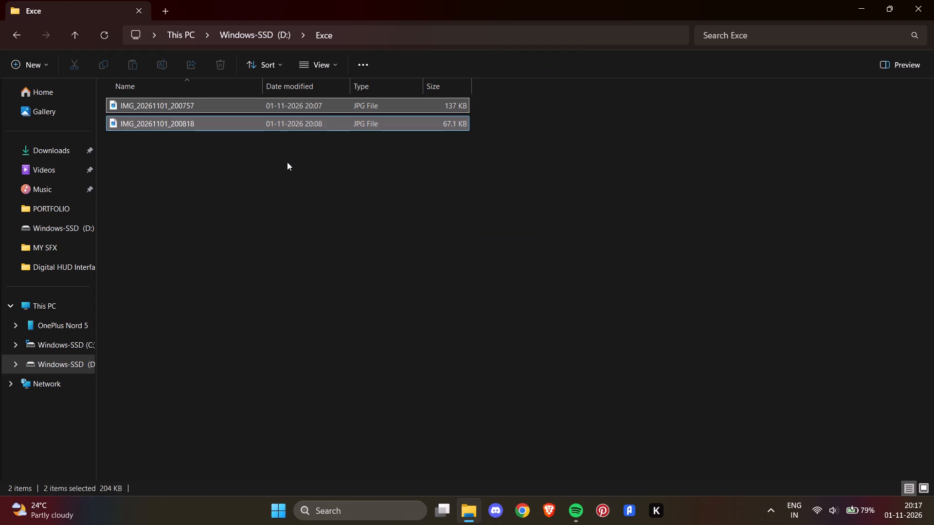
Rename the Exce folder in the root of the D: drive as Excel.
click(10, 37)
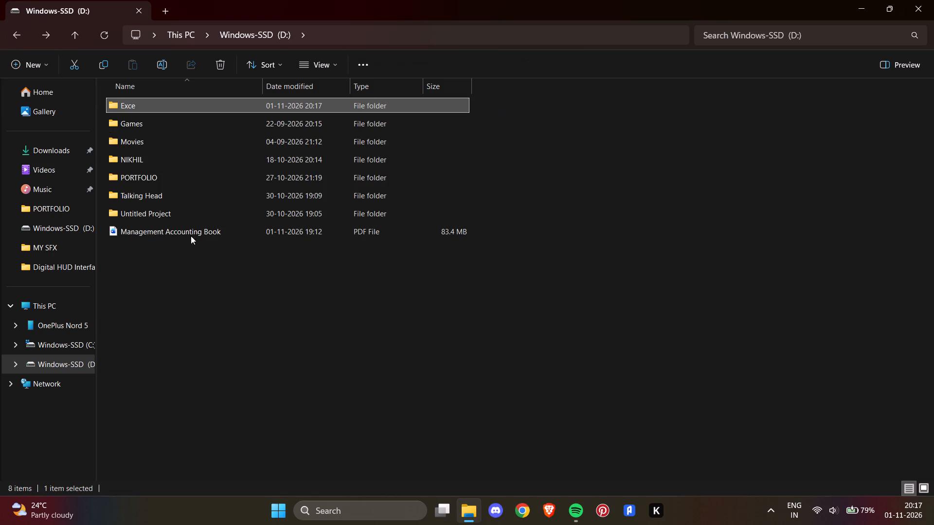
right_click(151, 104)
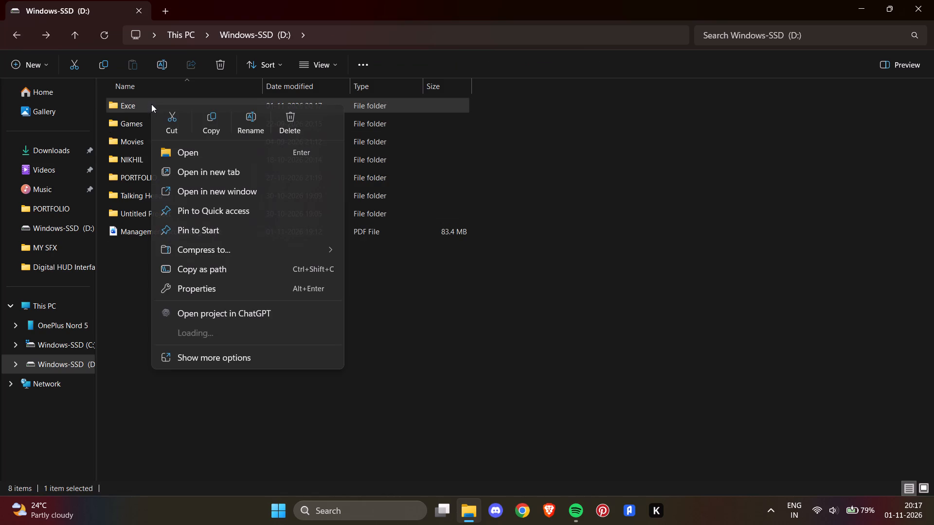
click(245, 129)
click(147, 103)
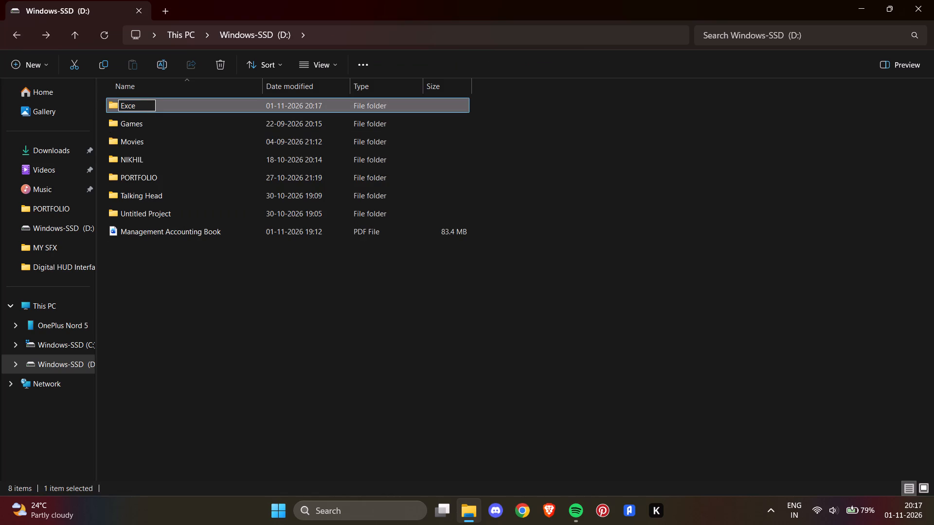
key(Return)
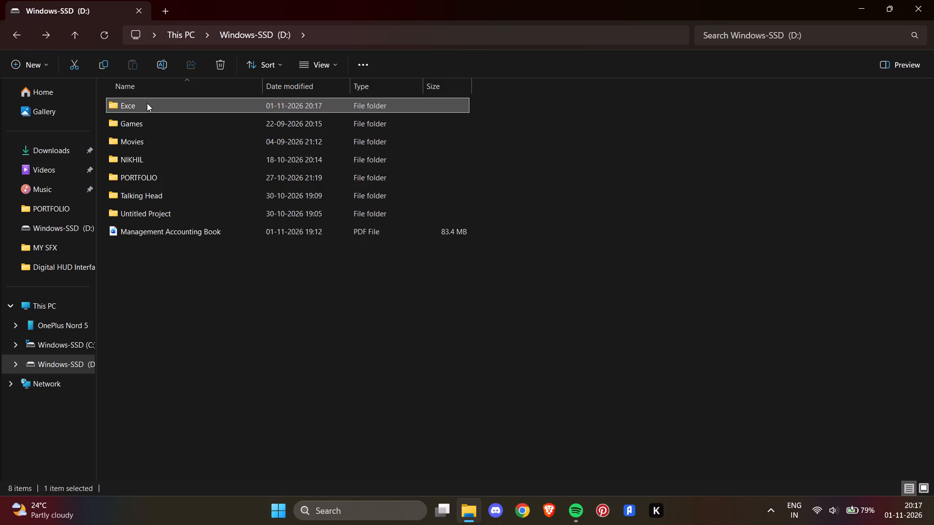
key(F2)
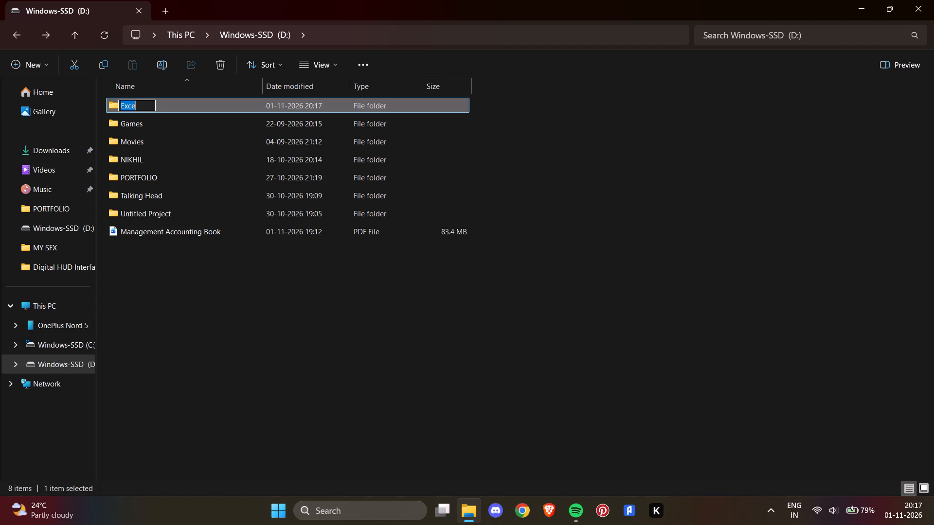
key(e)
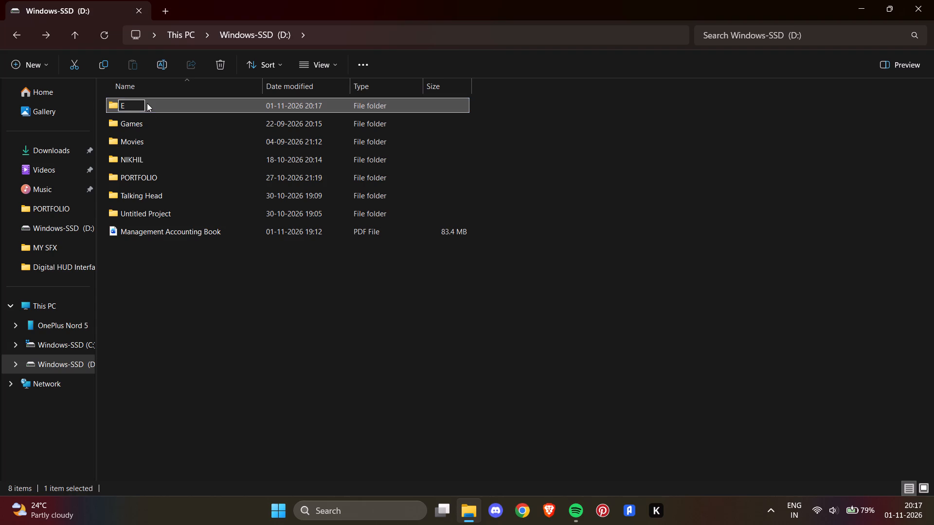
text(xcel)
key(Return)
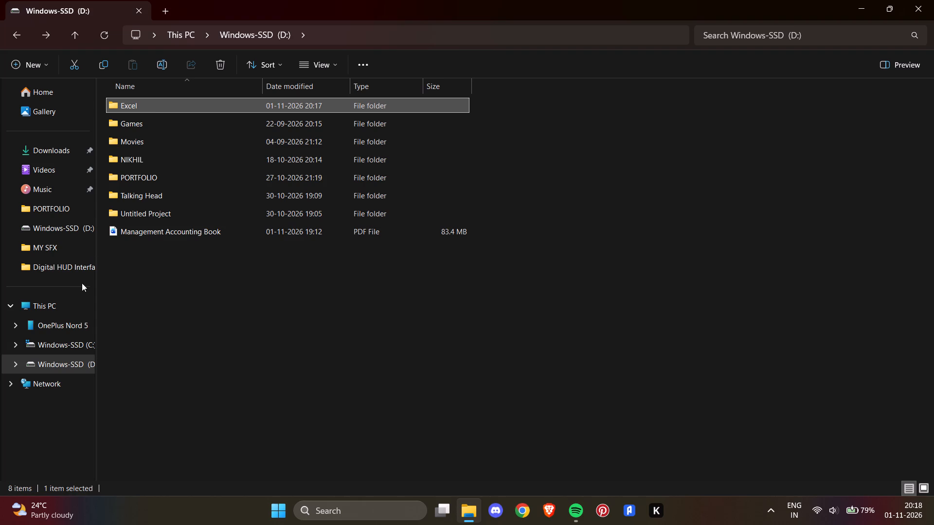
Close the file browser, switch to Excel and open the Que-1 workbook to view its CVP Analysis sheet.
click(64, 309)
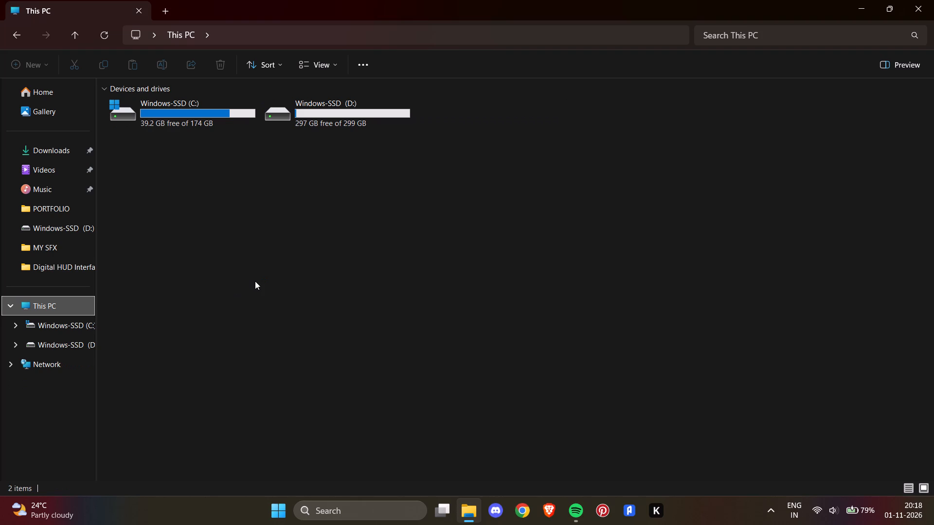
click(927, 0)
double_click(28, 133)
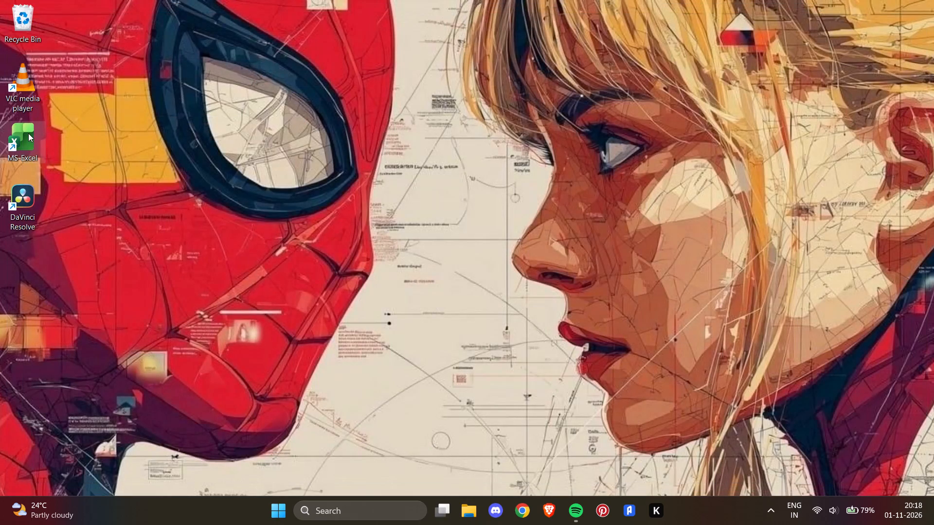
double_click(182, 308)
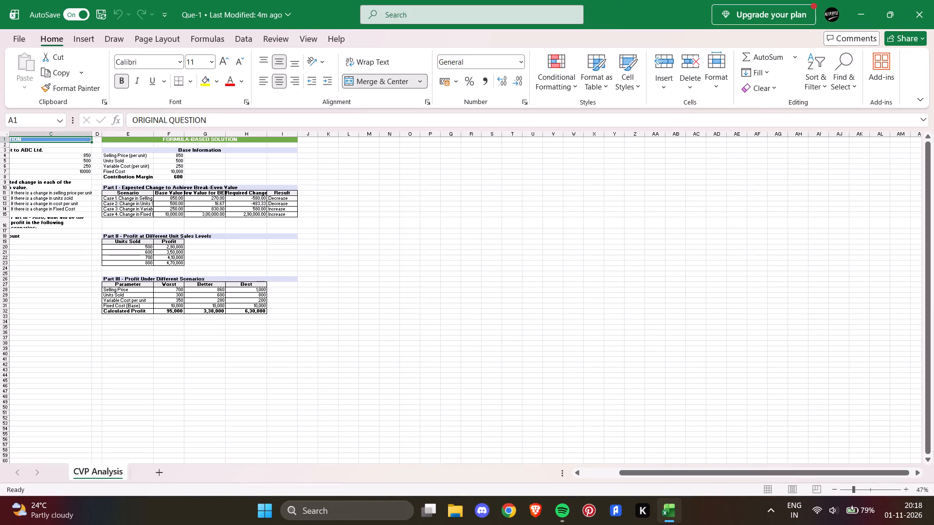
scroll(333, 267, right, 6)
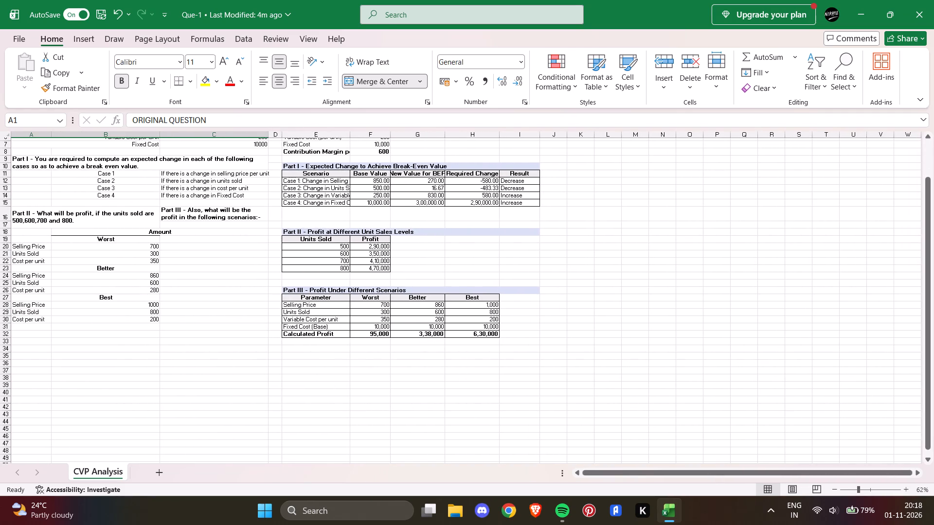
scroll(333, 268, up, 3)
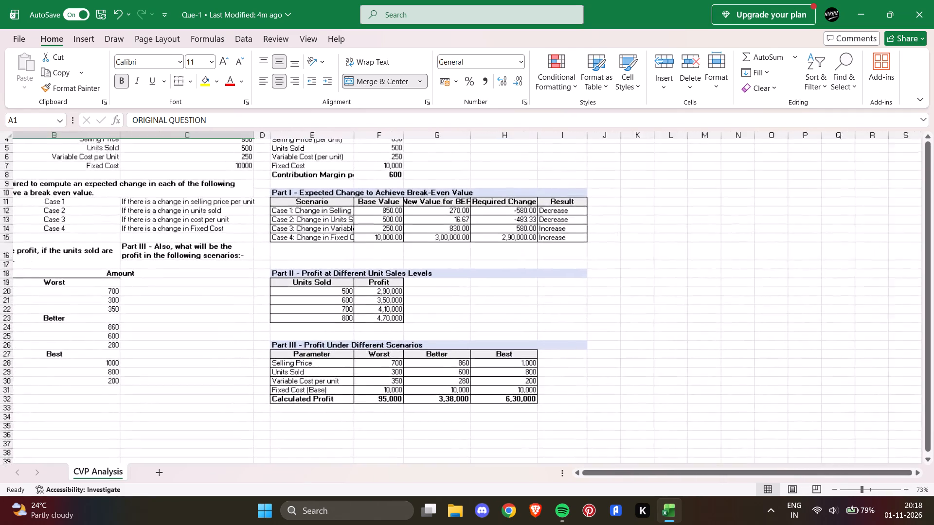
scroll(341, 274, right, 3)
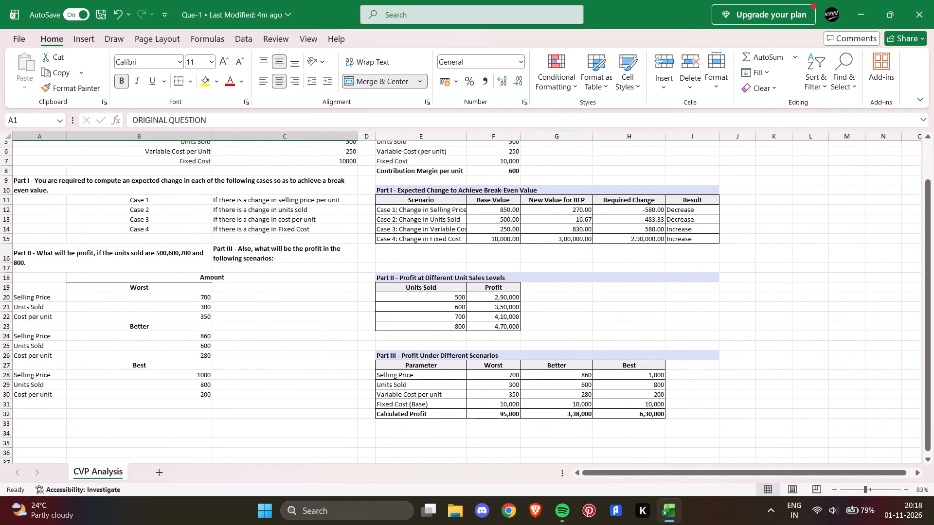
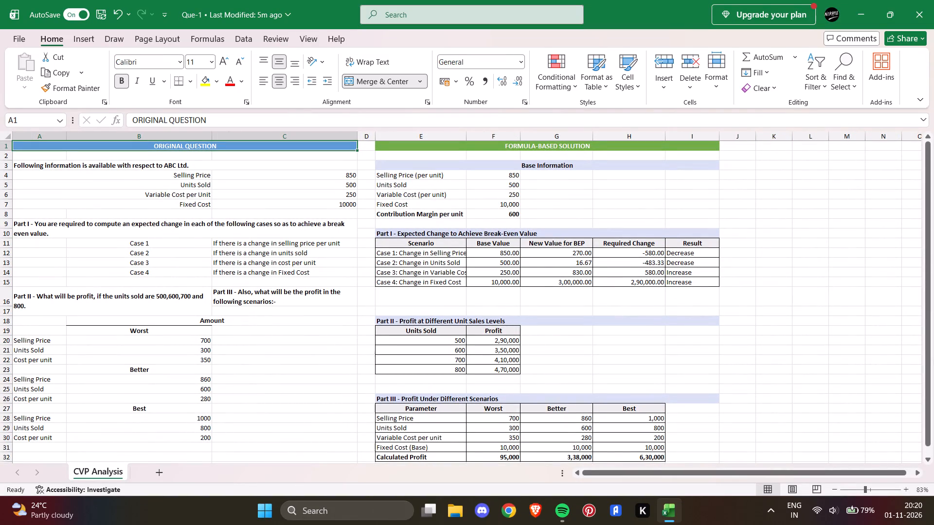
Move the original question block A1:C30 from the CVP Analysis sheet to a new worksheet, starting at cell E14.
drag(17, 143, 131, 436)
right_click(131, 436)
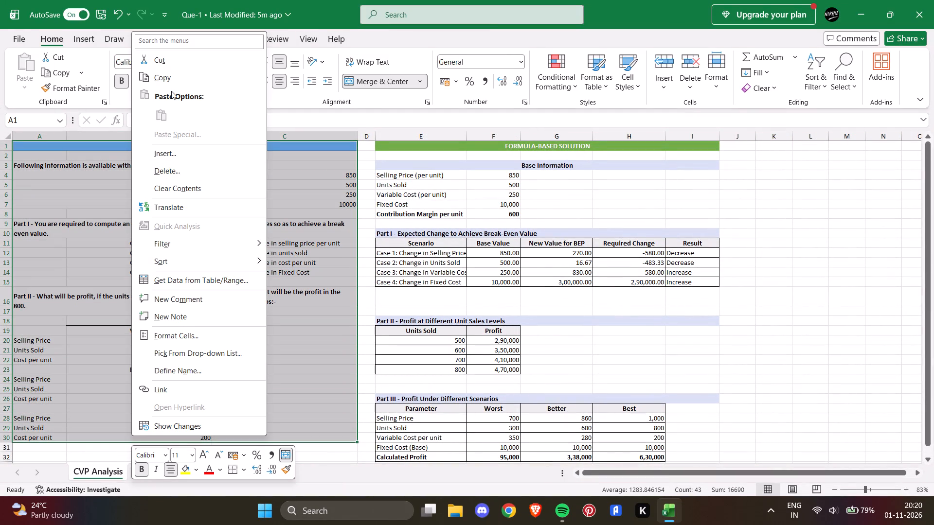
click(177, 66)
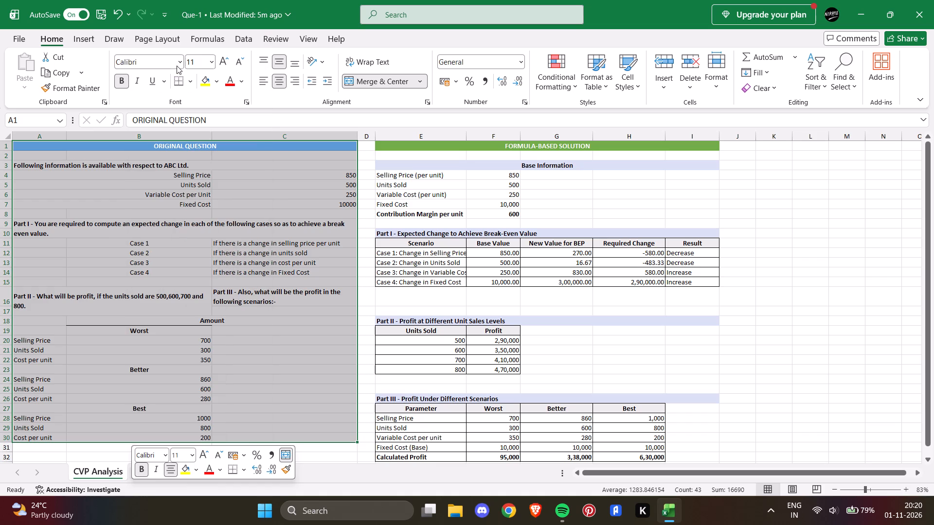
click(157, 470)
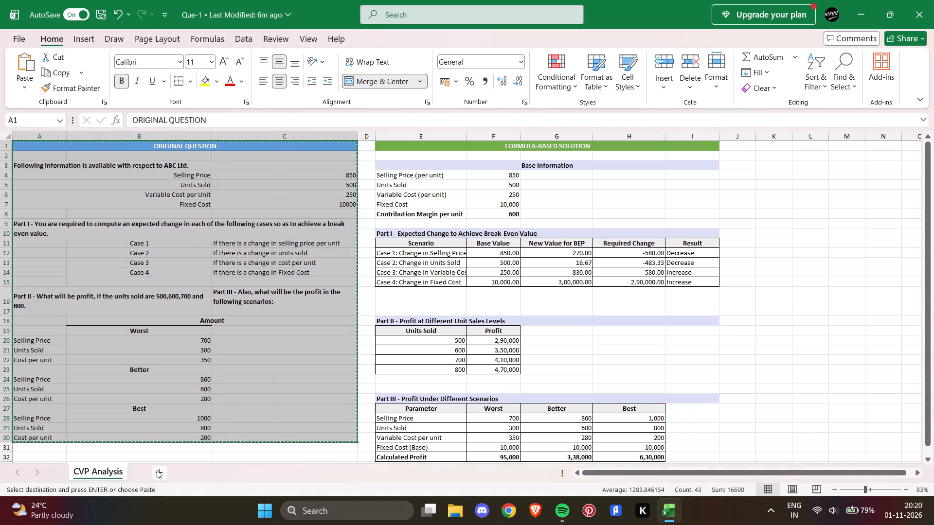
right_click(207, 297)
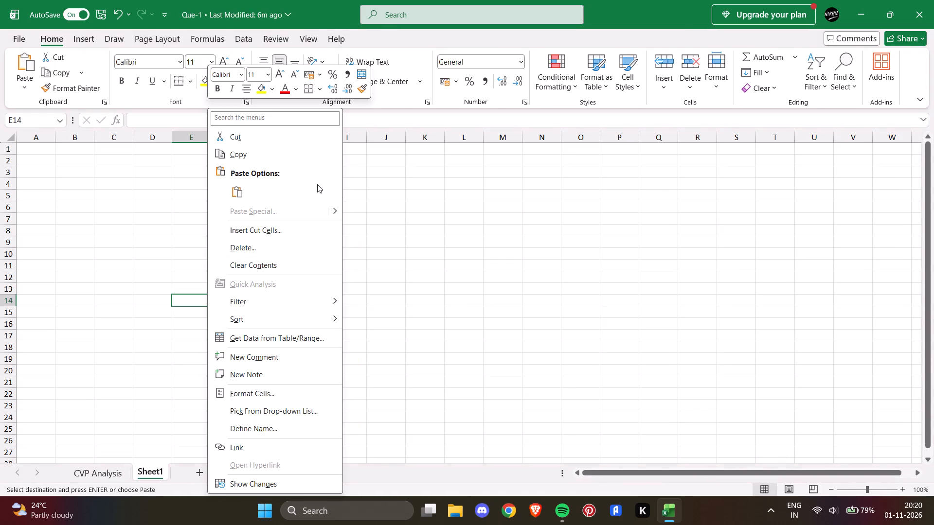
click(234, 193)
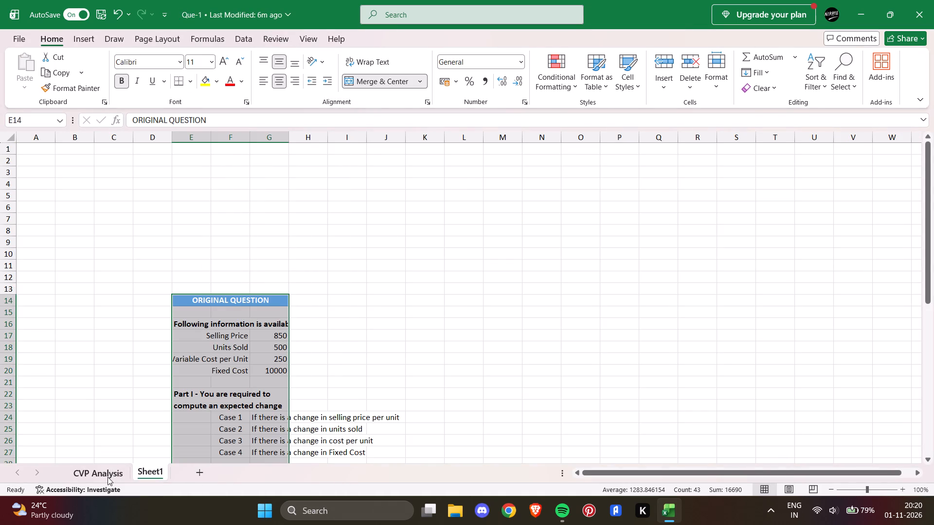
Delete Sheet1, the worksheet holding the moved question block.
click(106, 477)
click(160, 471)
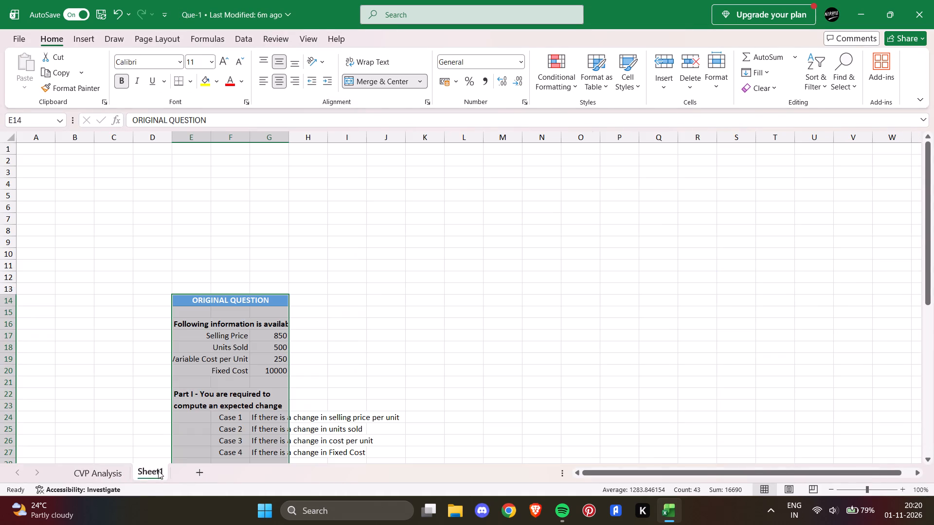
right_click(152, 469)
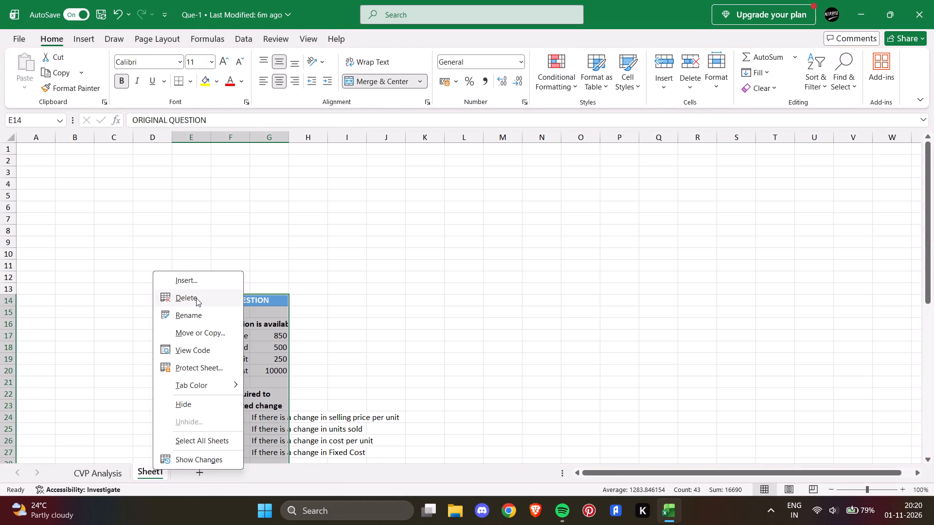
click(196, 298)
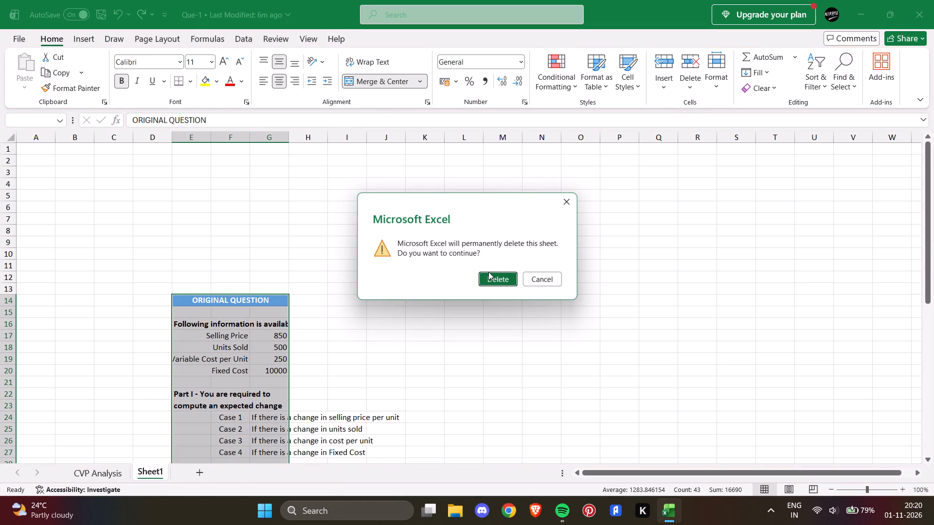
click(497, 279)
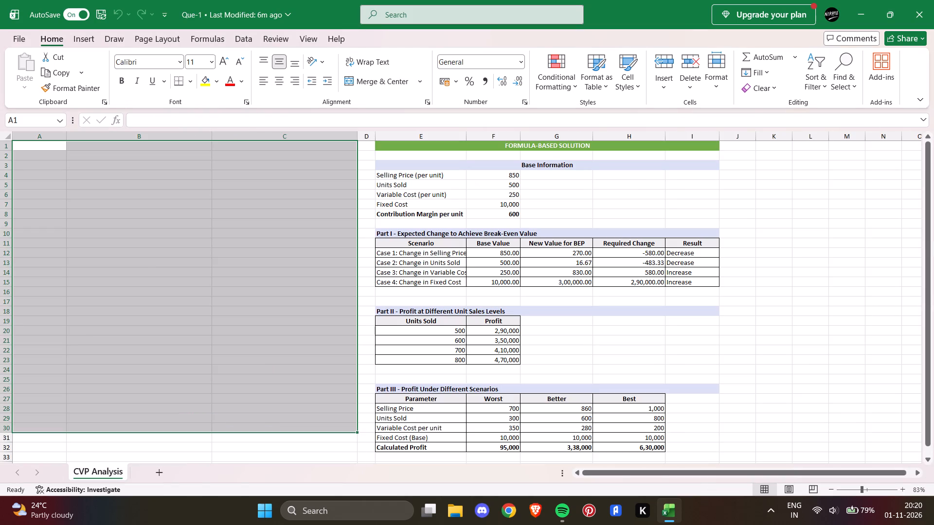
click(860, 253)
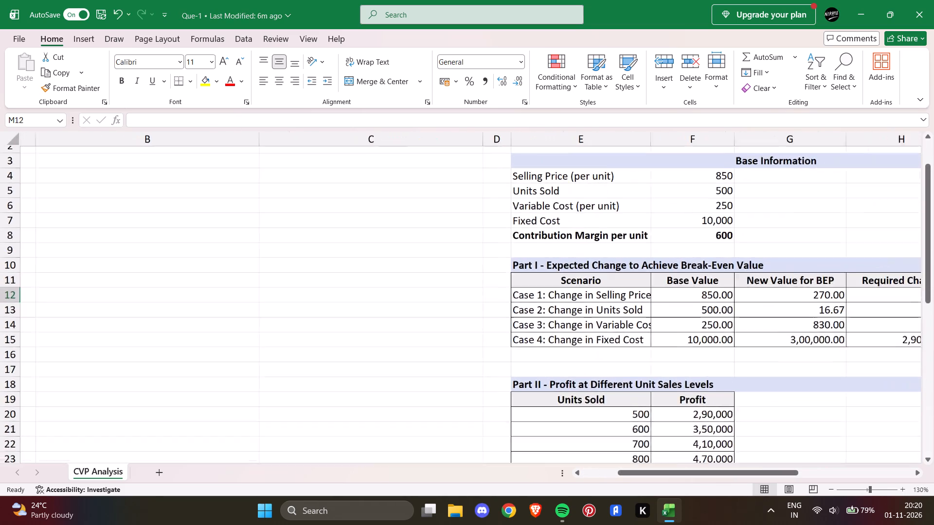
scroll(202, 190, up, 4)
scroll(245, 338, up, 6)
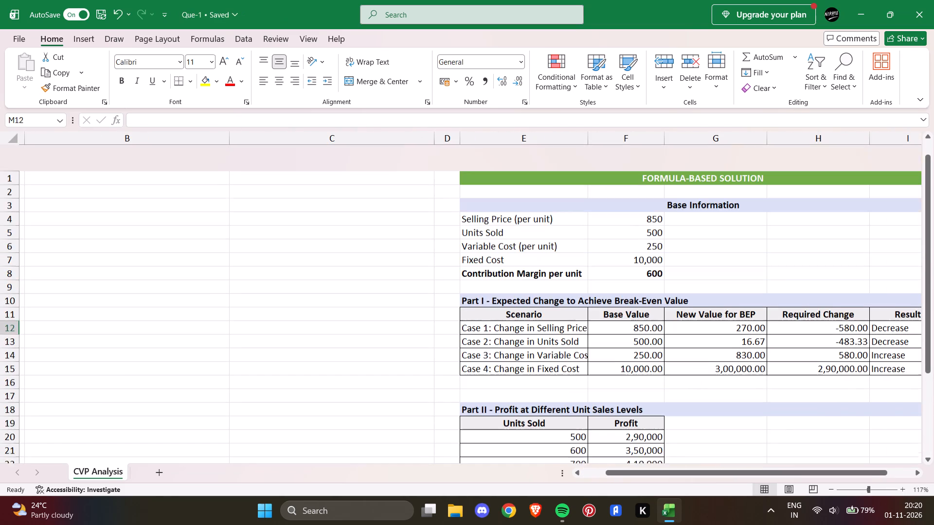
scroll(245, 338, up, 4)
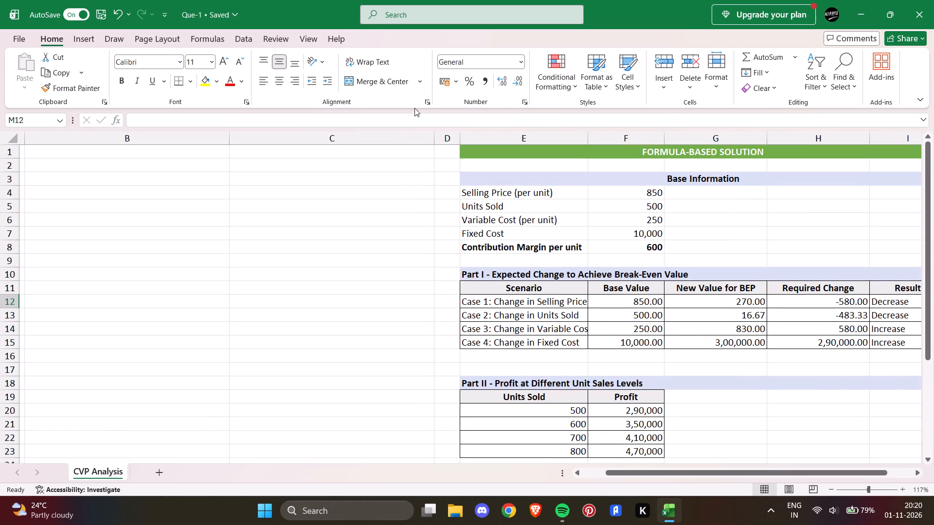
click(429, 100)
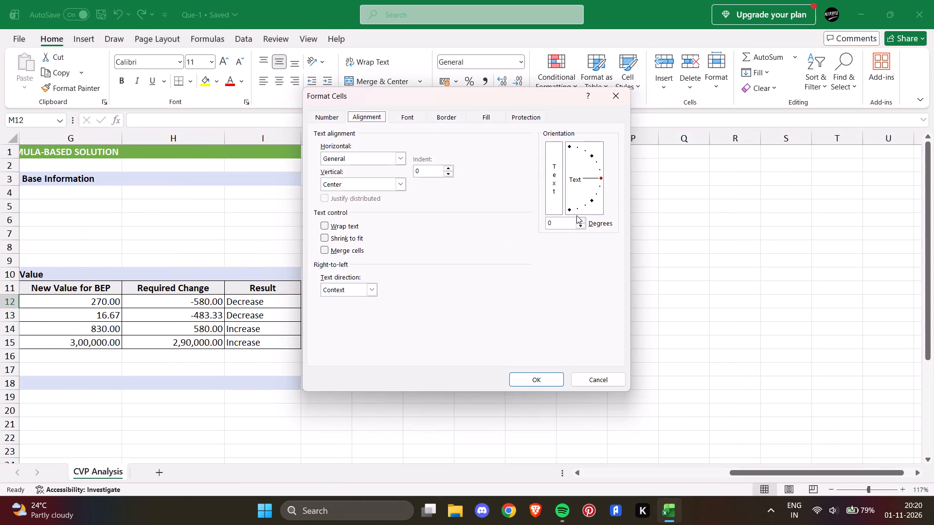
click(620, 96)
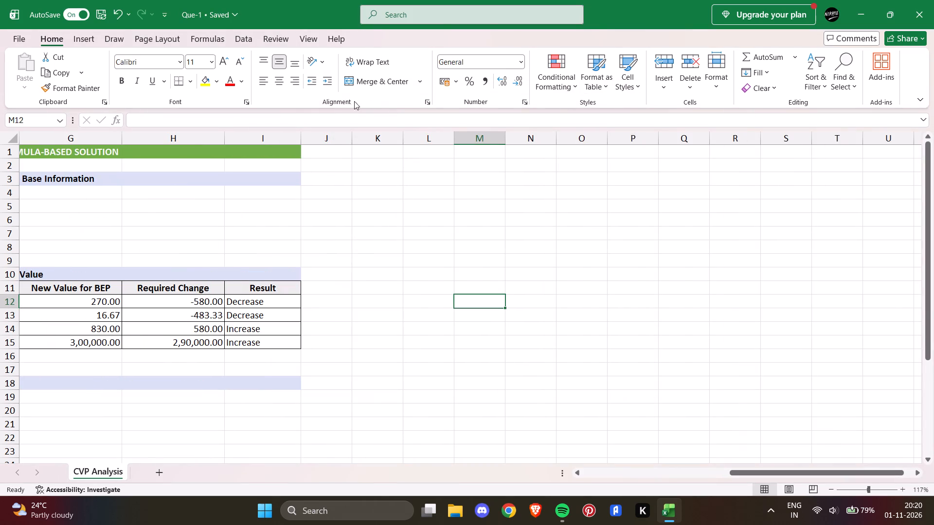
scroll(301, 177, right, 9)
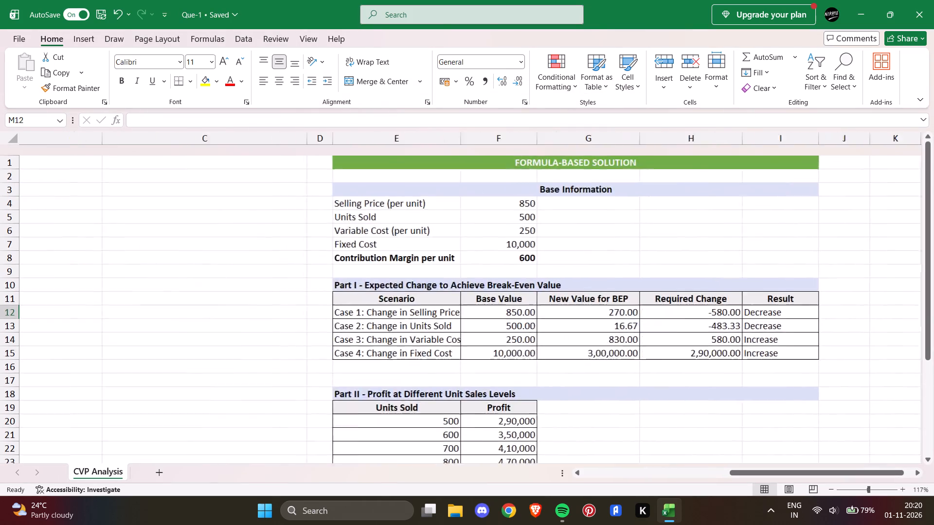
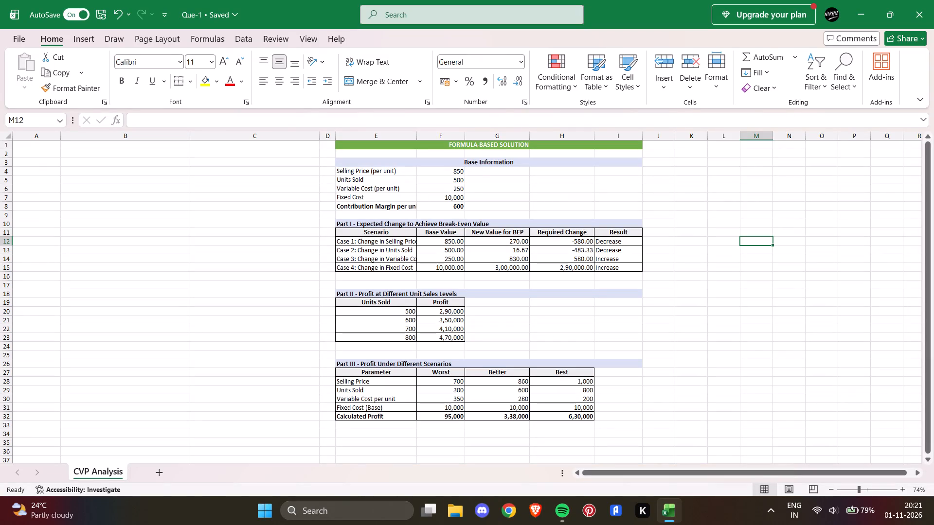
Insert the picture IMG_20261101_200757 from the Excel folder on drive D over the cells of the CVP Analysis sheet.
scroll(108, 168, up, 3)
scroll(108, 168, down, 5)
scroll(108, 168, up, 6)
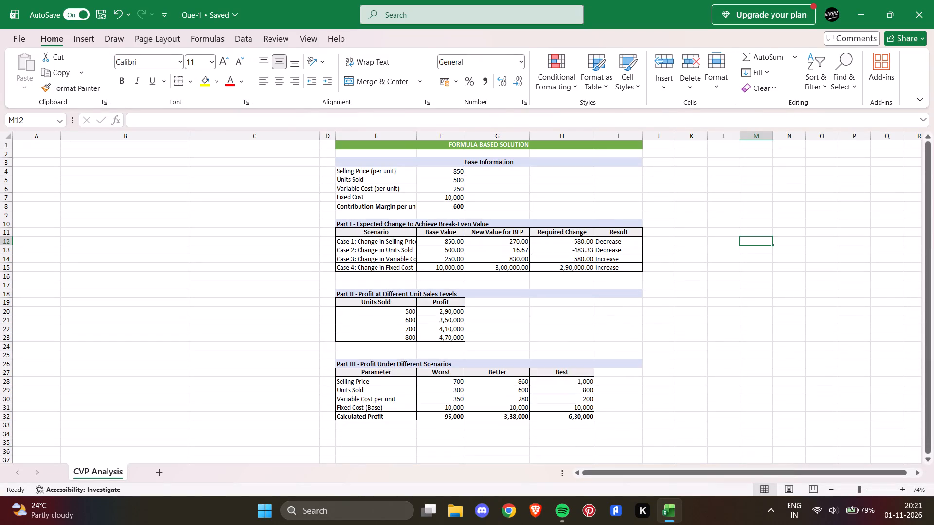
click(87, 36)
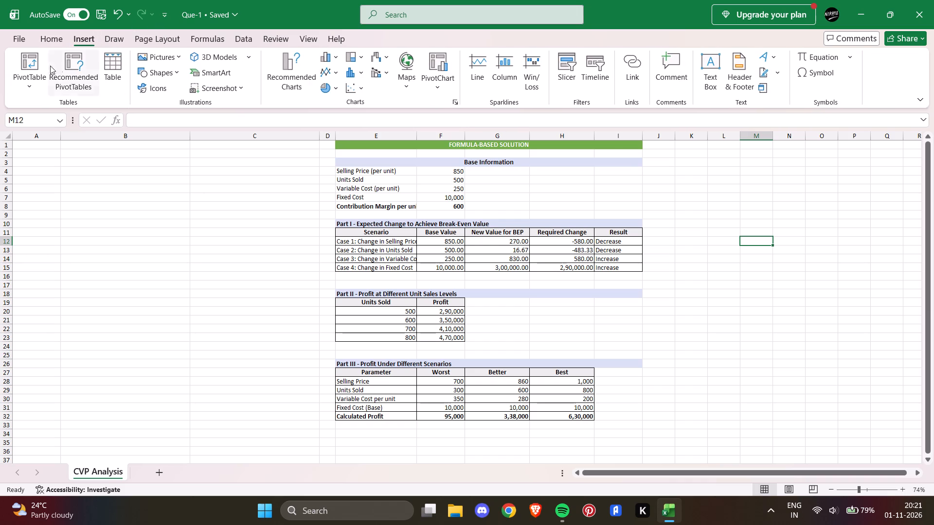
click(157, 57)
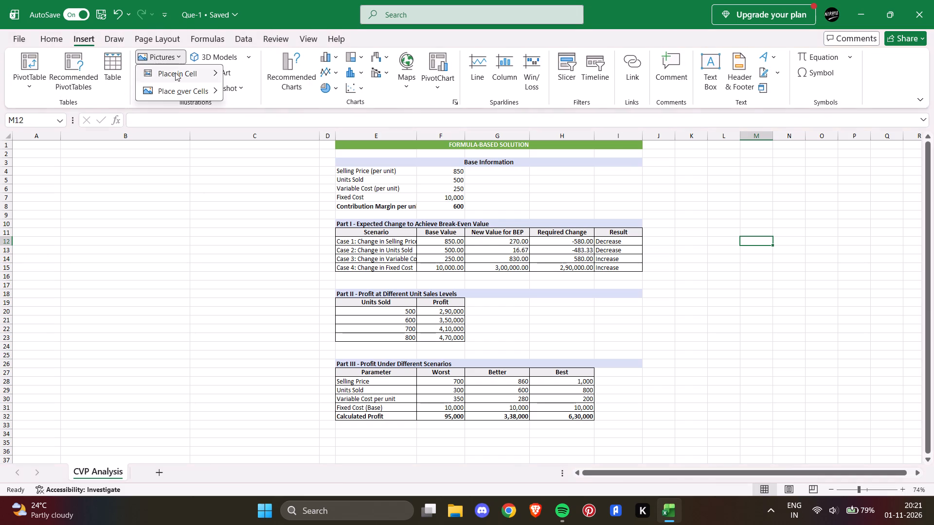
click(184, 90)
click(275, 113)
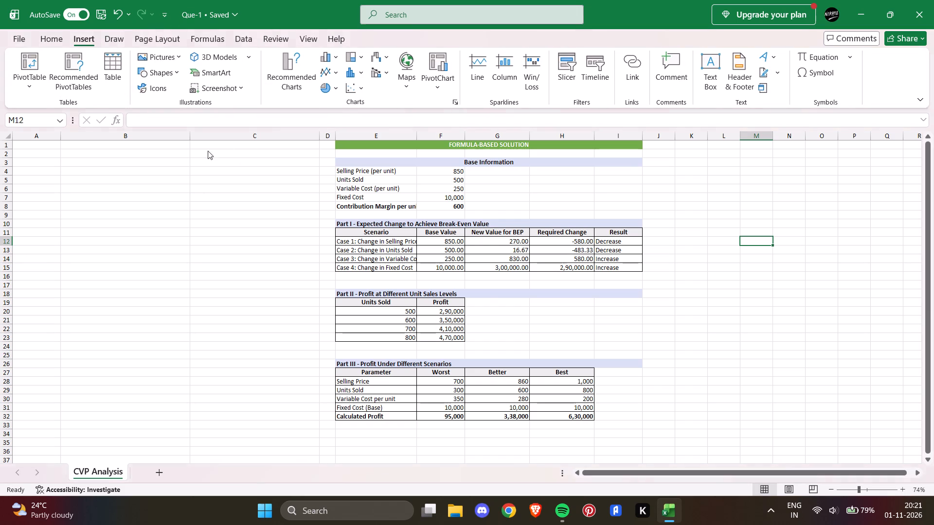
scroll(74, 208, down, 3)
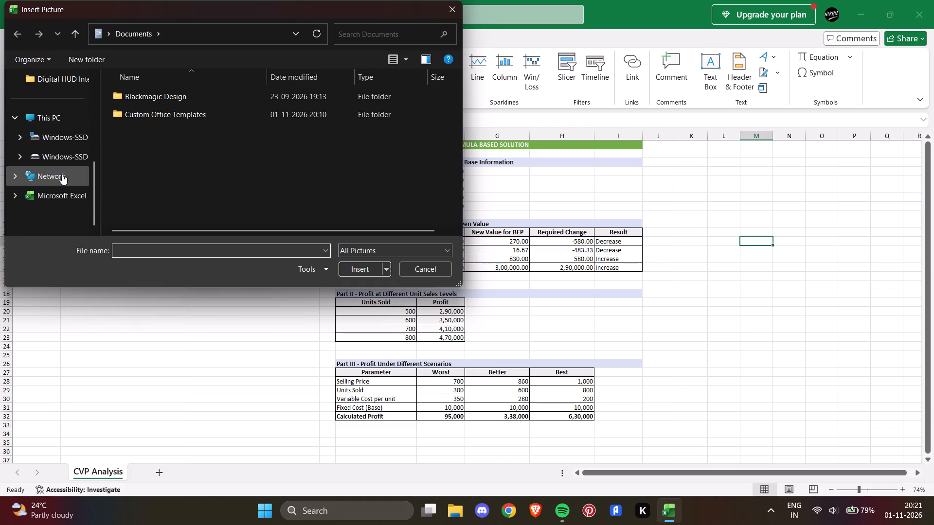
click(60, 159)
click(151, 96)
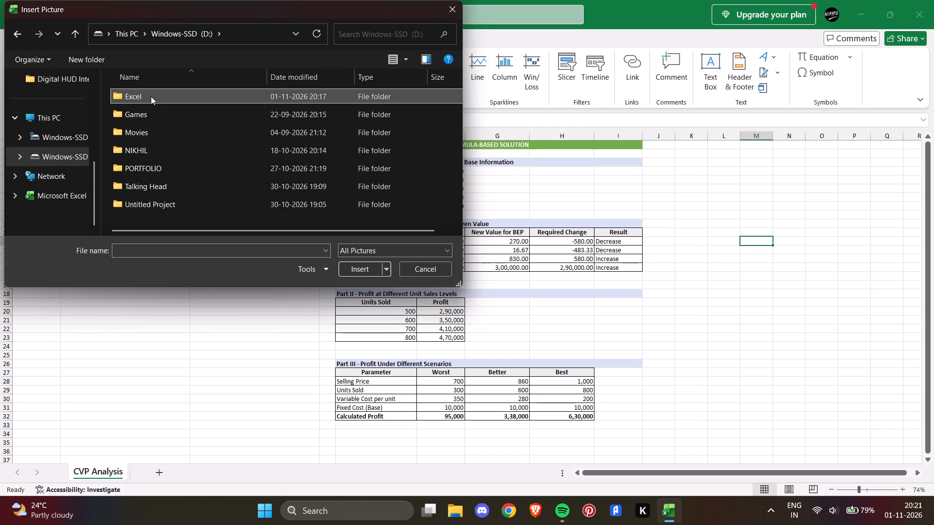
double_click(151, 96)
click(130, 112)
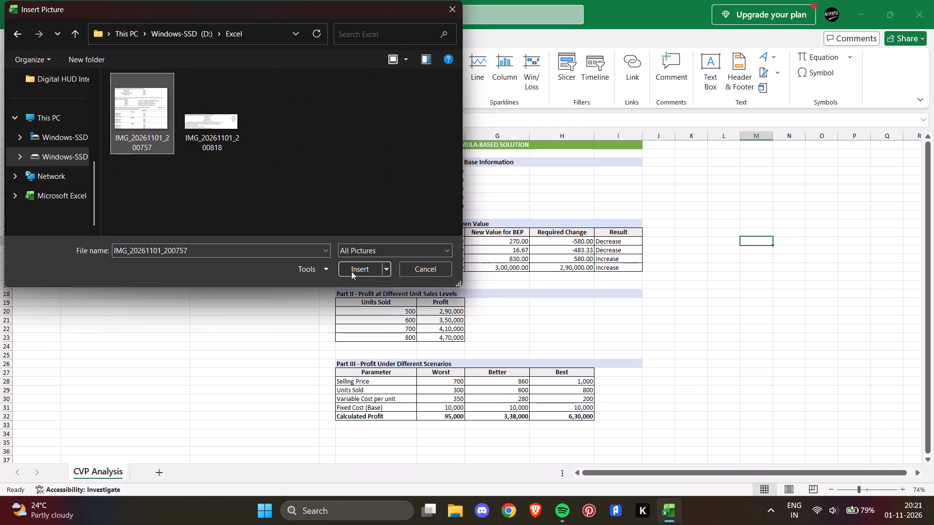
click(359, 268)
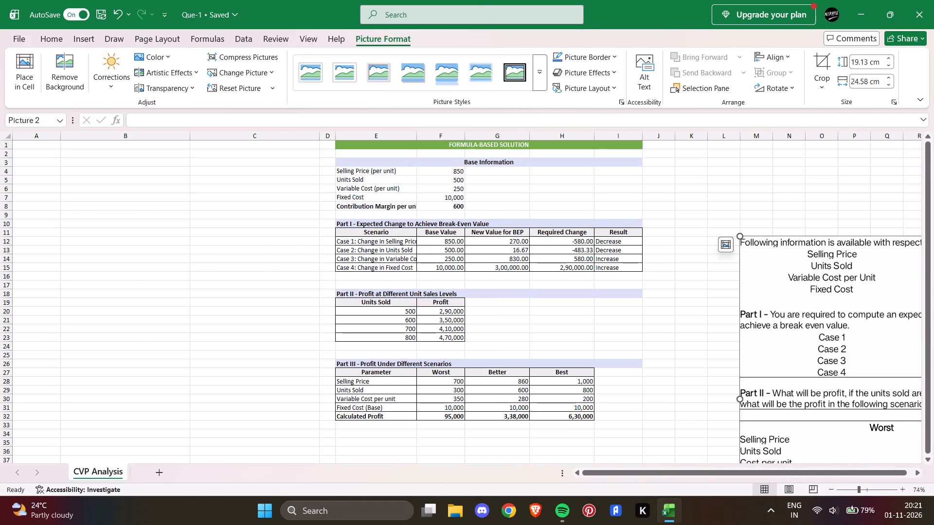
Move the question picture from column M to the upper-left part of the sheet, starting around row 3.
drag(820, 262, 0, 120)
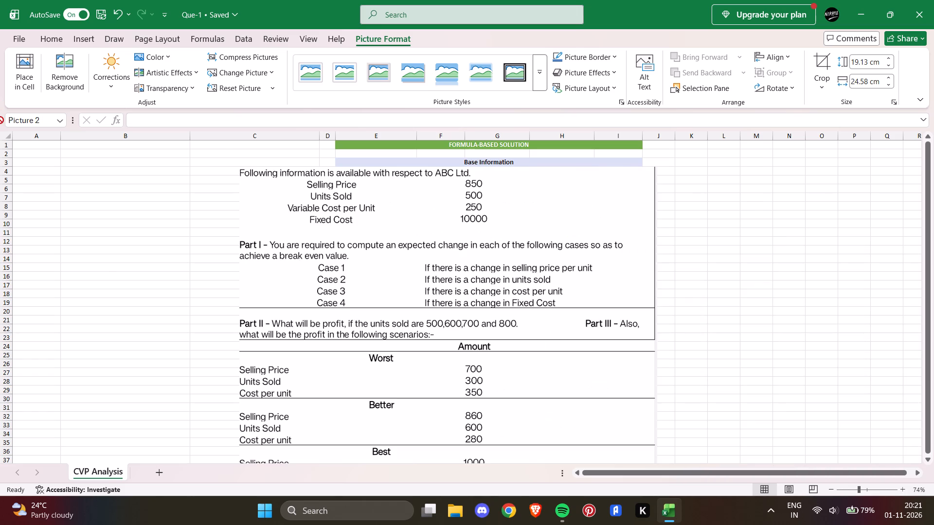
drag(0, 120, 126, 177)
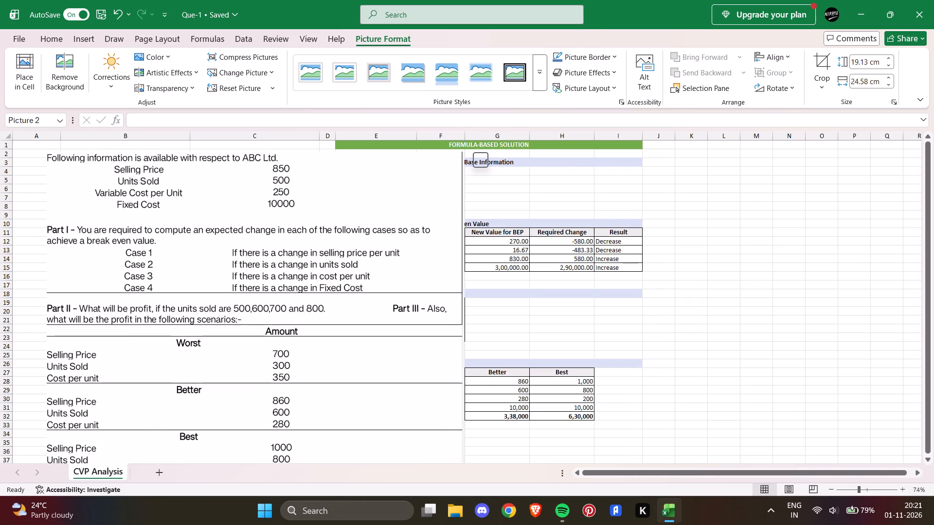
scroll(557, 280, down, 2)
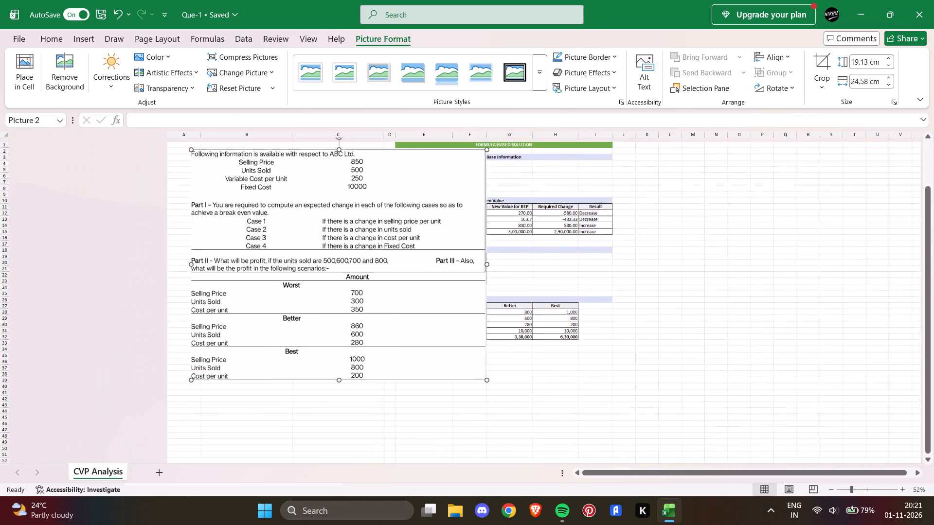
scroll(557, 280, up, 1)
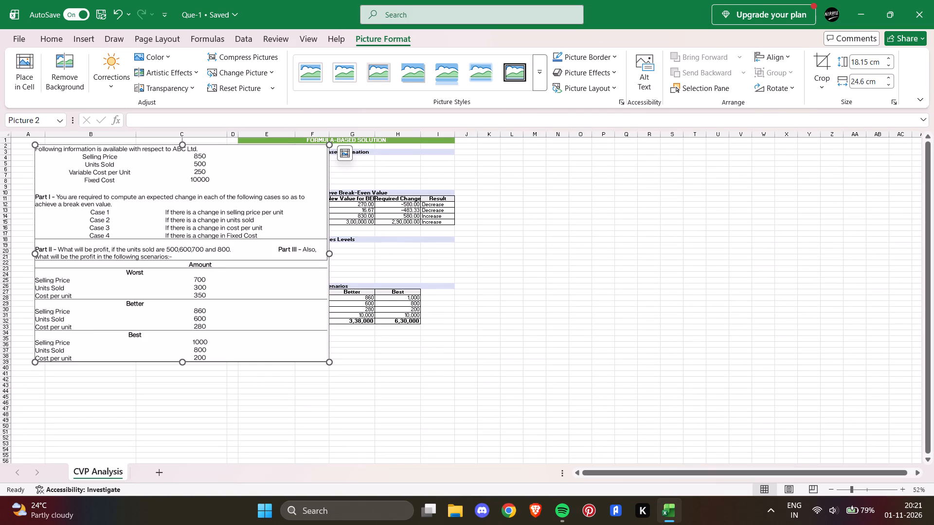
Shrink the question picture proportionally to about 14.96 cm high and 20.28 cm wide.
drag(177, 203, 349, 257)
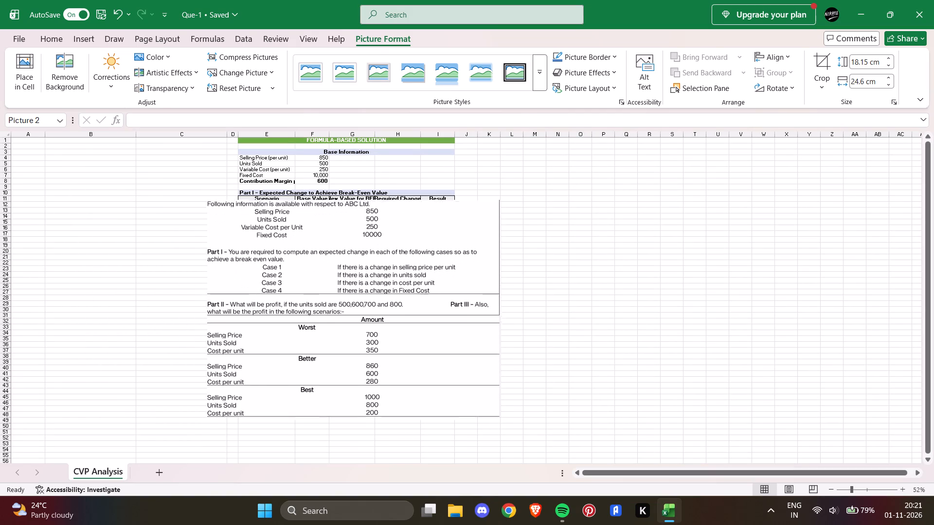
drag(349, 257, 349, 245)
drag(502, 406, 498, 403)
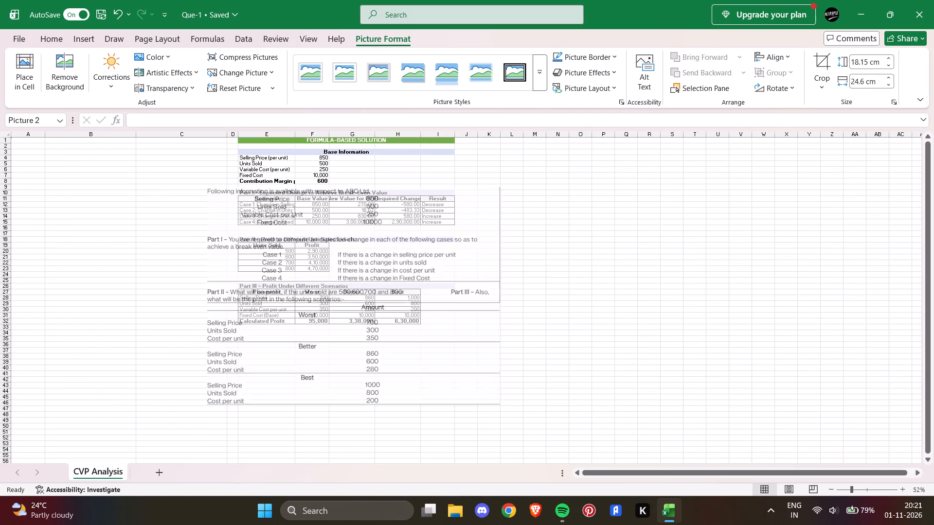
drag(498, 403, 449, 352)
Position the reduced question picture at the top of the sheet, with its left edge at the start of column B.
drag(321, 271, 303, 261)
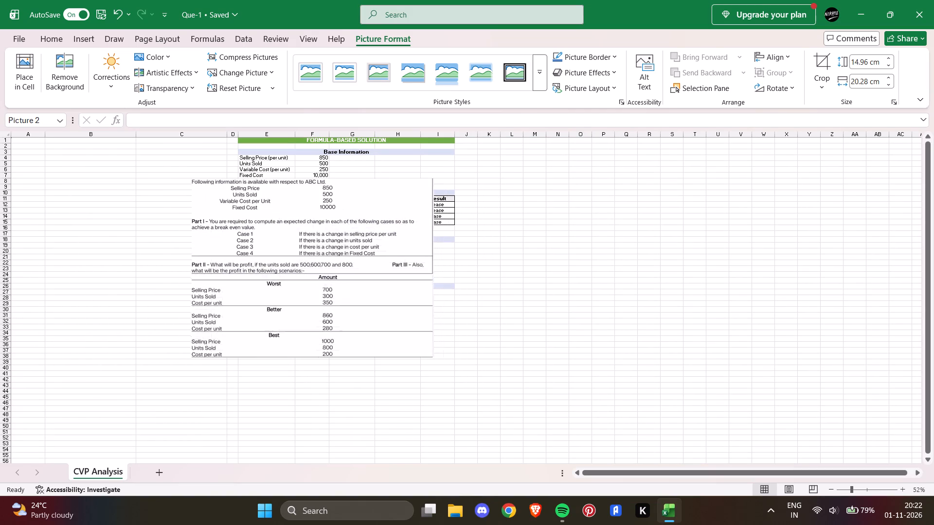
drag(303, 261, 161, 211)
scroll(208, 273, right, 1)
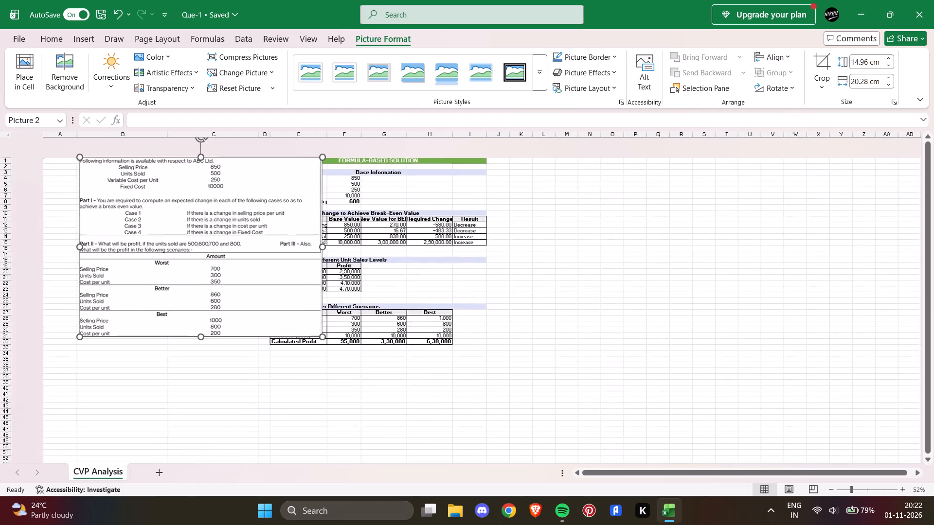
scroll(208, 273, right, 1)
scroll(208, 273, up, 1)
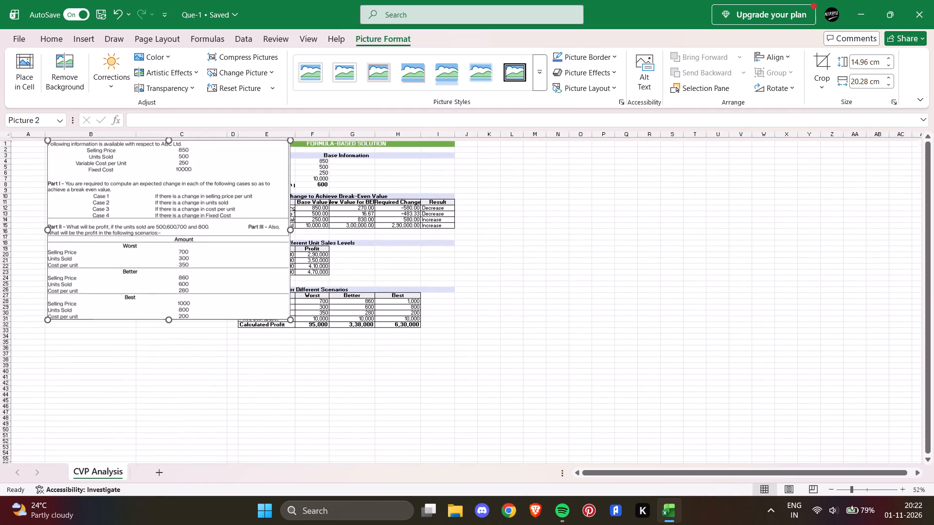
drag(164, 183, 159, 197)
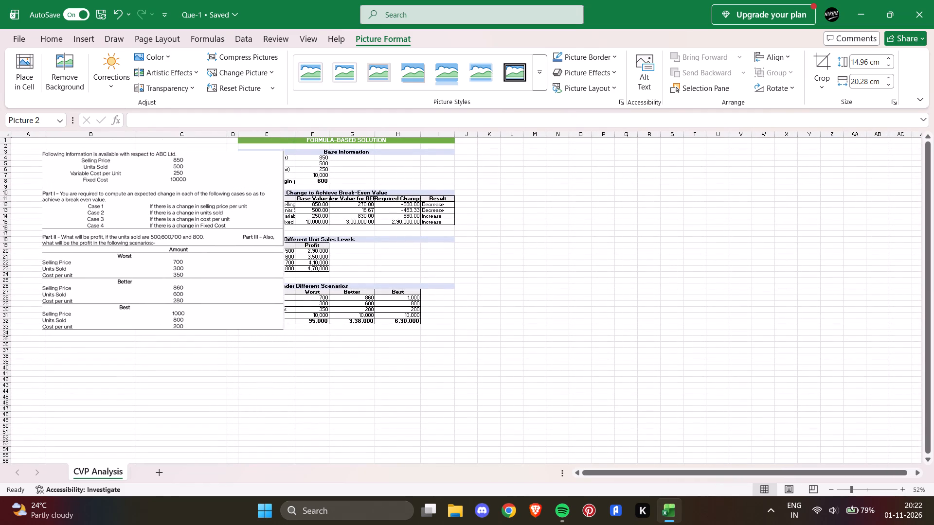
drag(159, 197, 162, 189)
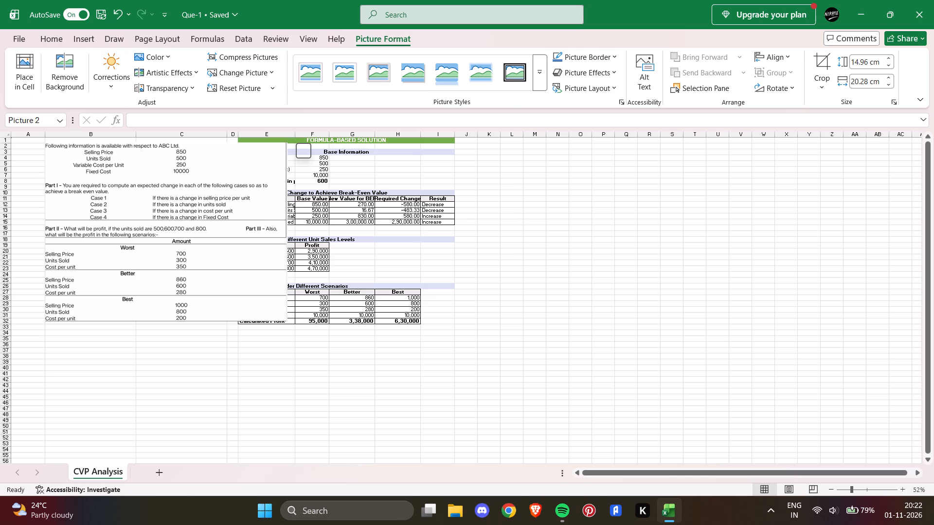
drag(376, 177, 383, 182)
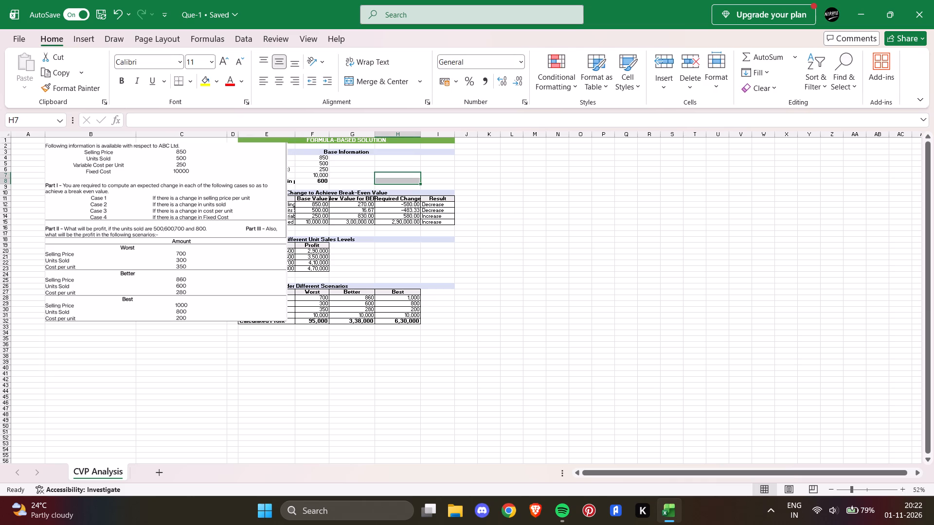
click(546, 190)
Move the question picture below the solution tables, with its upper-left corner at about cell A33.
drag(147, 209, 154, 221)
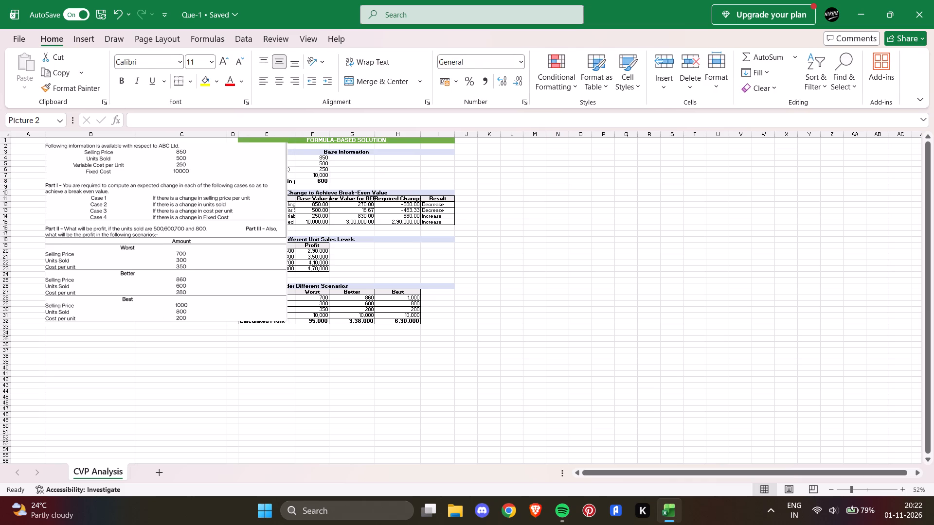
drag(154, 221, 87, 392)
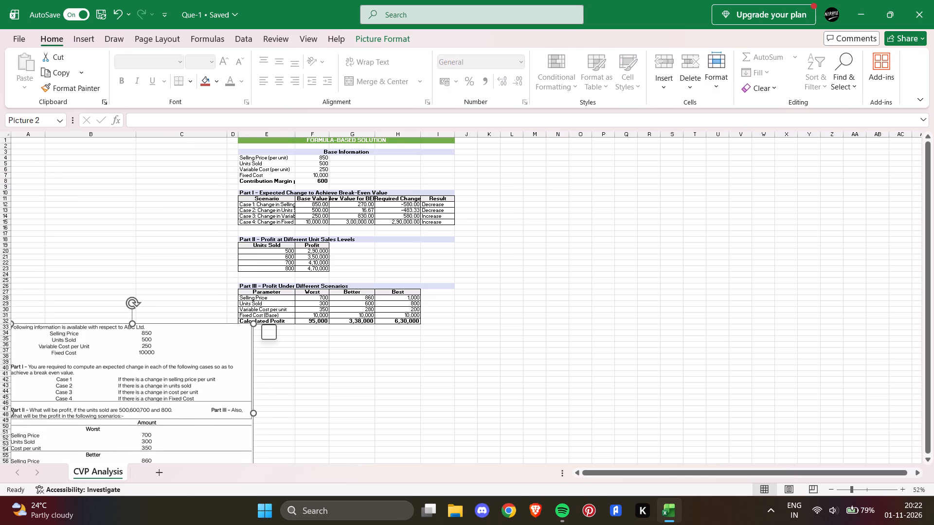
scroll(200, 203, up, 3)
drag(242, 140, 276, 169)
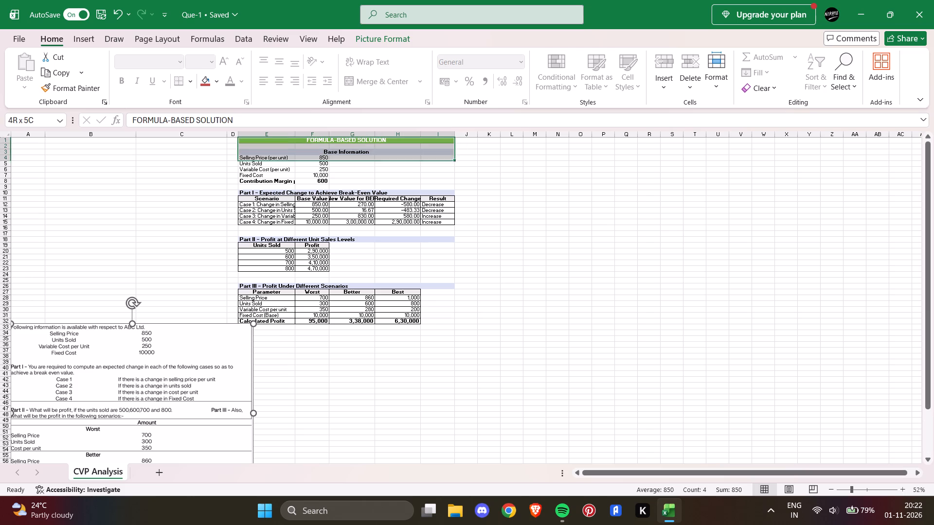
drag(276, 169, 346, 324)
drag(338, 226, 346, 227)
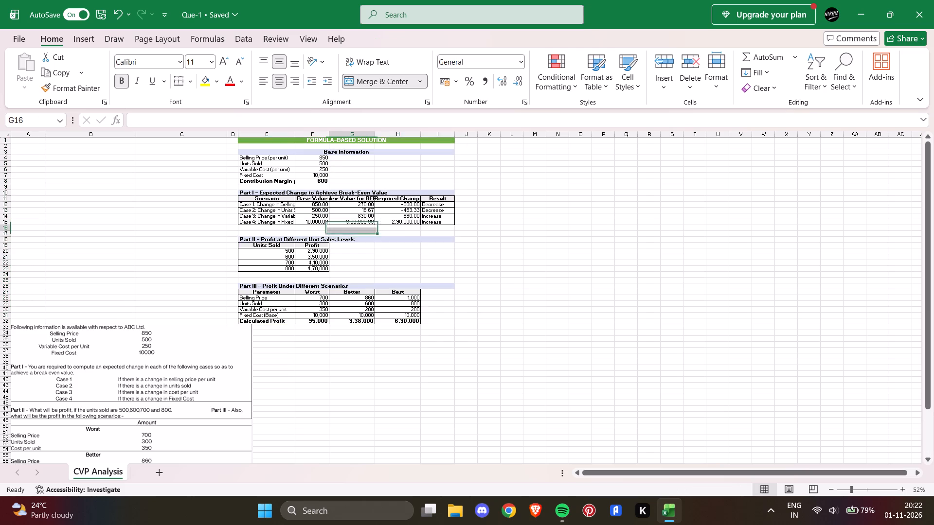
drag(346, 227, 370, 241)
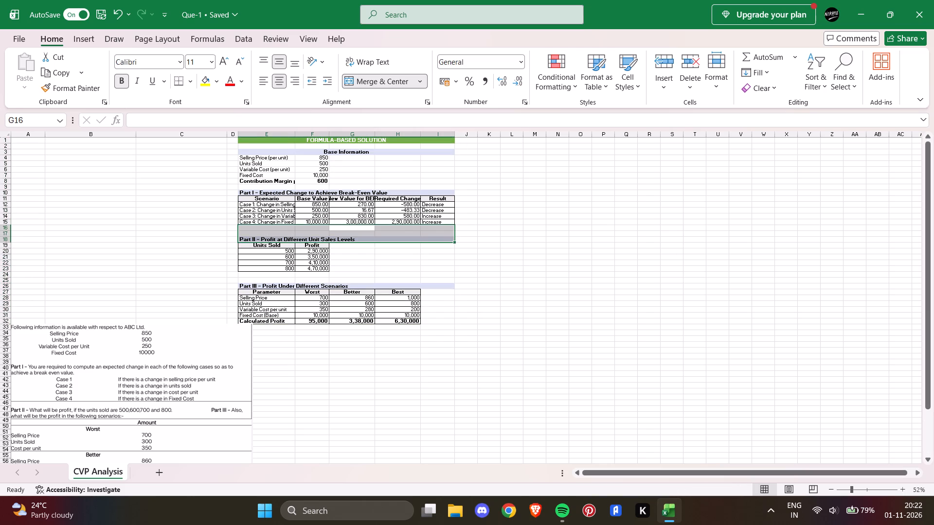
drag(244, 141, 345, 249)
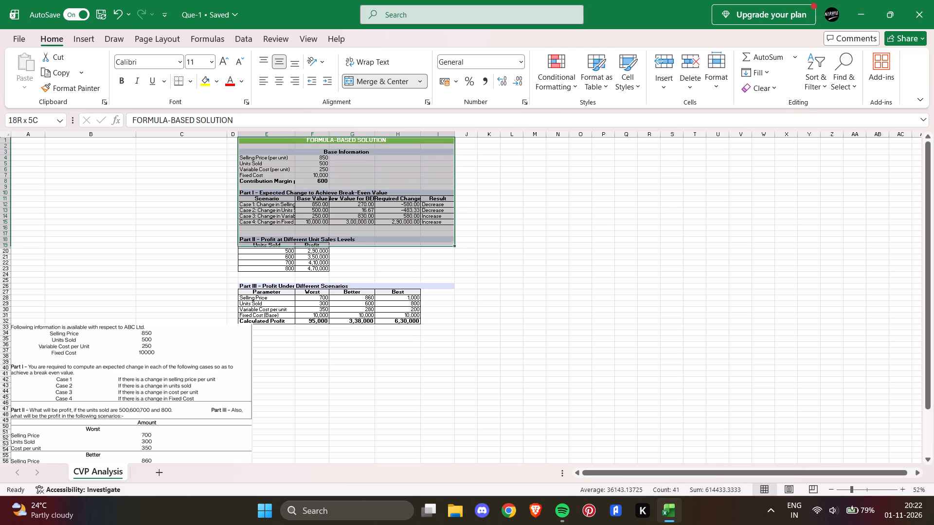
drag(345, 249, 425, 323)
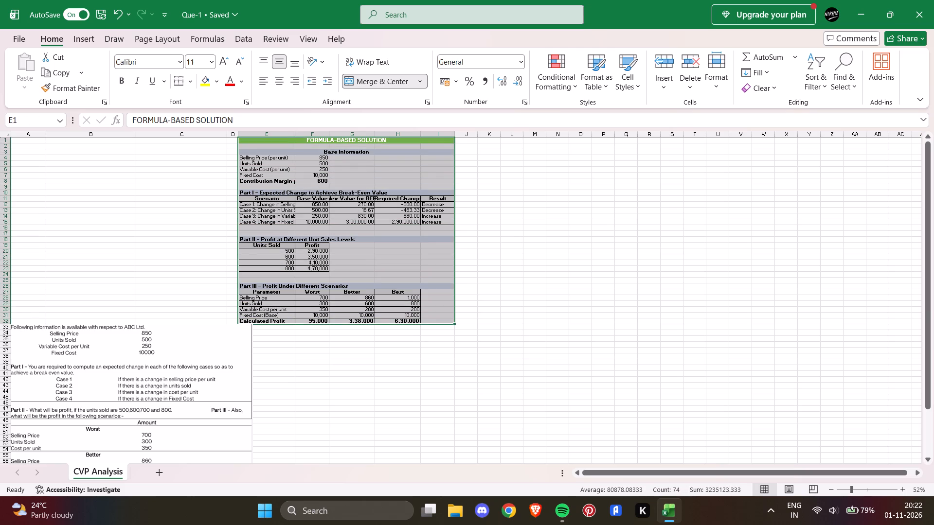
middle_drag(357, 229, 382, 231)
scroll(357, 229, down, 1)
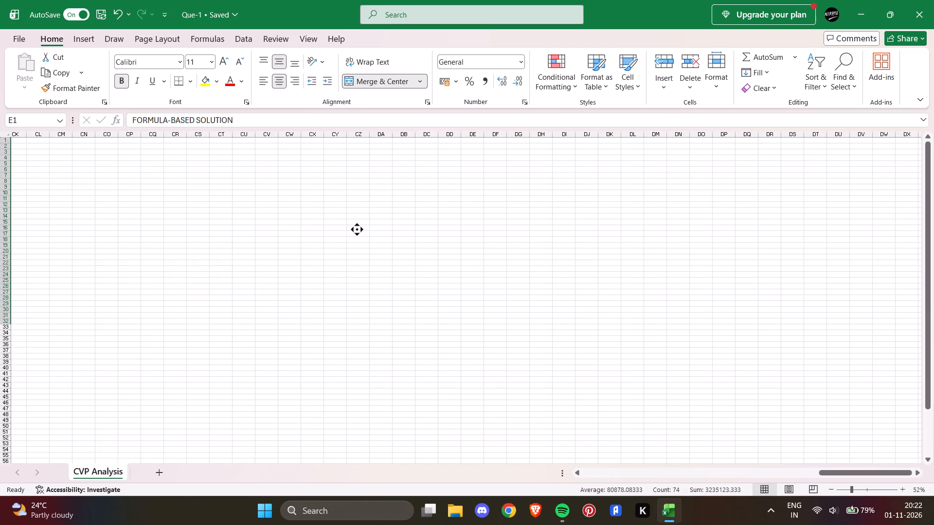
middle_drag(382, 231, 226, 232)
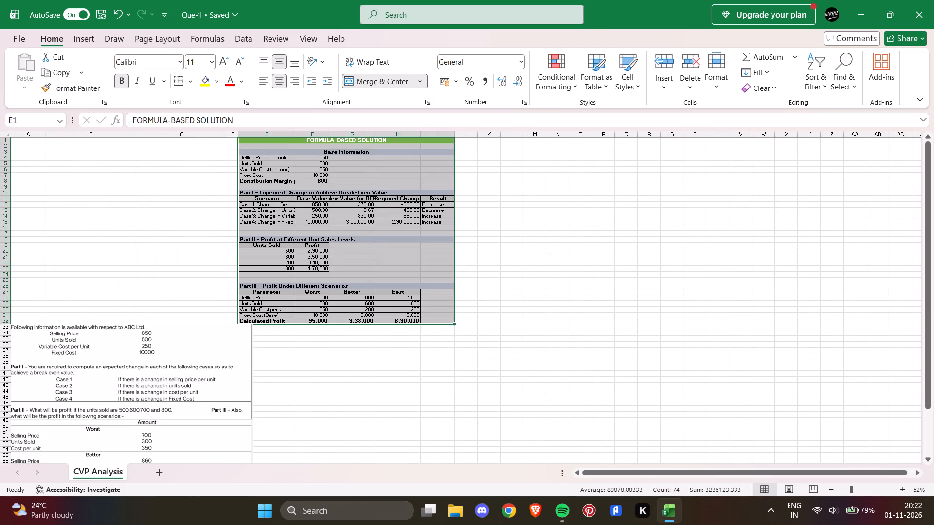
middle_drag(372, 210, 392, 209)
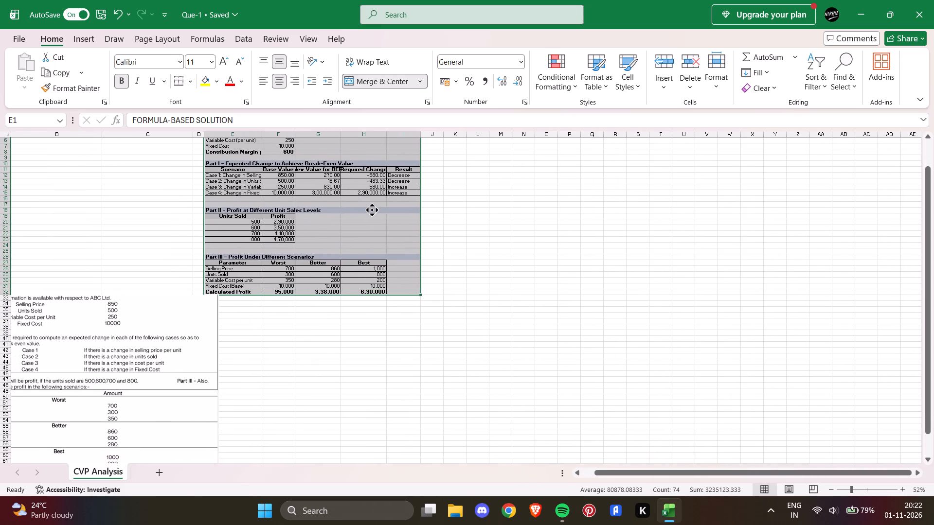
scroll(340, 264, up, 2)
Move the solution block E2:I32 to the area starting at cell P7.
drag(329, 144, 332, 145)
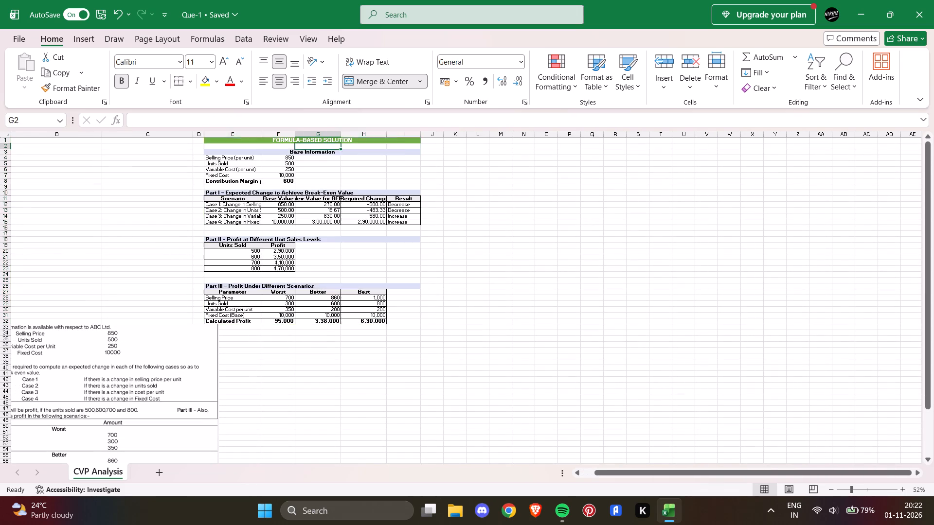
drag(332, 145, 388, 321)
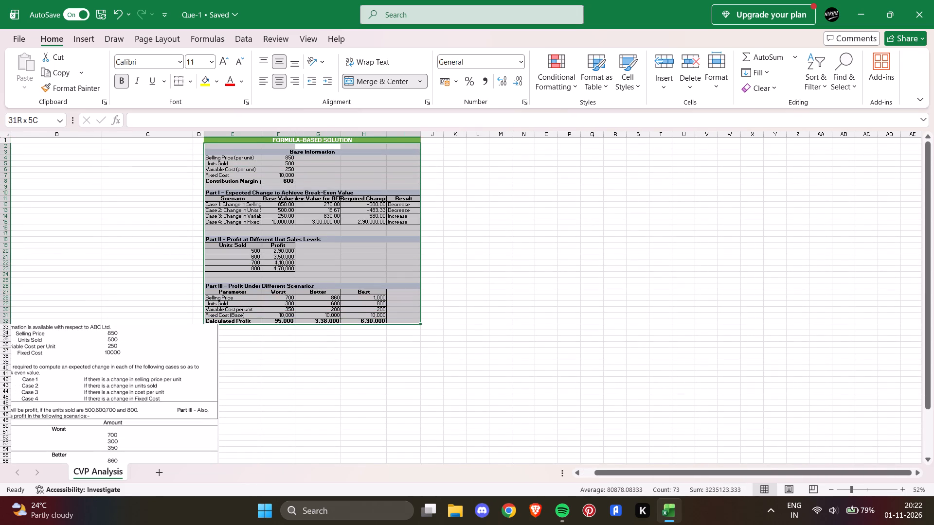
drag(388, 321, 388, 322)
right_click(400, 257)
click(445, 123)
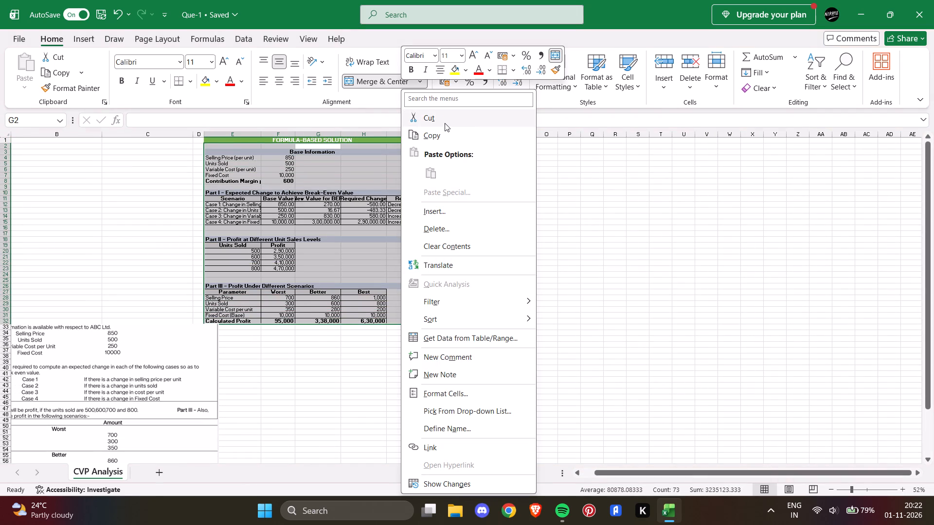
right_click(576, 176)
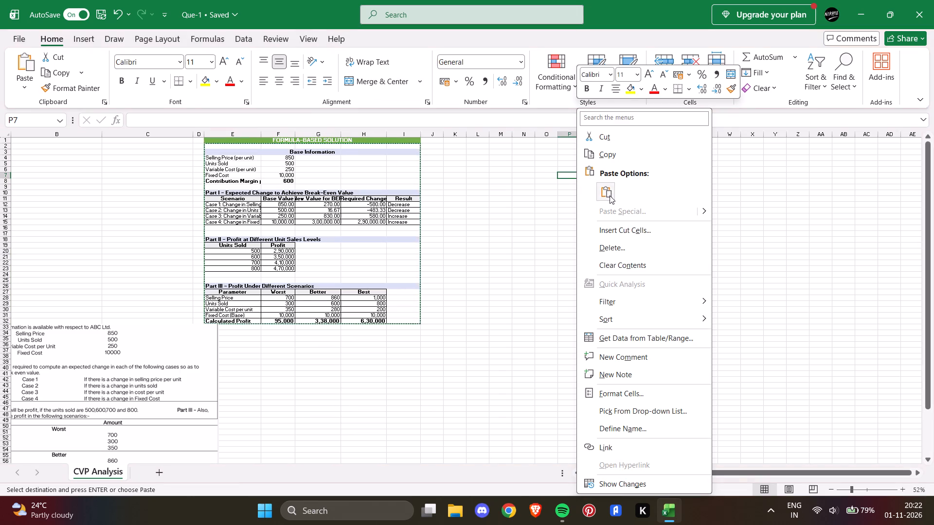
click(610, 195)
click(496, 227)
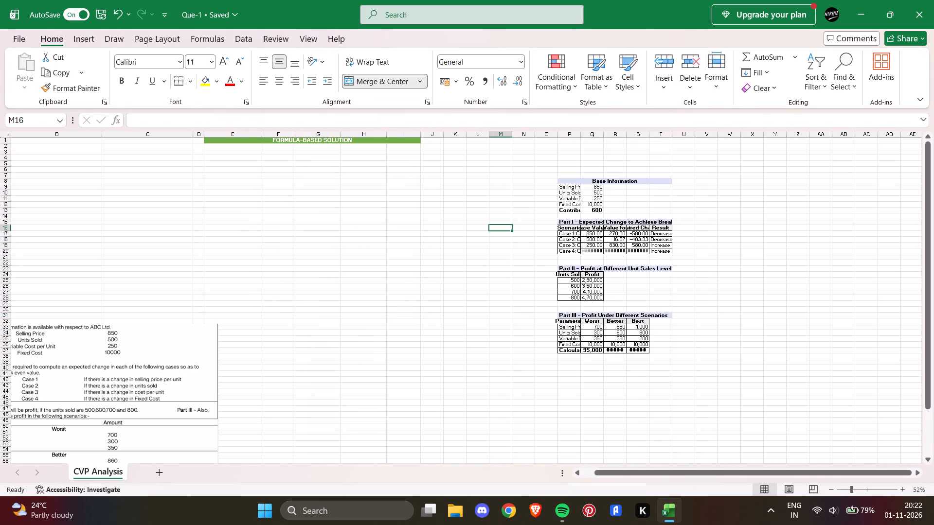
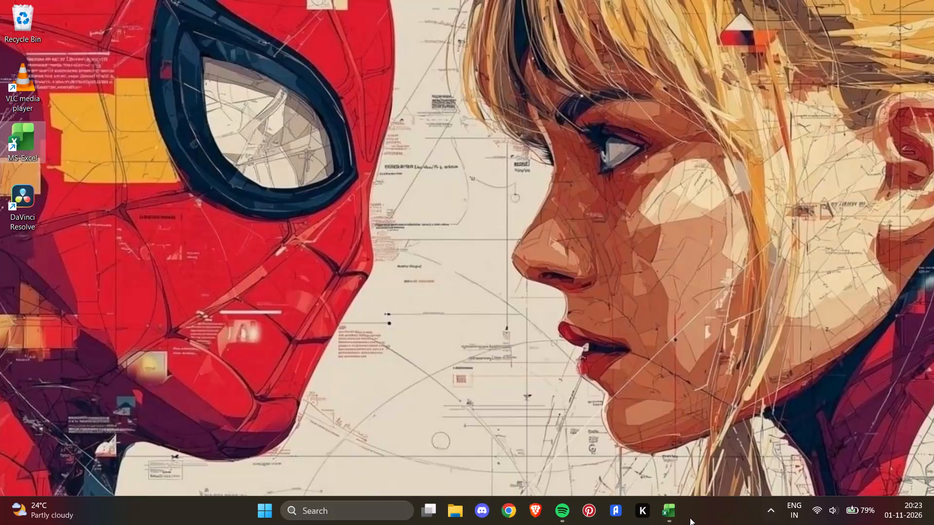
Return to the Que-1 workbook and examine the relocated solution tables from Base Information to Part III.
click(665, 522)
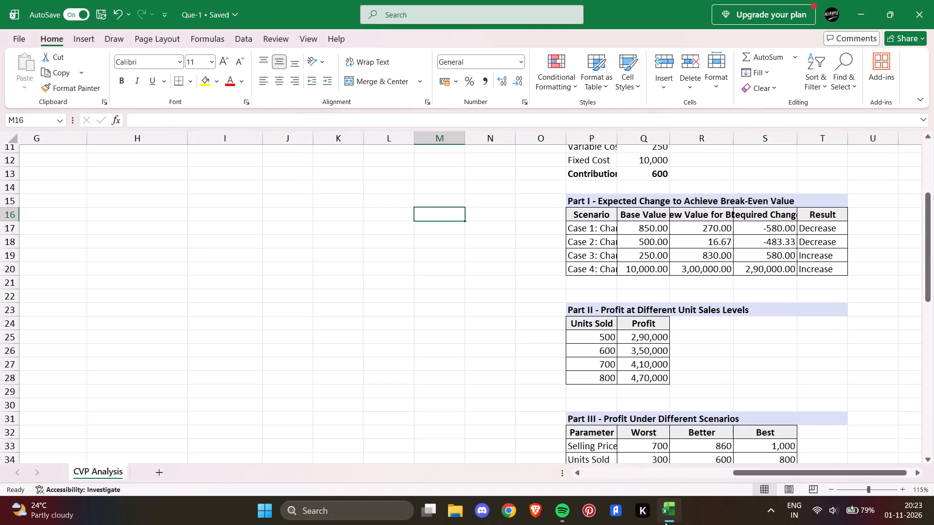
scroll(524, 297, down, 1)
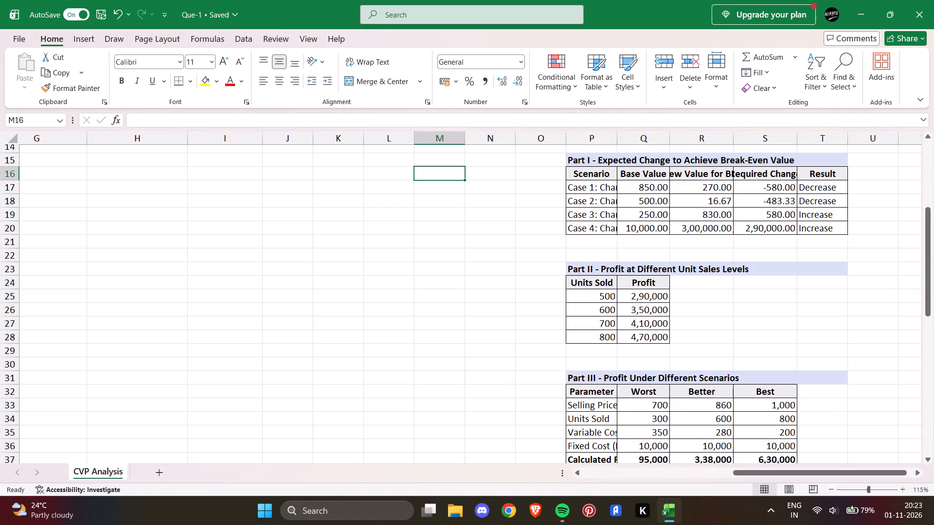
click(580, 184)
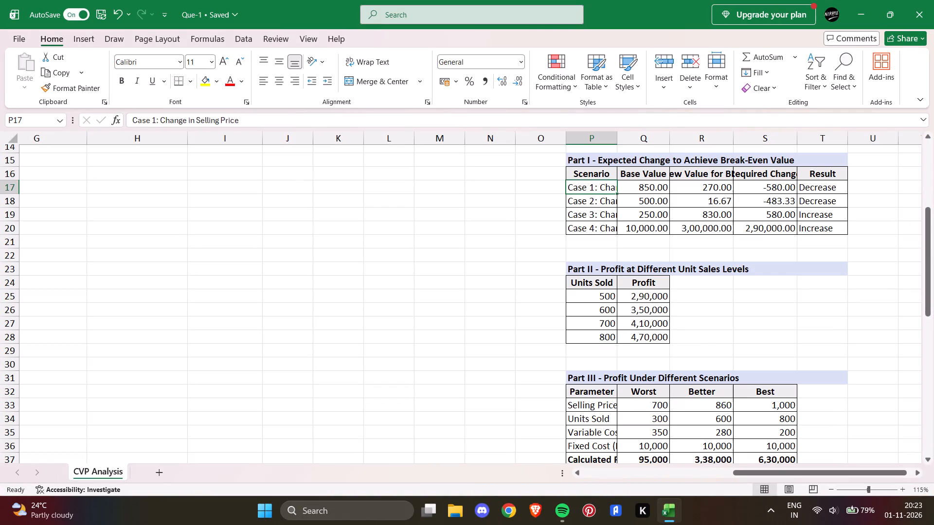
scroll(543, 284, up, 2)
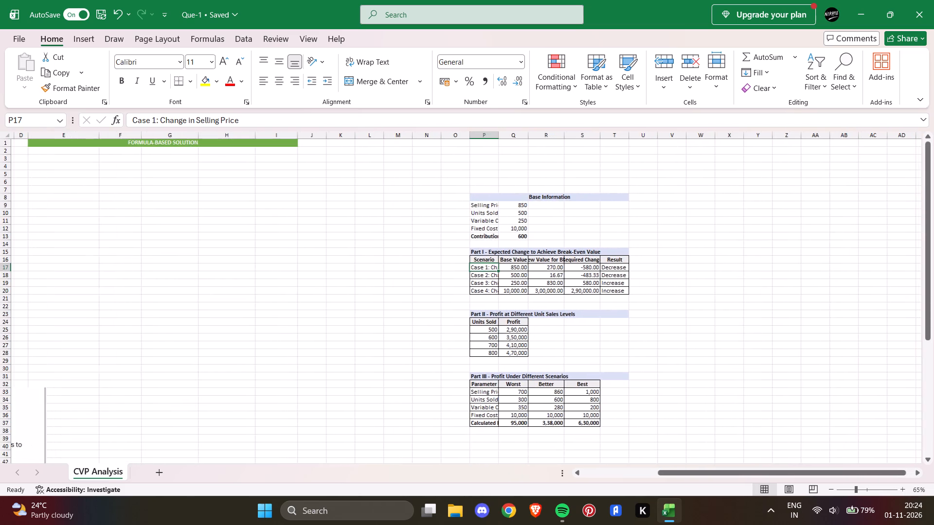
scroll(467, 280, up, 2)
scroll(467, 280, right, 6)
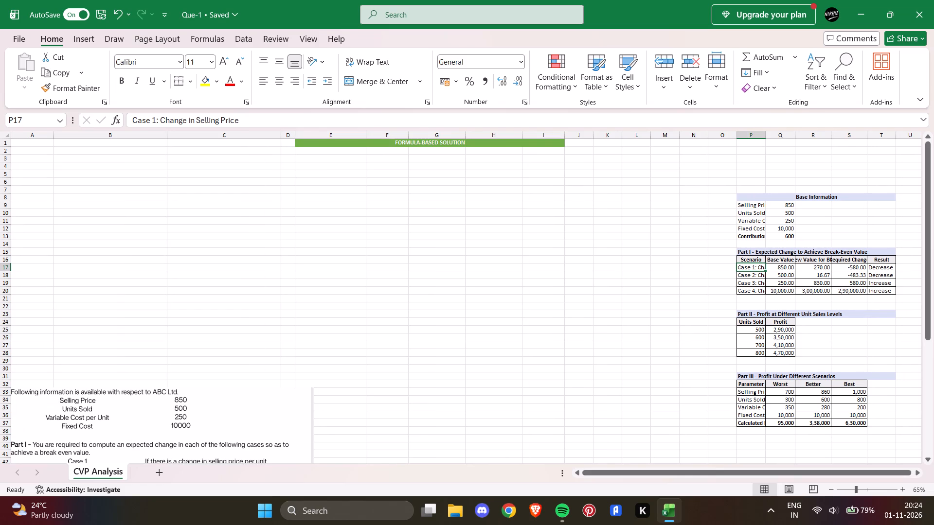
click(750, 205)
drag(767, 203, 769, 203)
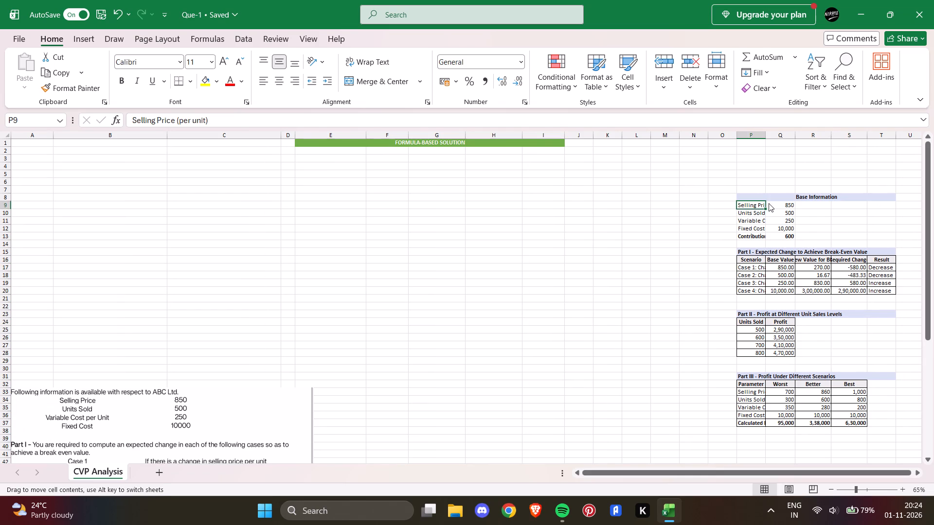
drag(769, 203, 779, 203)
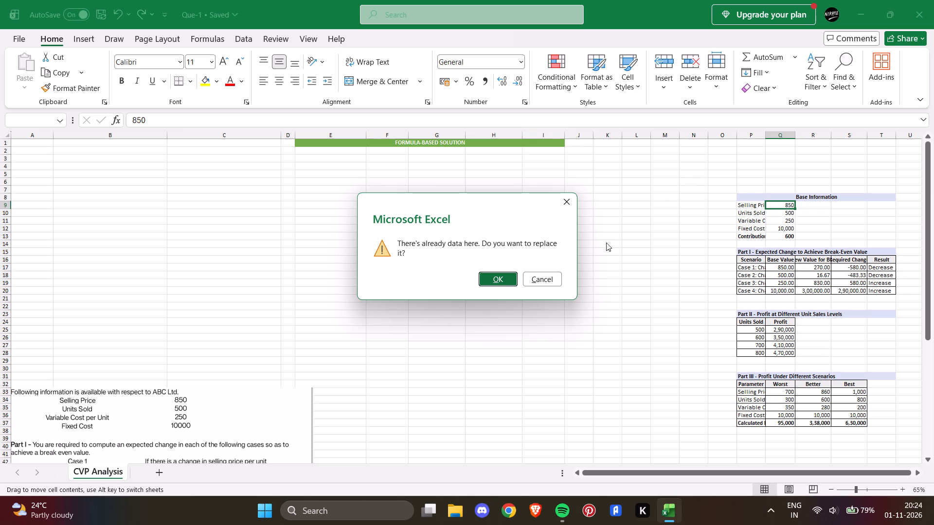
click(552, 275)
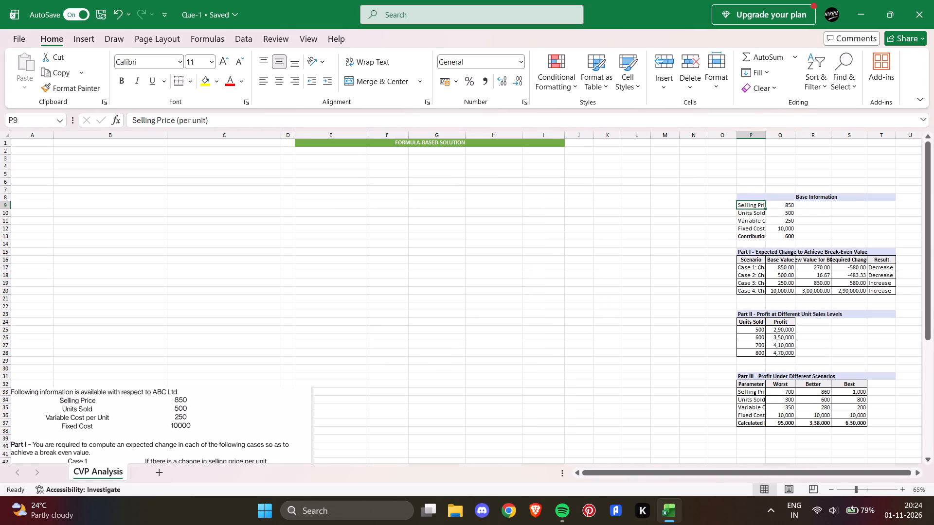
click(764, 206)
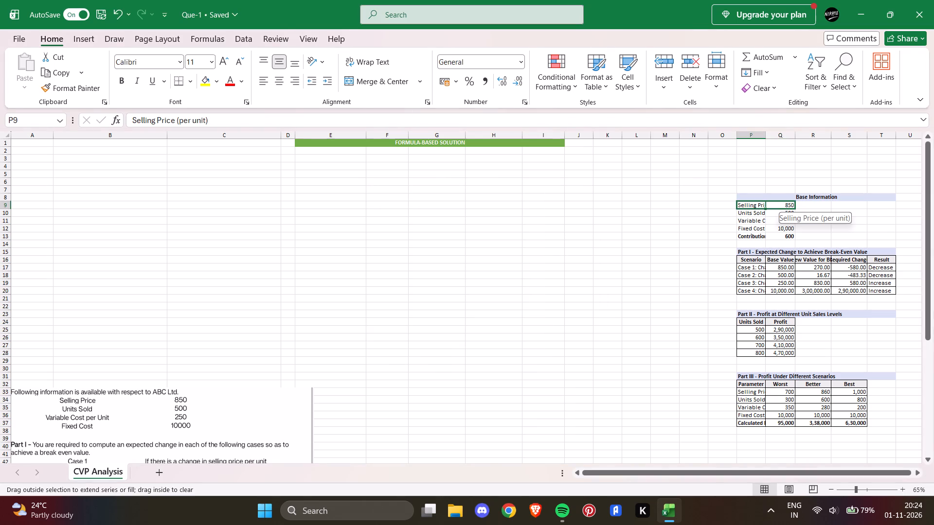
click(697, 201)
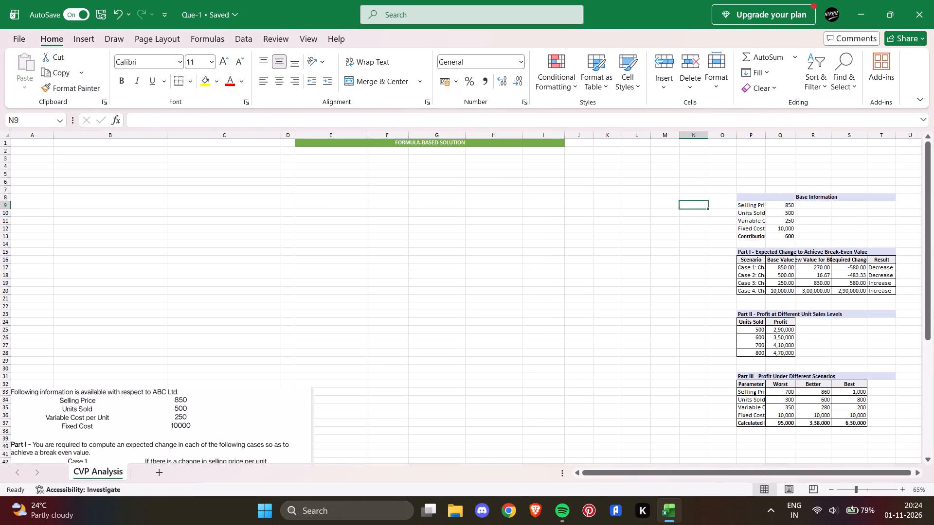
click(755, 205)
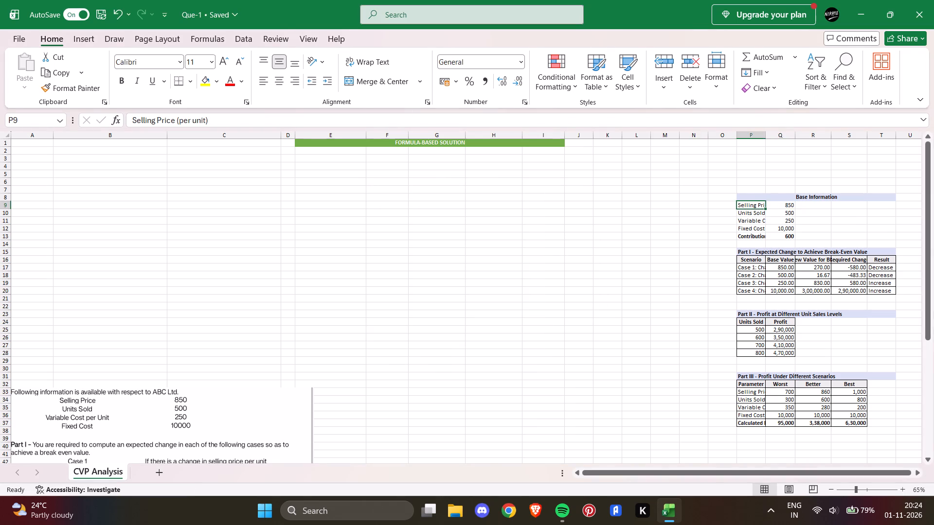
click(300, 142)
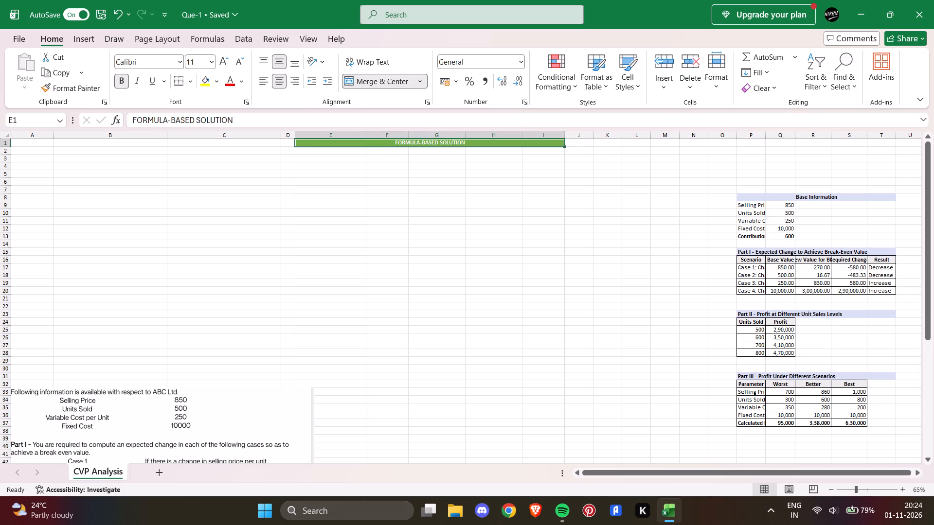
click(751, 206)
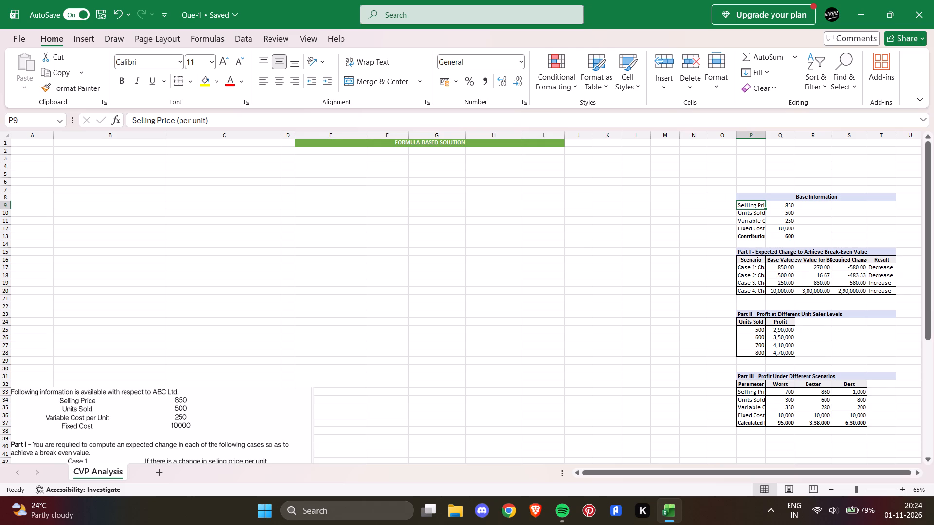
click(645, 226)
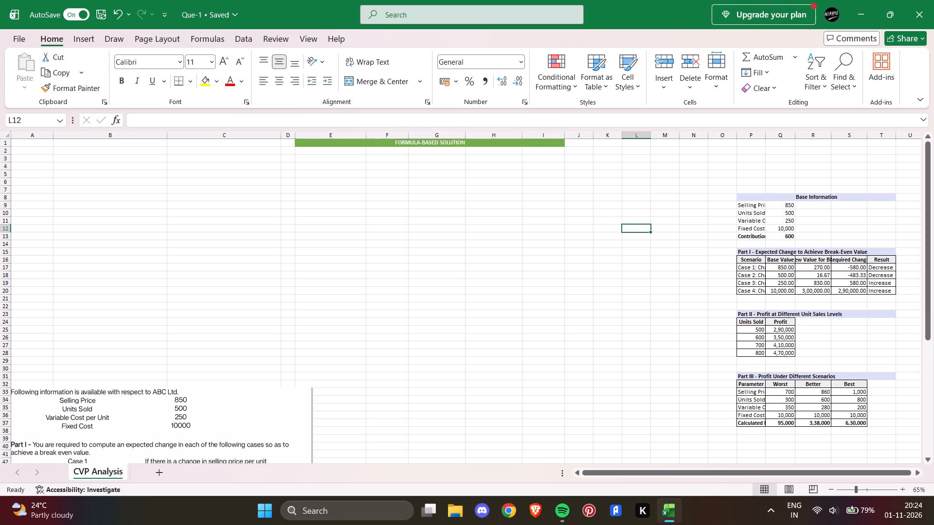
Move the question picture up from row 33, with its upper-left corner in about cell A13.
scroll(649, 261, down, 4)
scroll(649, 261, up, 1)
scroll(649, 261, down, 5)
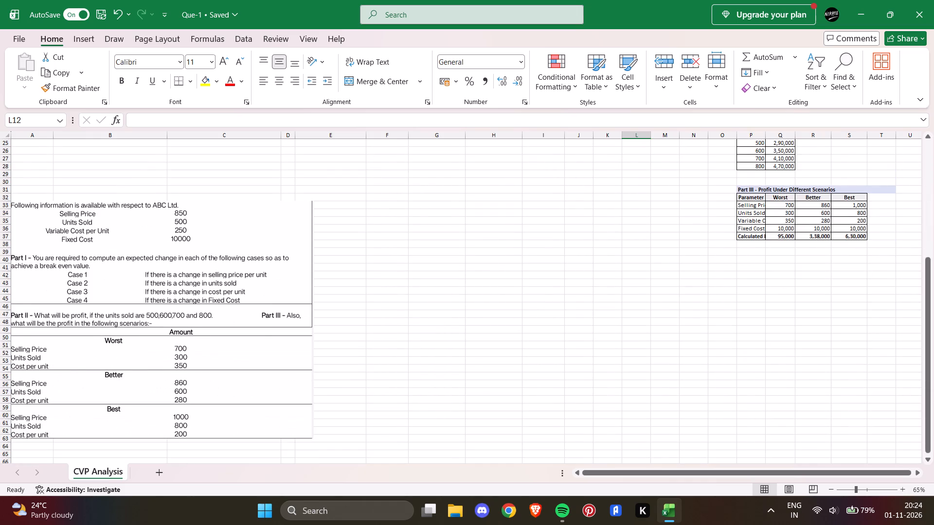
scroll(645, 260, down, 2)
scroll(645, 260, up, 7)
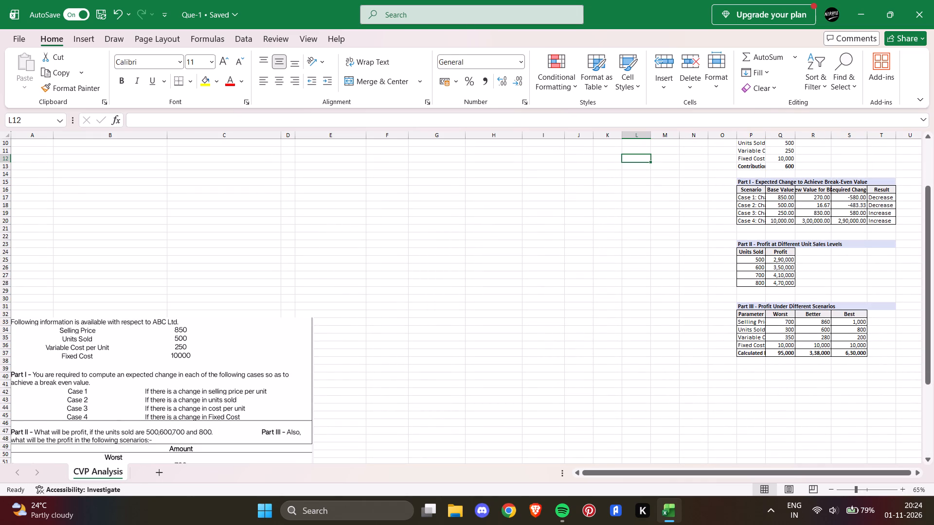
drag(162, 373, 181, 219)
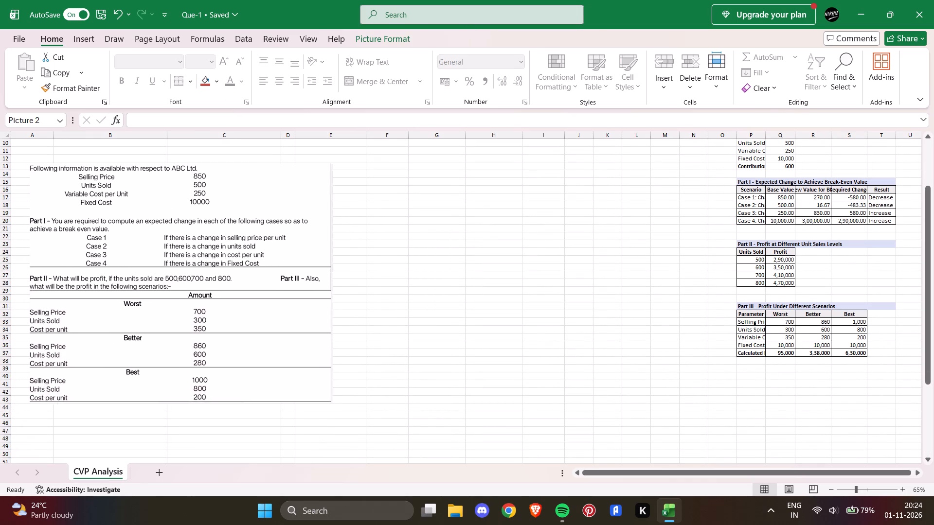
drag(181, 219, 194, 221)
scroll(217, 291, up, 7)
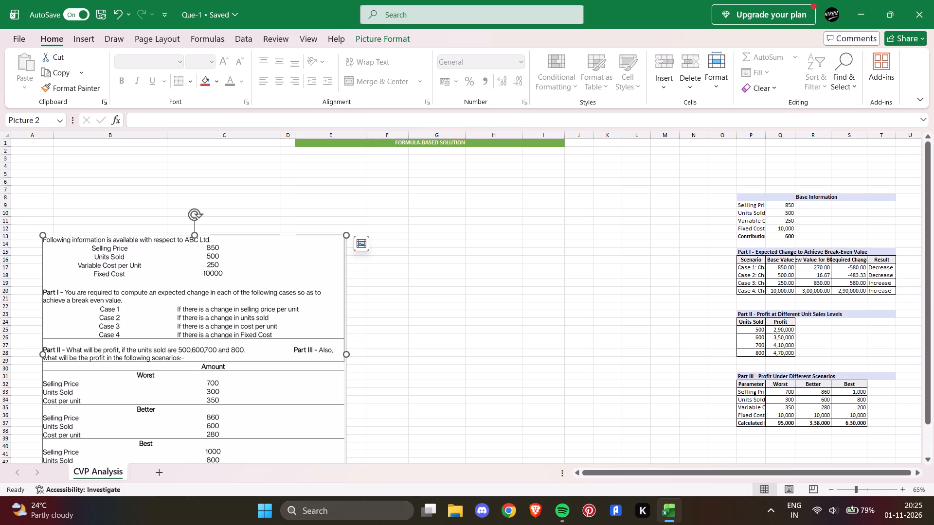
Clear the FORMULA-BASED SOLUTION text from the green merged title cell E1.
click(508, 146)
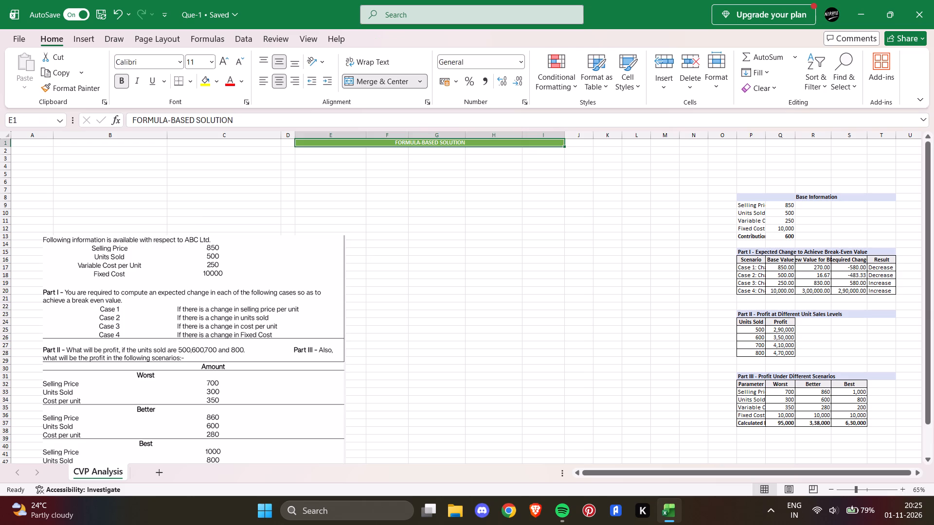
key(BackSpace)
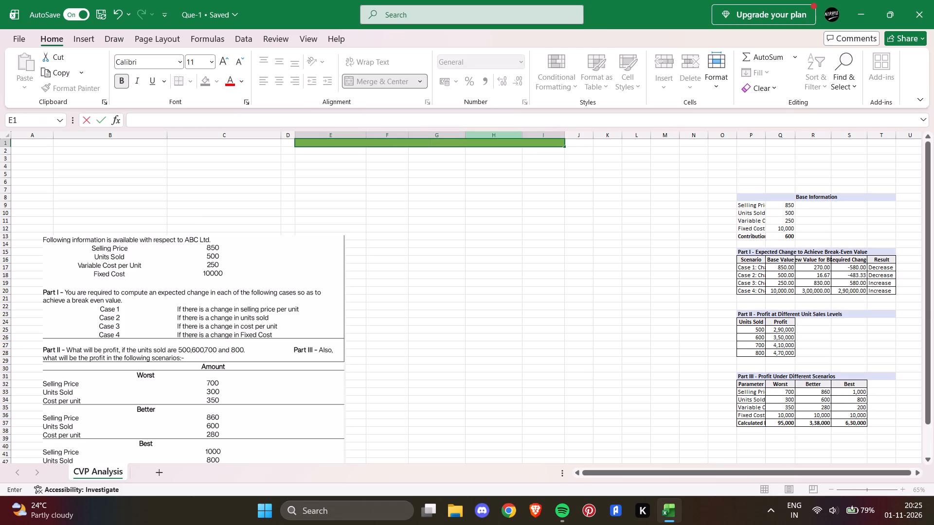
click(524, 145)
right_click(524, 145)
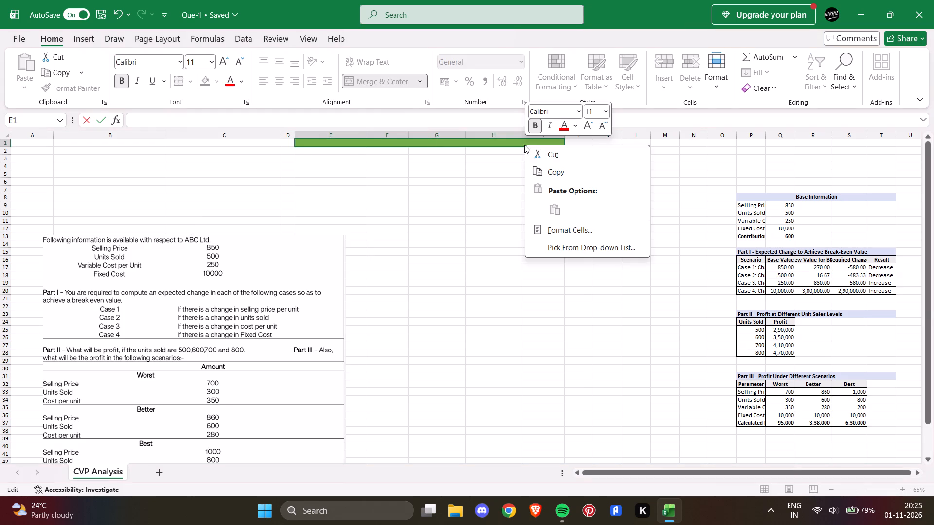
click(502, 182)
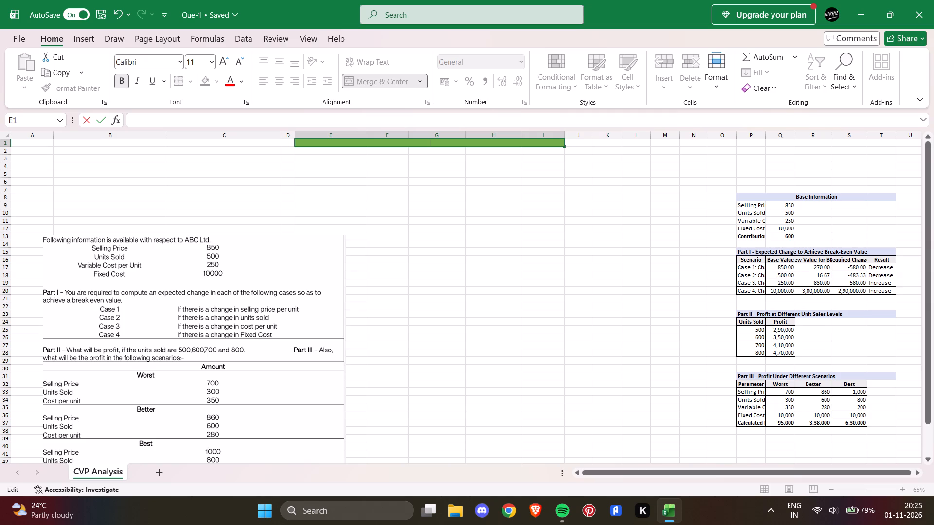
click(454, 143)
right_click(318, 145)
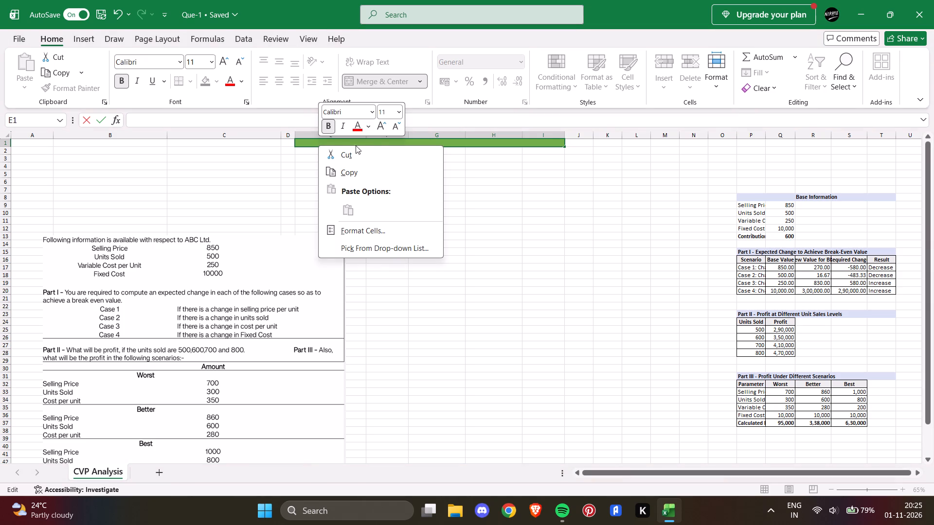
drag(562, 141, 430, 144)
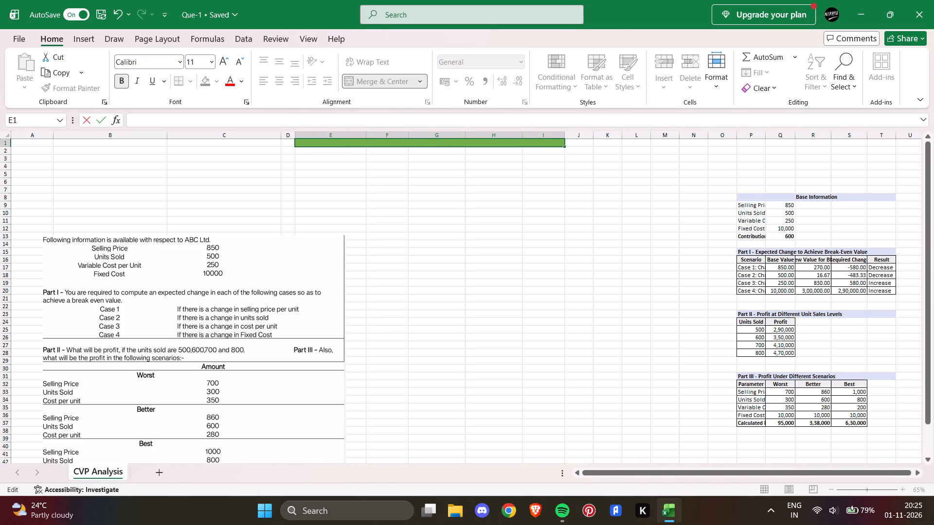
right_click(419, 145)
click(403, 144)
click(398, 140)
right_click(303, 141)
click(461, 144)
drag(565, 146, 513, 138)
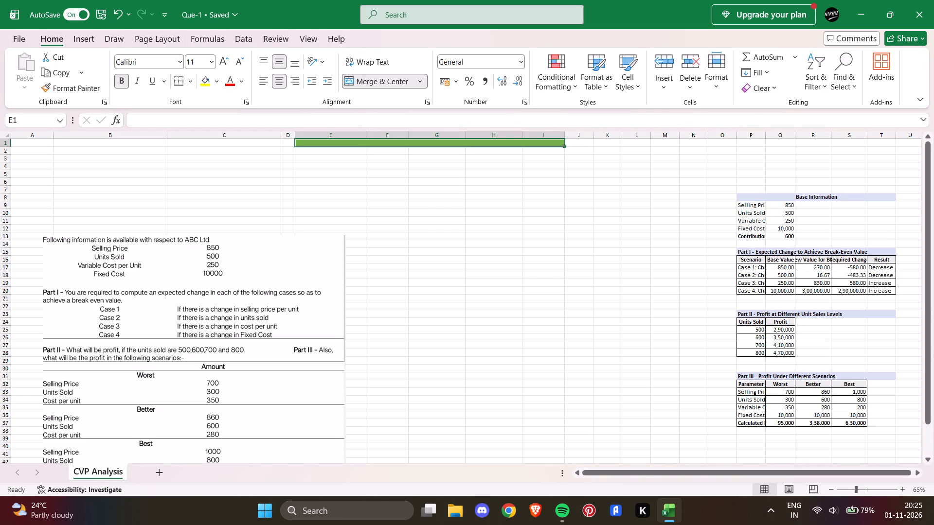
Move the green title banner E1:I1 out to cell H17 of a new sheet, then return to the CVP Analysis sheet.
right_click(514, 142)
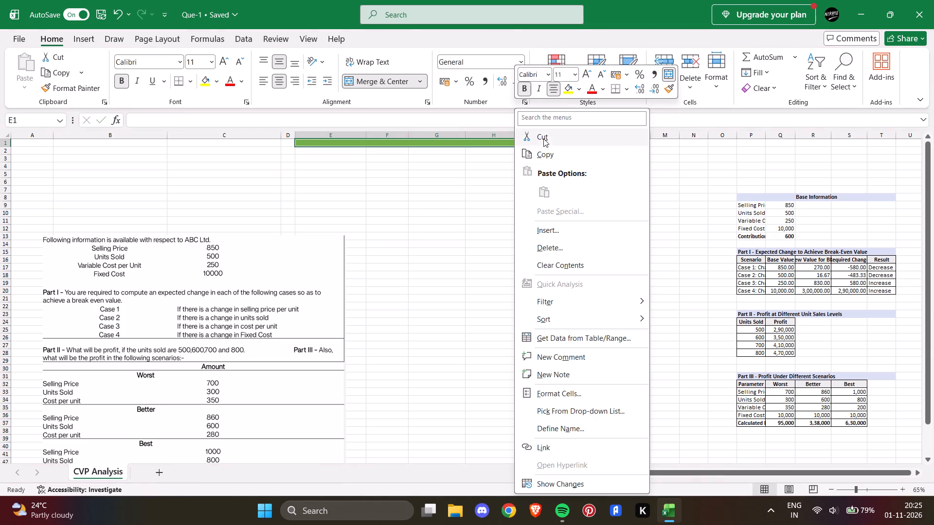
click(543, 139)
click(162, 473)
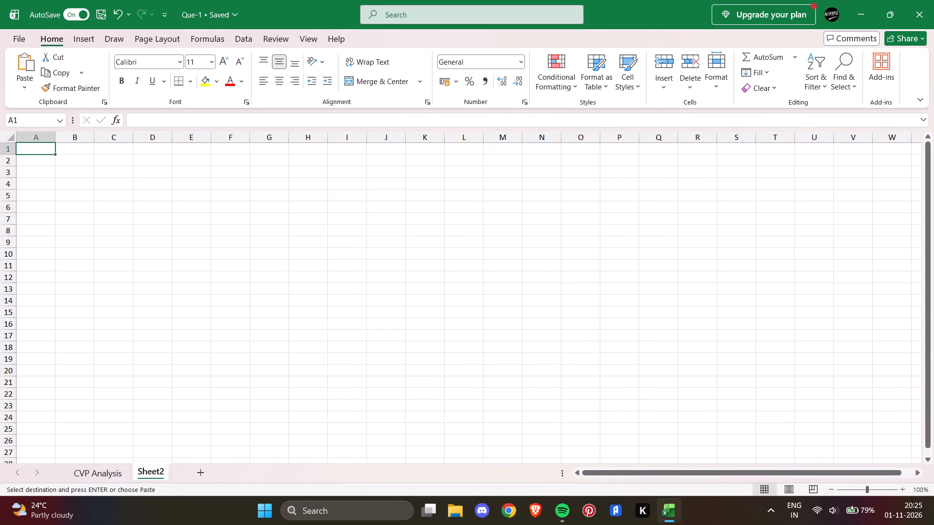
right_click(296, 335)
click(322, 193)
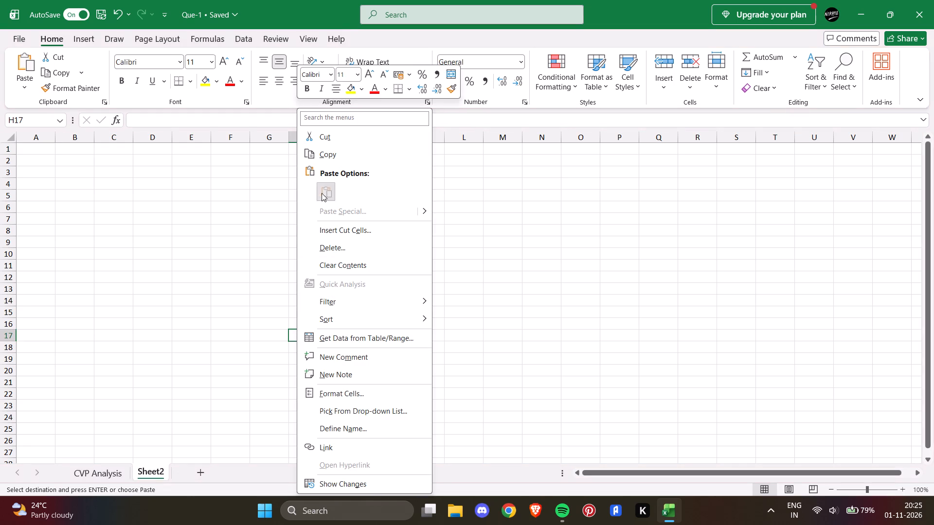
click(82, 472)
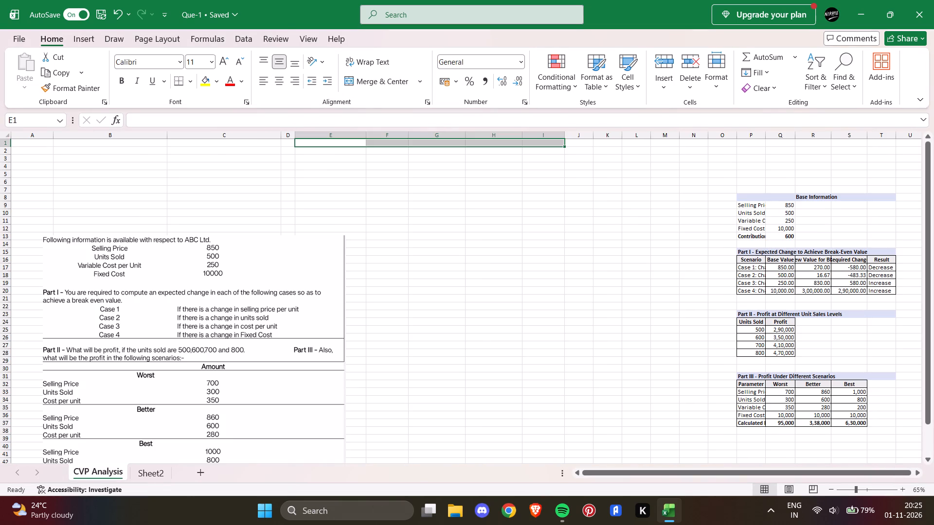
Move the question picture to the top of the sheet, aligning its upper-left corner with cell B2.
click(440, 220)
scroll(162, 190, up, 3)
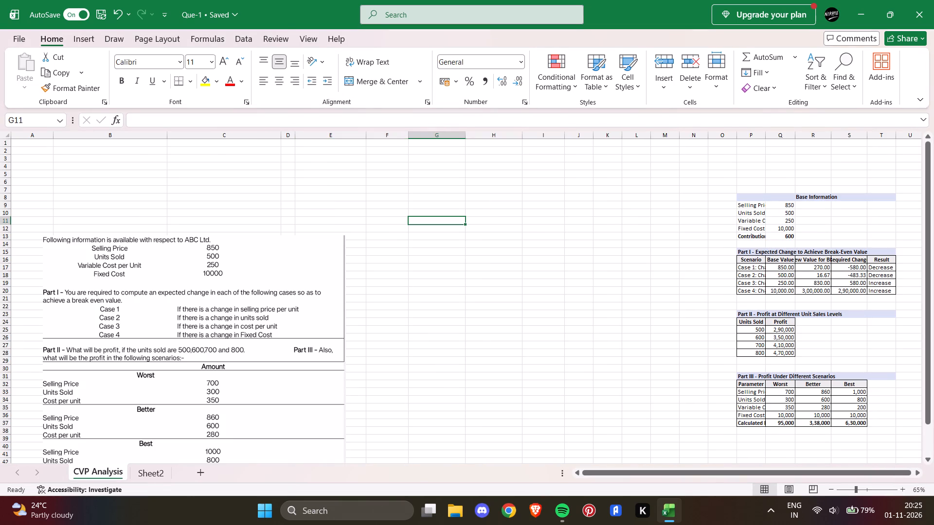
drag(175, 285, 181, 206)
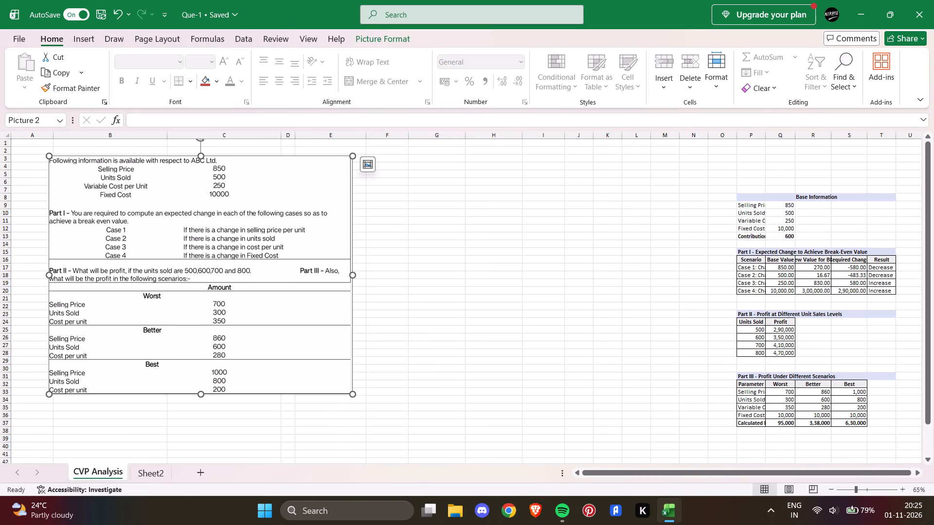
drag(199, 238, 199, 231)
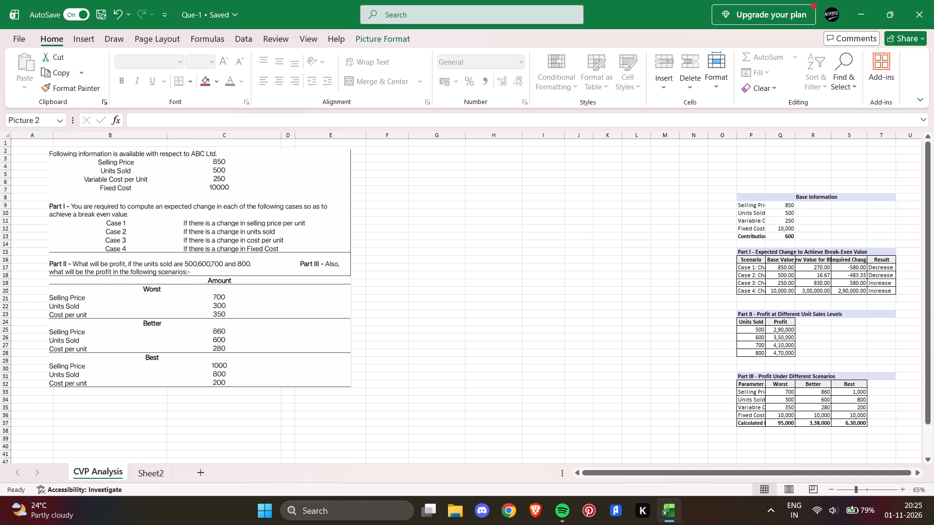
drag(199, 231, 204, 229)
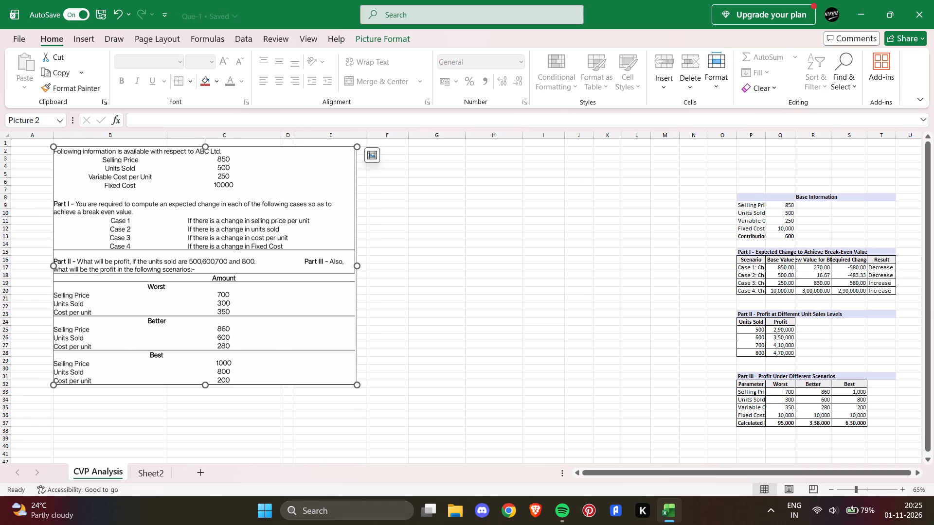
Enter the label QUE-1 in cell A2, beside the question picture.
click(26, 152)
scroll(62, 189, up, 4)
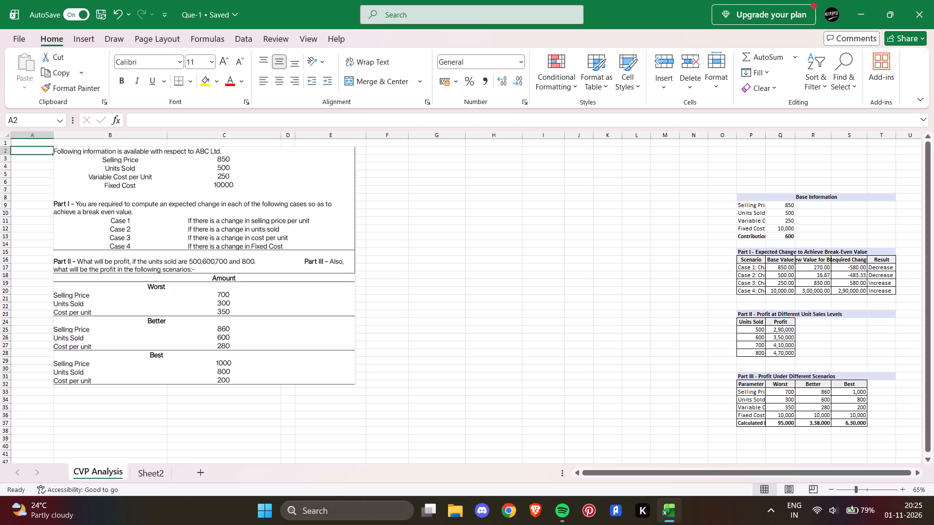
text(QU)
key(e)
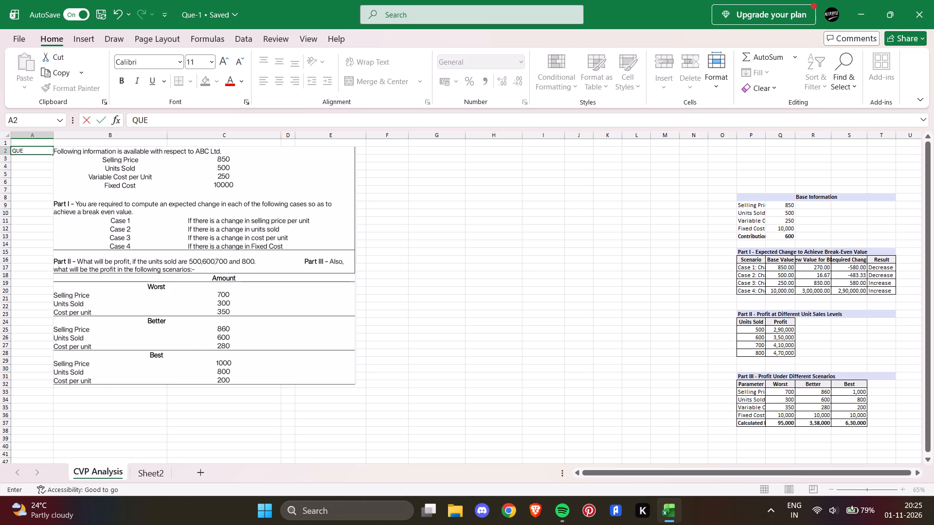
text(-1)
drag(45, 205, 40, 200)
Format the QUE-1 label in cell A2 as bold and centred with a red fill.
click(31, 150)
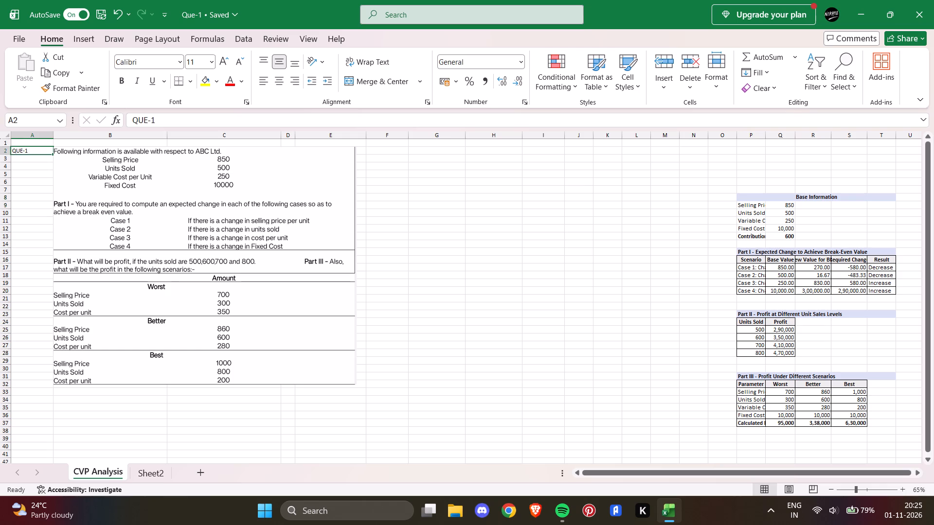
click(125, 78)
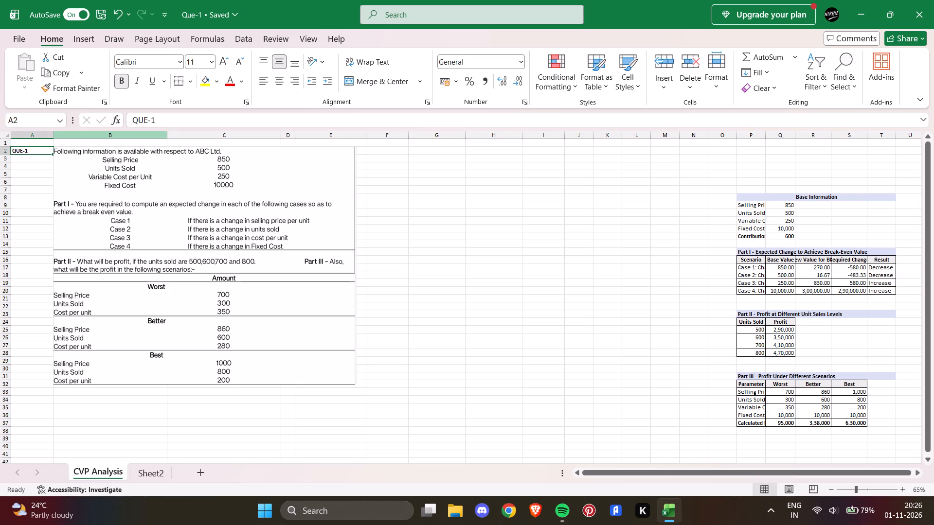
scroll(199, 147, right, 6)
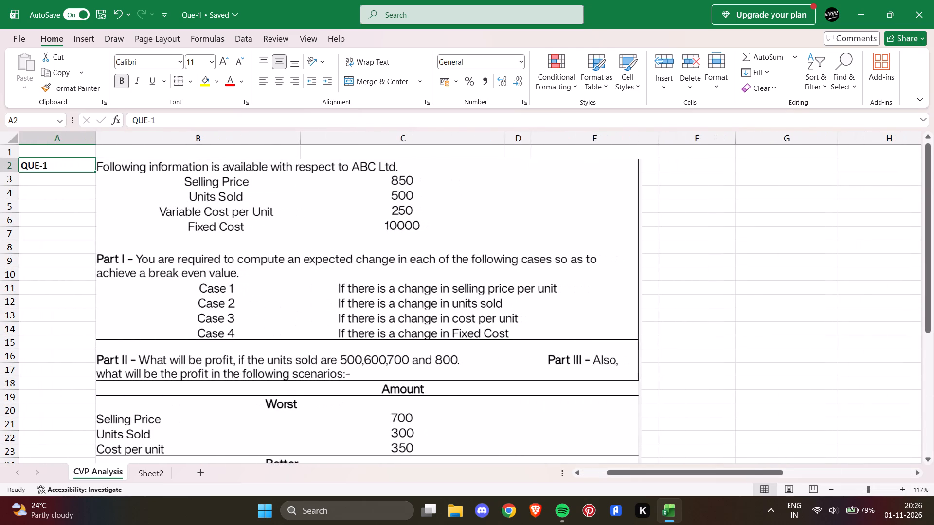
scroll(211, 168, up, 1)
click(279, 80)
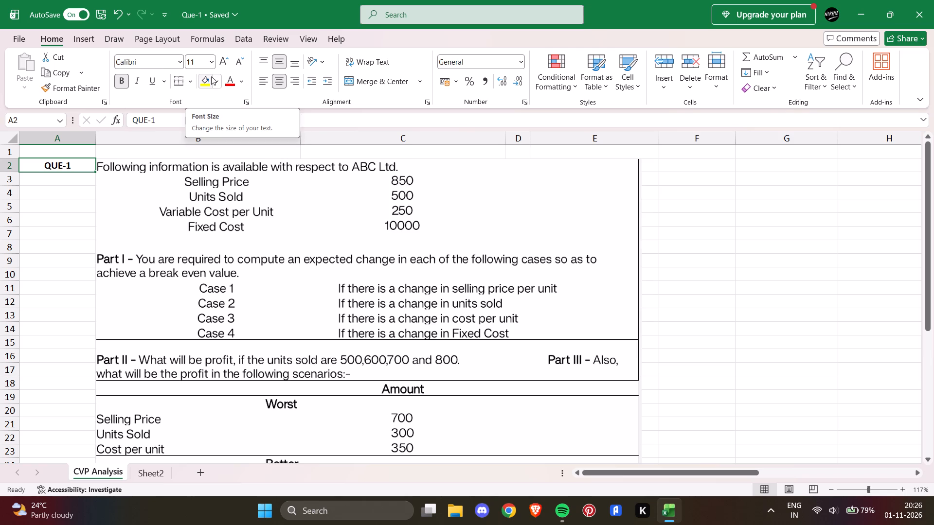
click(118, 82)
click(121, 82)
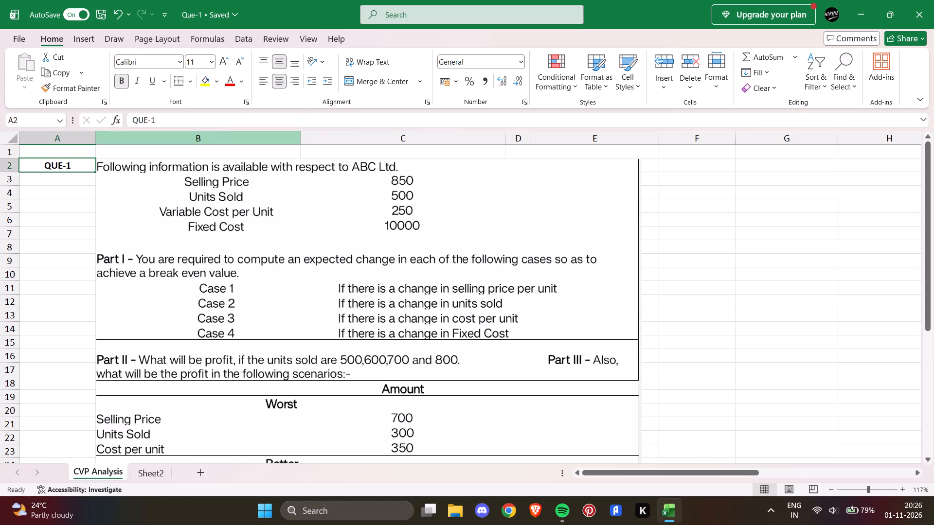
click(217, 77)
click(222, 266)
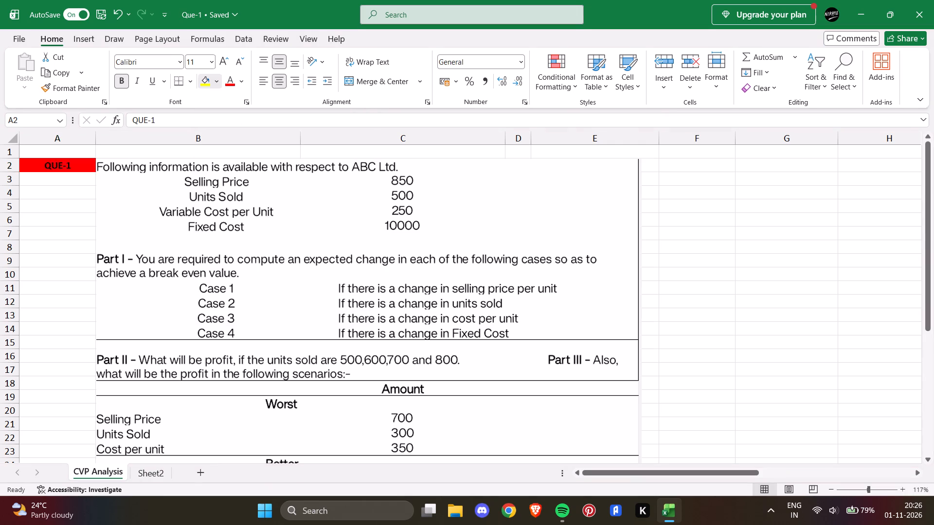
Widen the question picture so its right edge lines up with the boundary between columns E and F.
scroll(77, 216, down, 2)
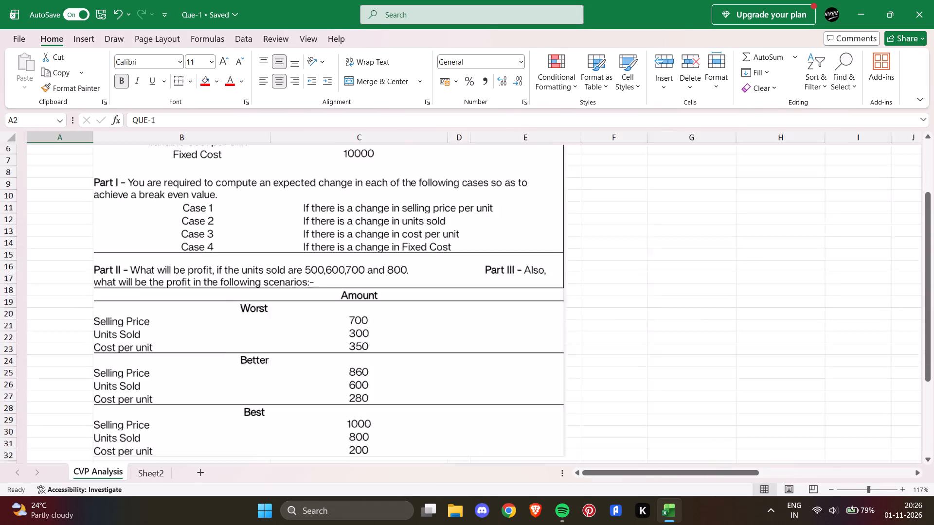
scroll(186, 213, up, 2)
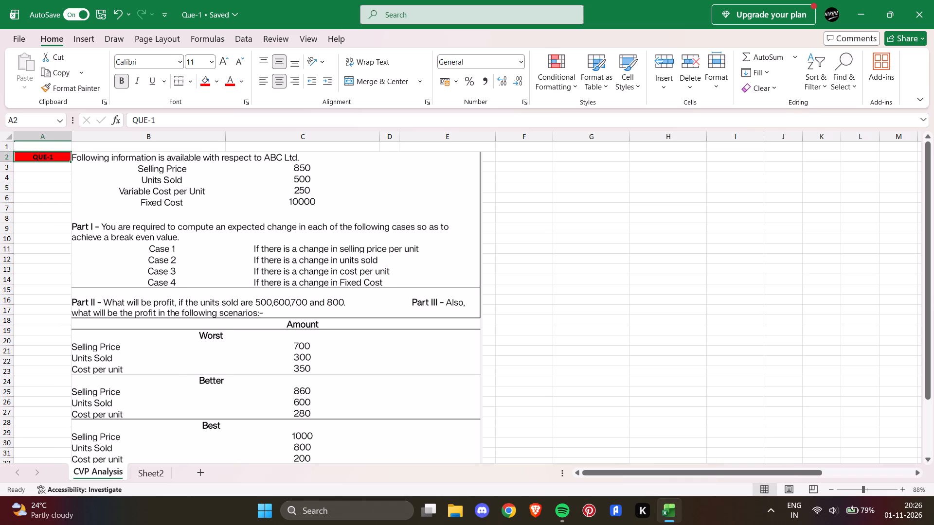
drag(480, 308, 472, 311)
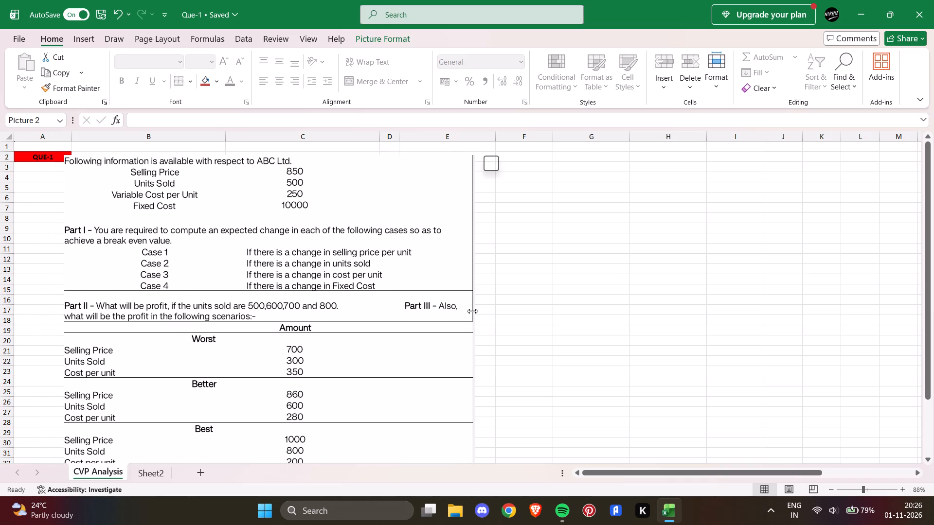
key(ctrl+z)
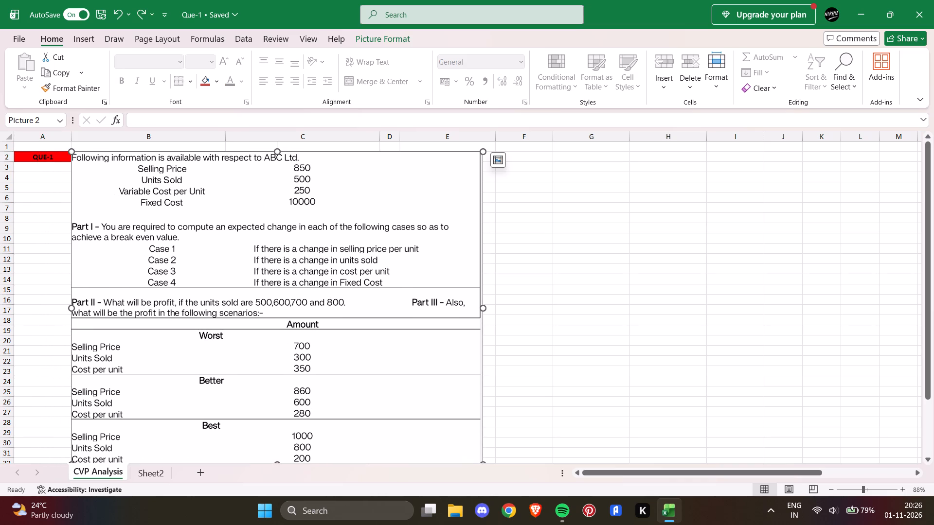
drag(484, 306, 400, 306)
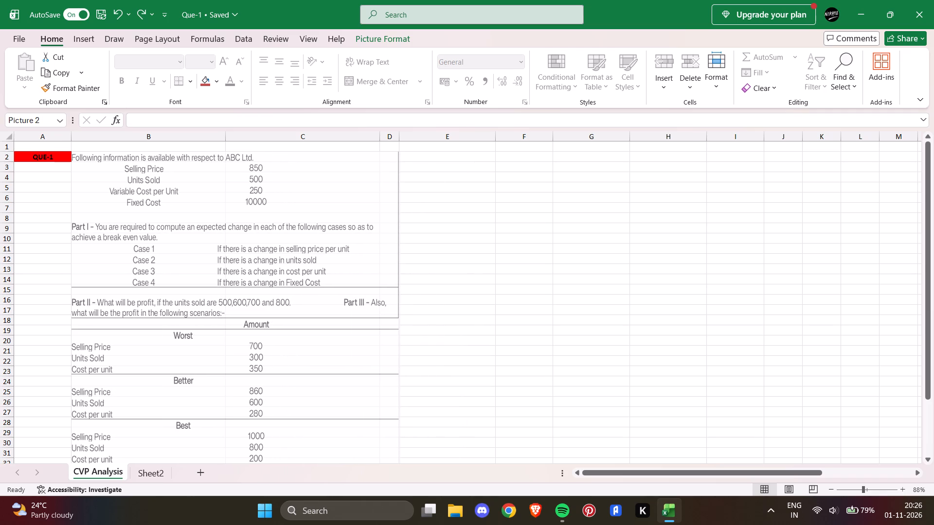
drag(400, 306, 490, 308)
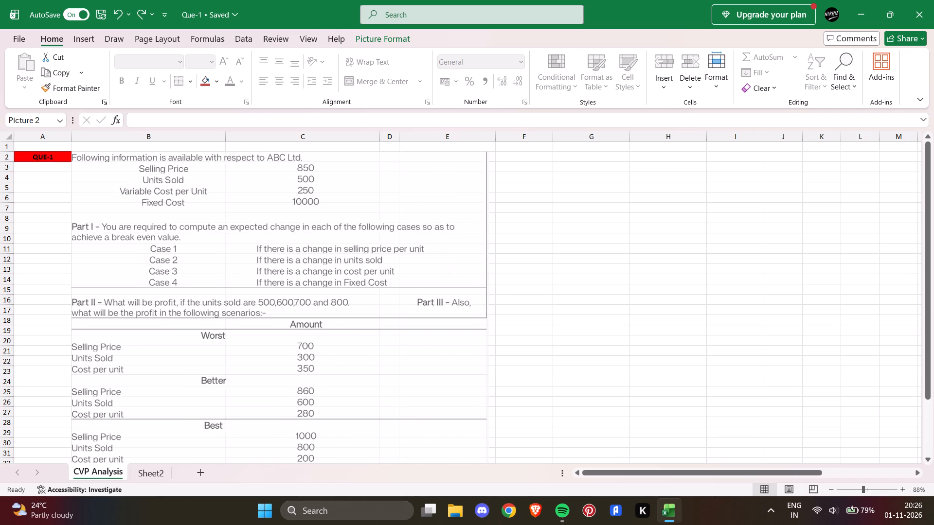
drag(490, 308, 497, 308)
click(521, 277)
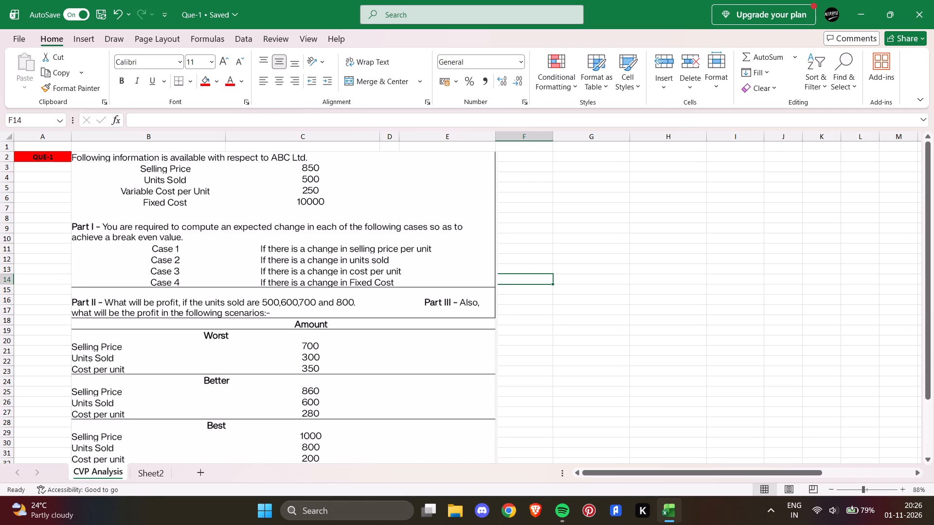
Move the block of solution tables P7:T37 closer to the question picture, starting at cell H5.
scroll(511, 234, left, 1)
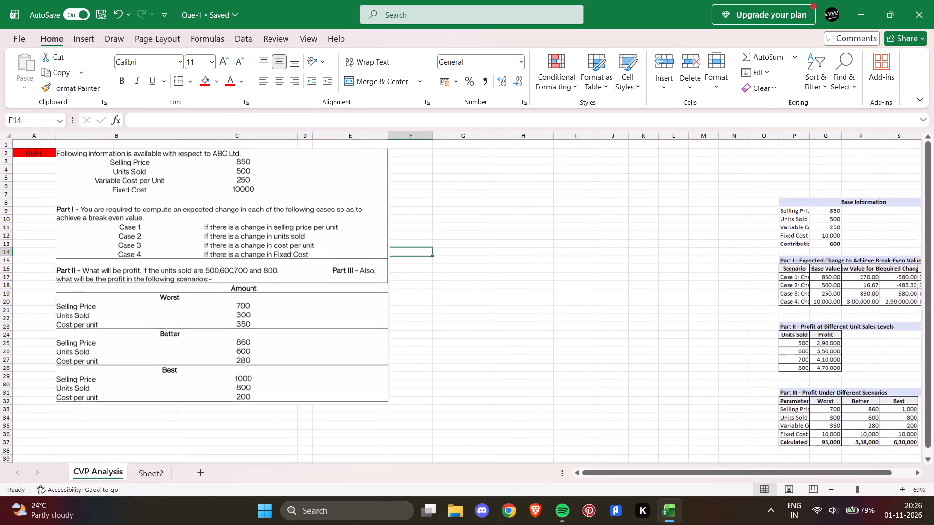
scroll(511, 234, left, 3)
scroll(556, 233, left, 1)
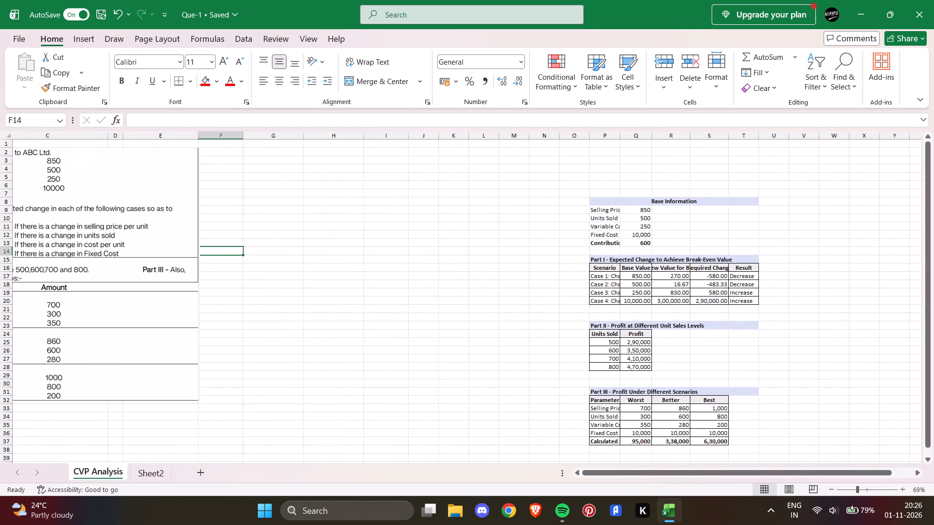
drag(579, 191, 650, 296)
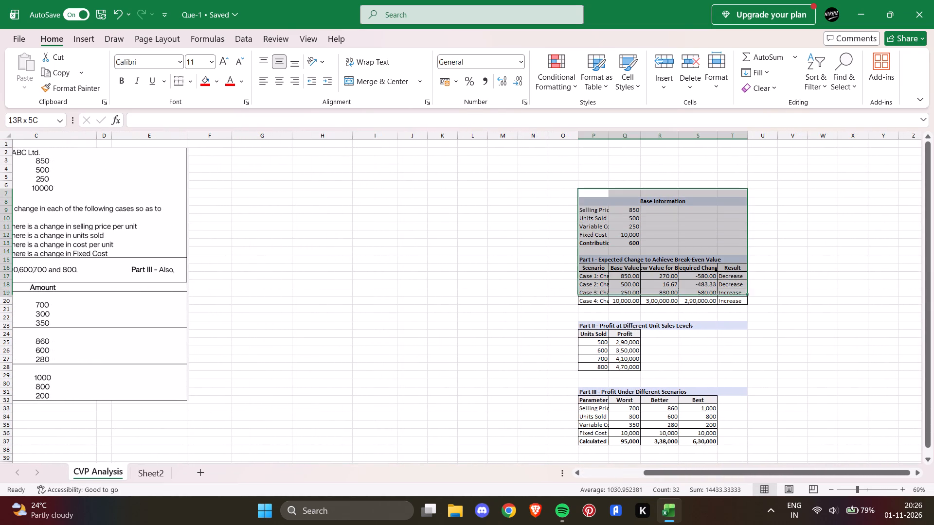
drag(650, 296, 679, 443)
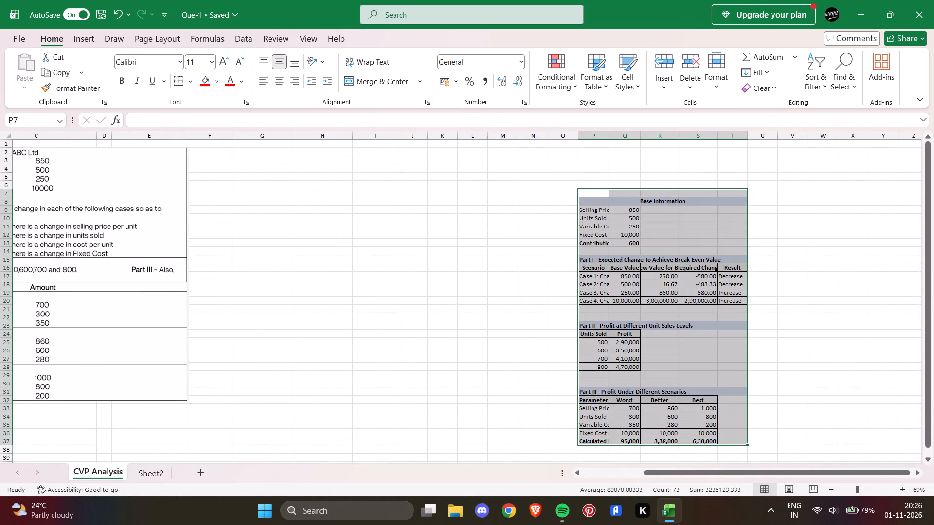
key(ctrl+x)
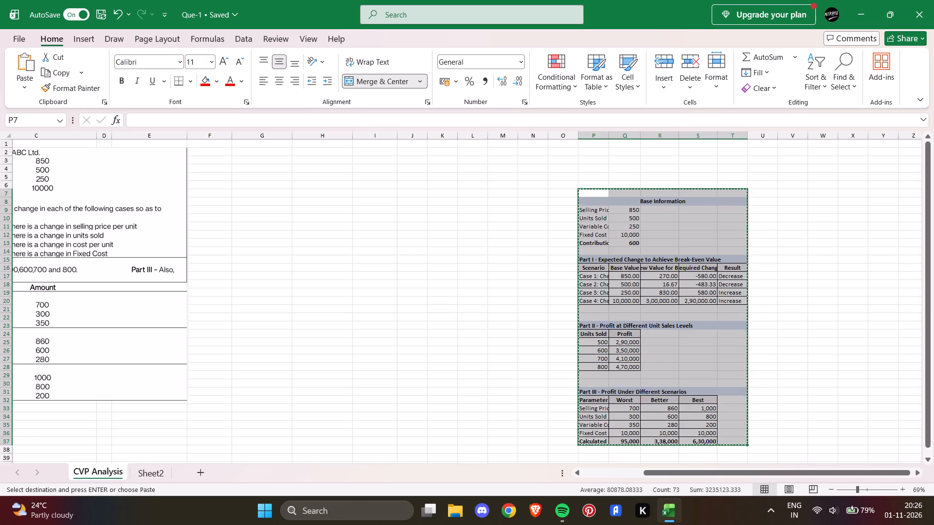
right_click(318, 177)
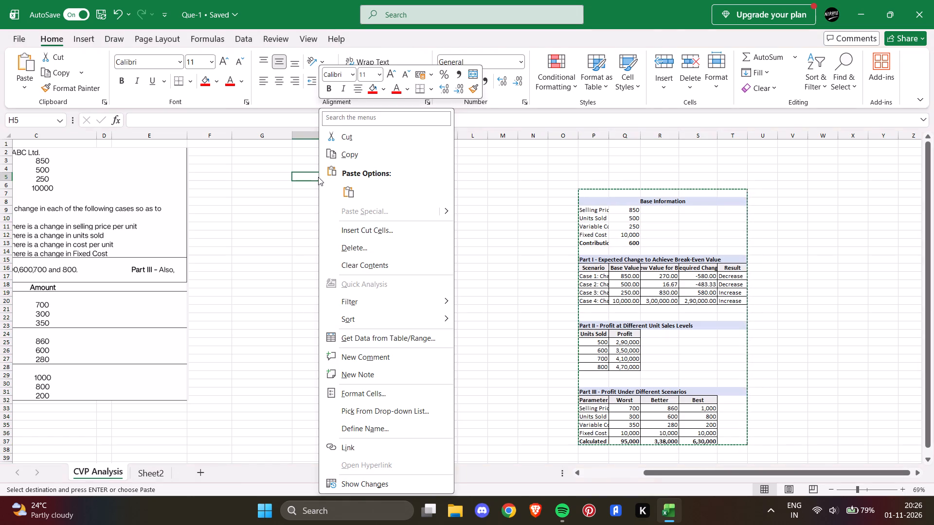
click(345, 189)
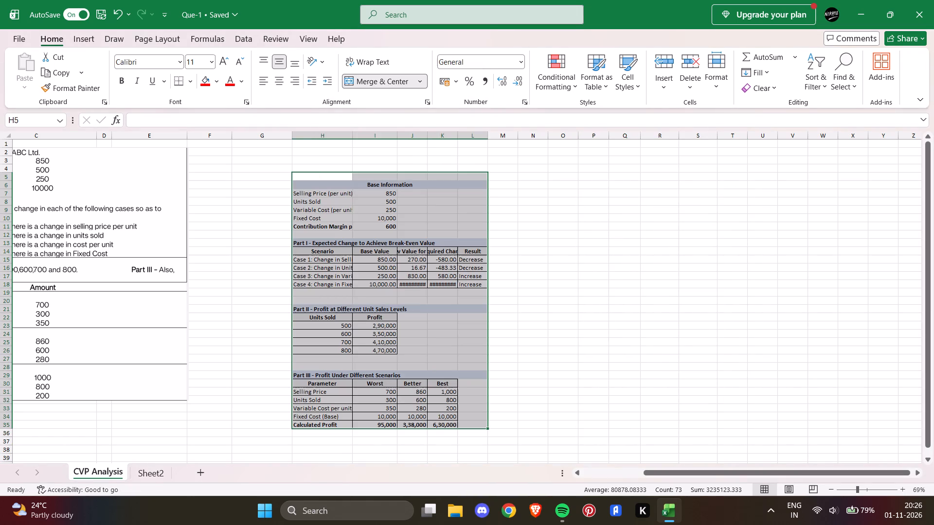
click(531, 235)
scroll(443, 207, right, 3)
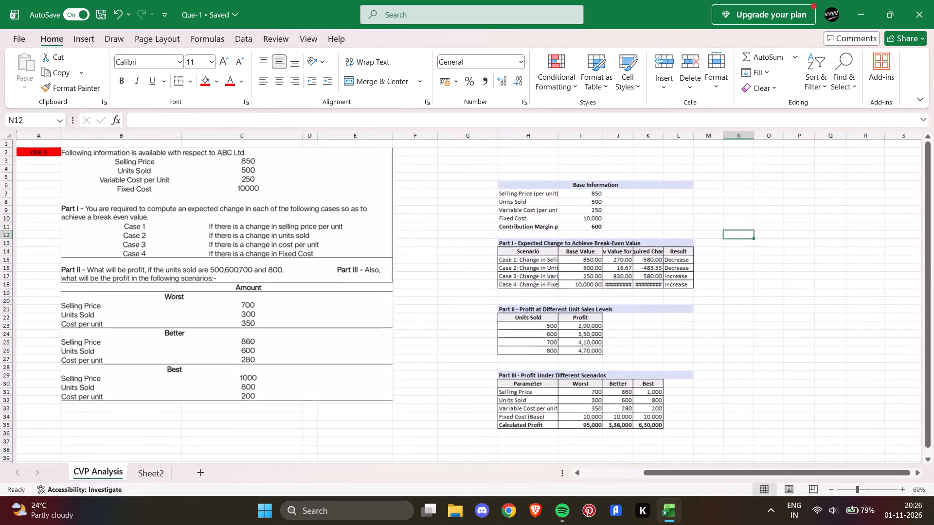
scroll(445, 205, right, 1)
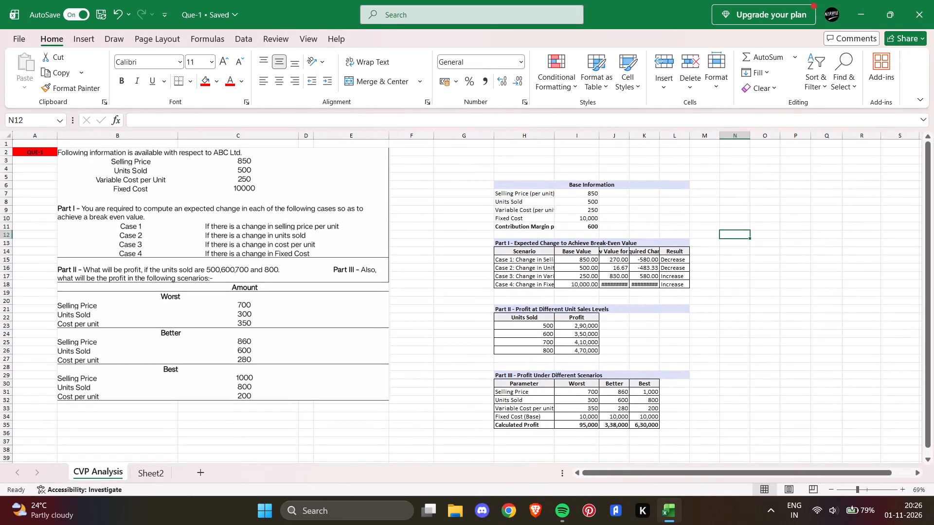
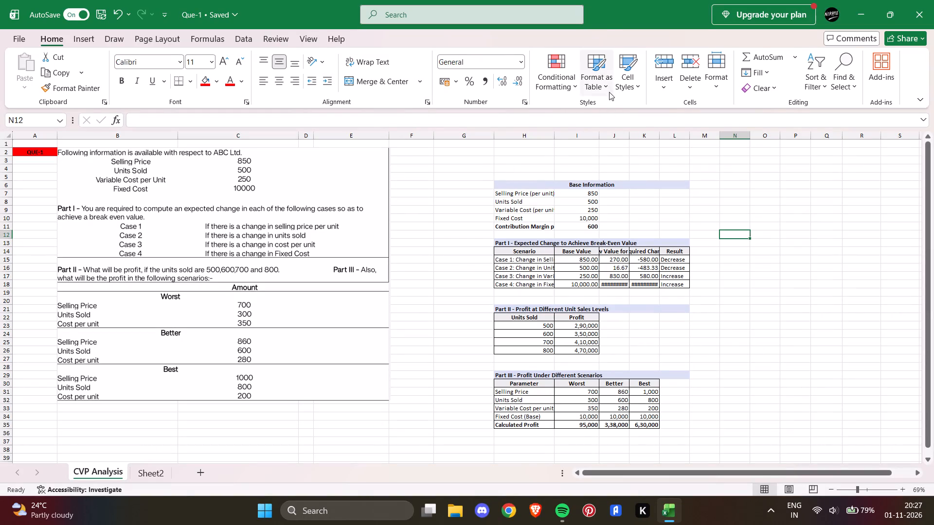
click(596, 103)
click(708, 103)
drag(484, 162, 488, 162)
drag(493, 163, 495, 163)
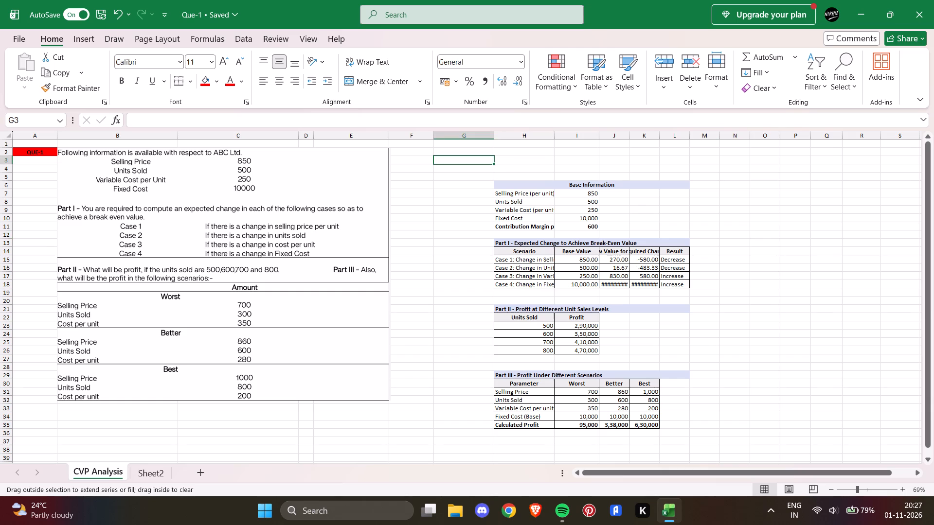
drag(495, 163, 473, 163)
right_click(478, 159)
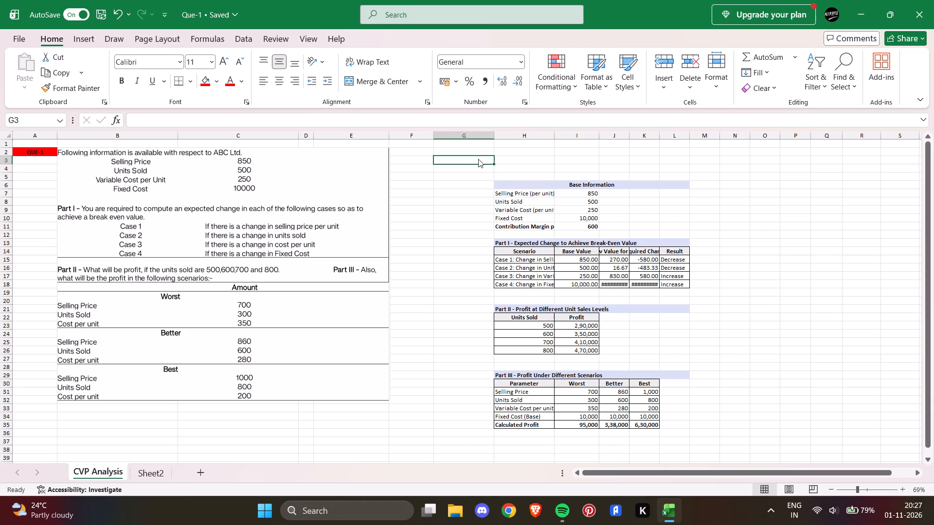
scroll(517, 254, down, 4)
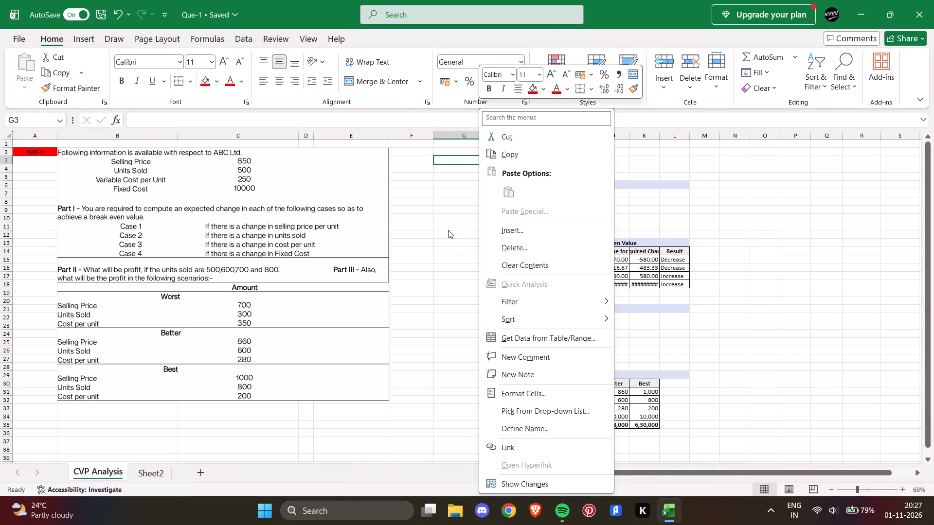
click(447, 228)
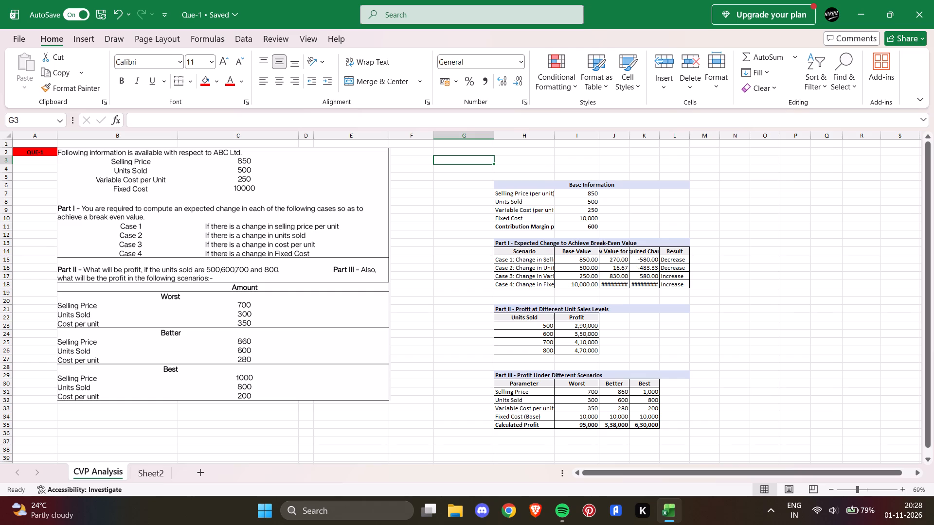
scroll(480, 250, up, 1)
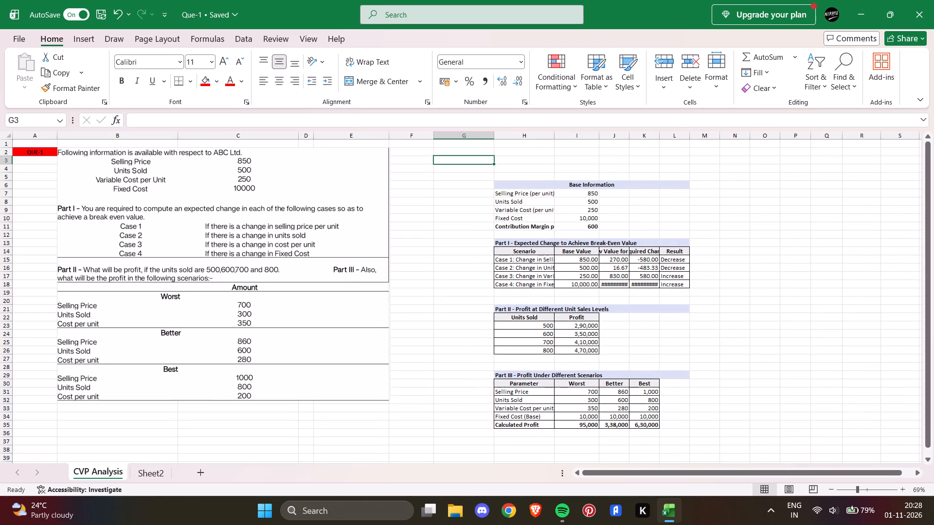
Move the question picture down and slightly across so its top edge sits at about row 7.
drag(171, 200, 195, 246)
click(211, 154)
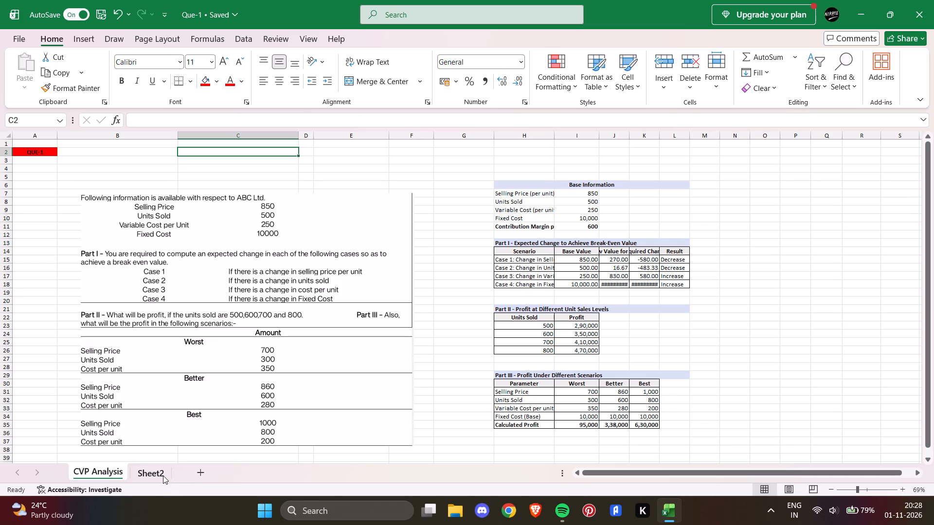
Delete the unused Sheet2 from the workbook.
click(162, 475)
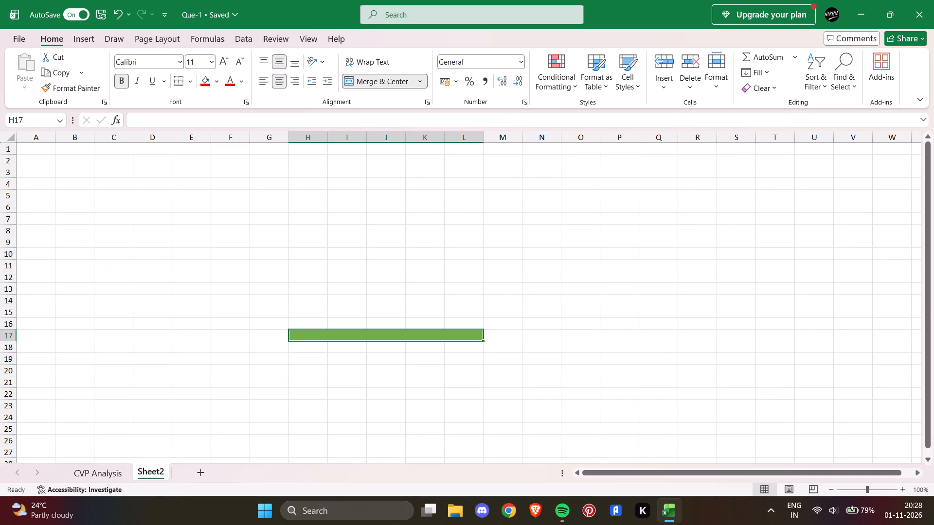
right_click(159, 472)
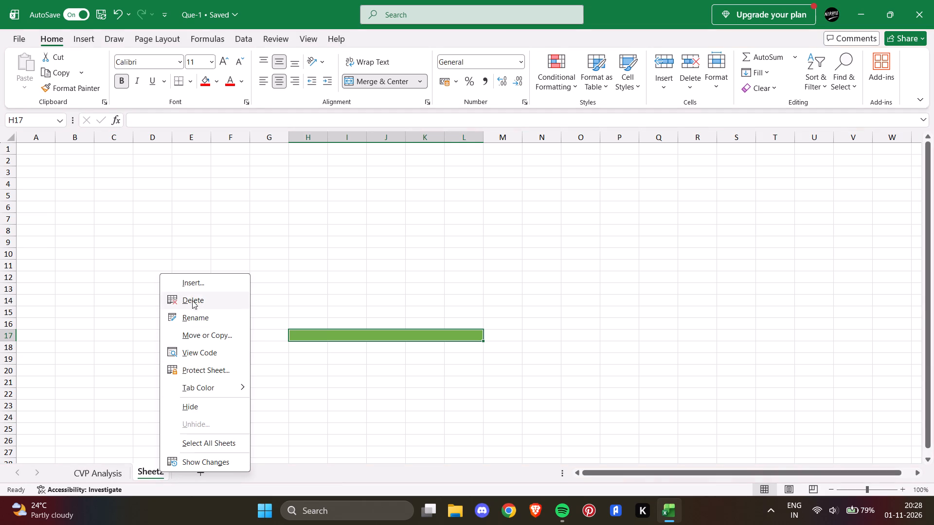
click(195, 297)
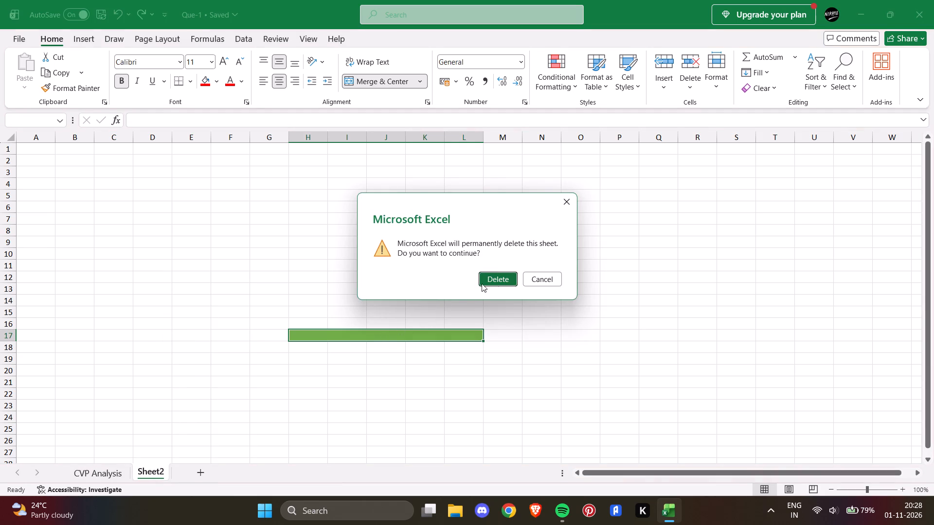
click(485, 280)
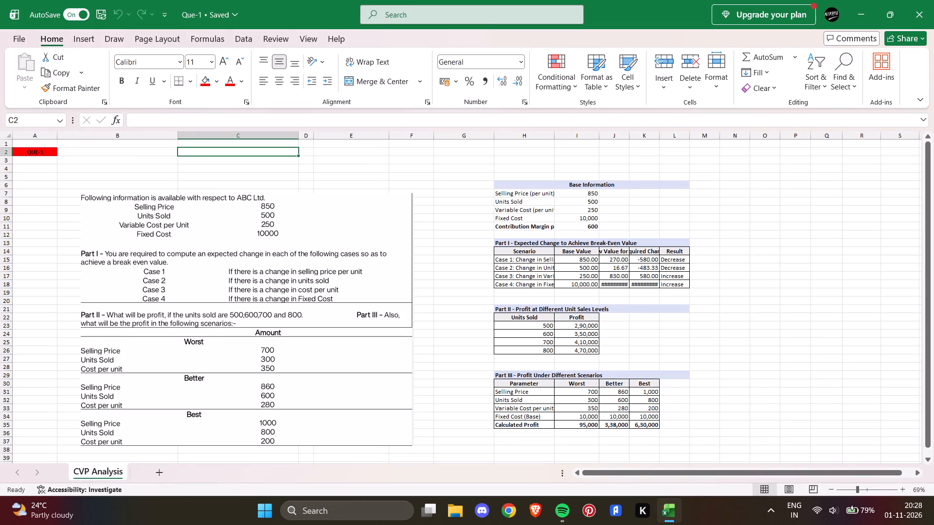
Move the question picture from the CVP Analysis sheet onto a newly added sheet, starting at cell D8.
right_click(251, 281)
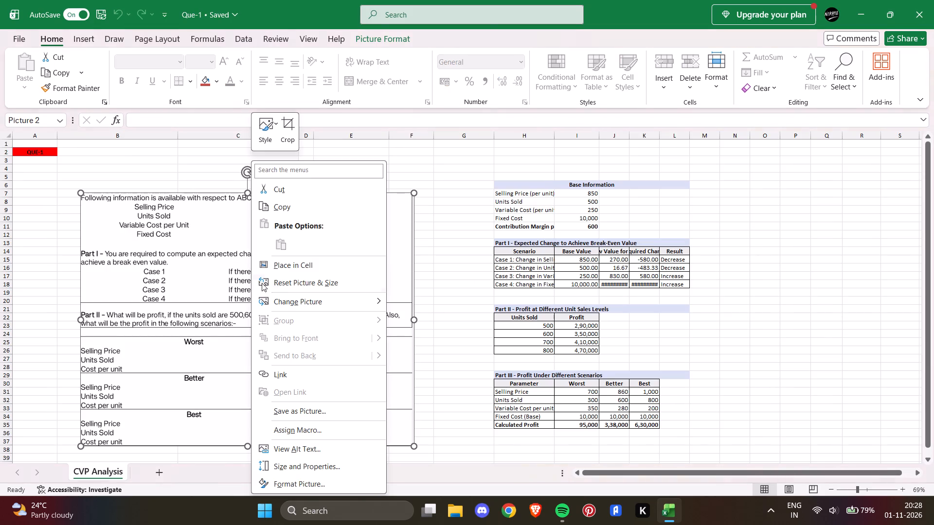
click(292, 187)
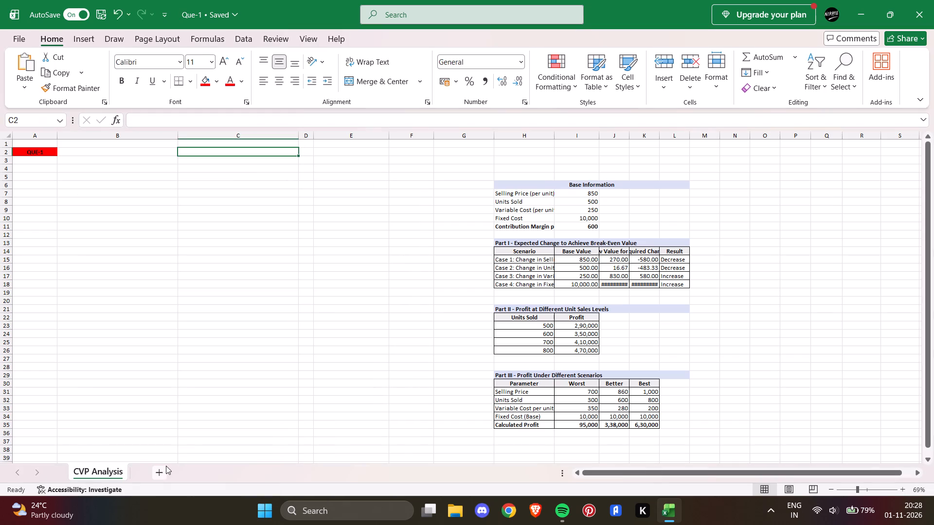
click(159, 471)
right_click(162, 228)
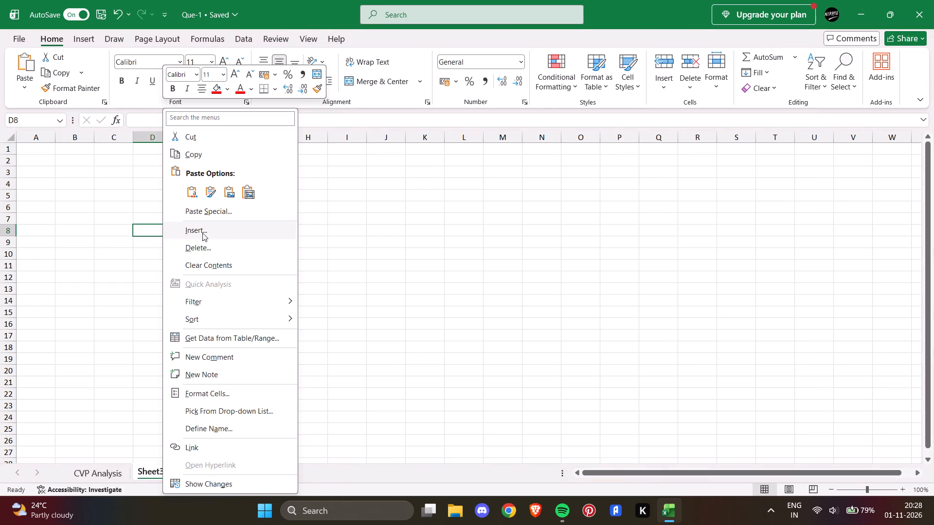
click(193, 193)
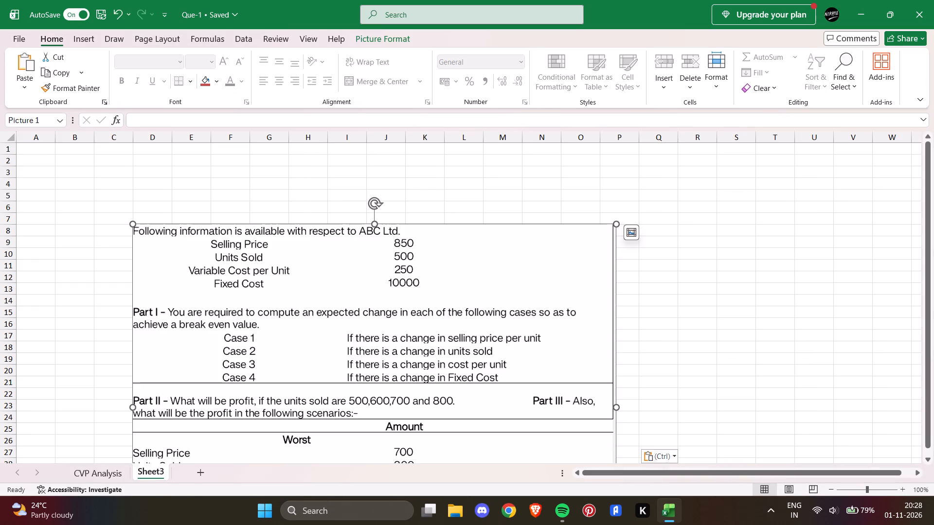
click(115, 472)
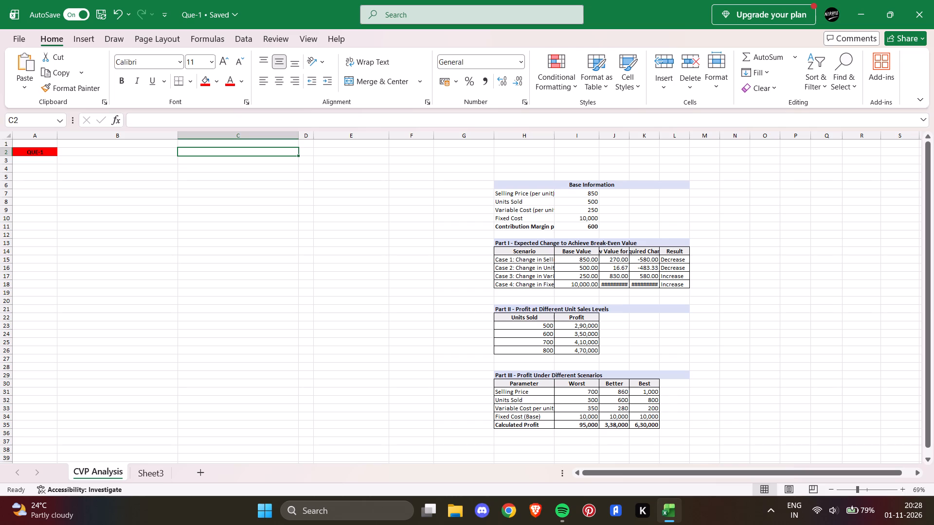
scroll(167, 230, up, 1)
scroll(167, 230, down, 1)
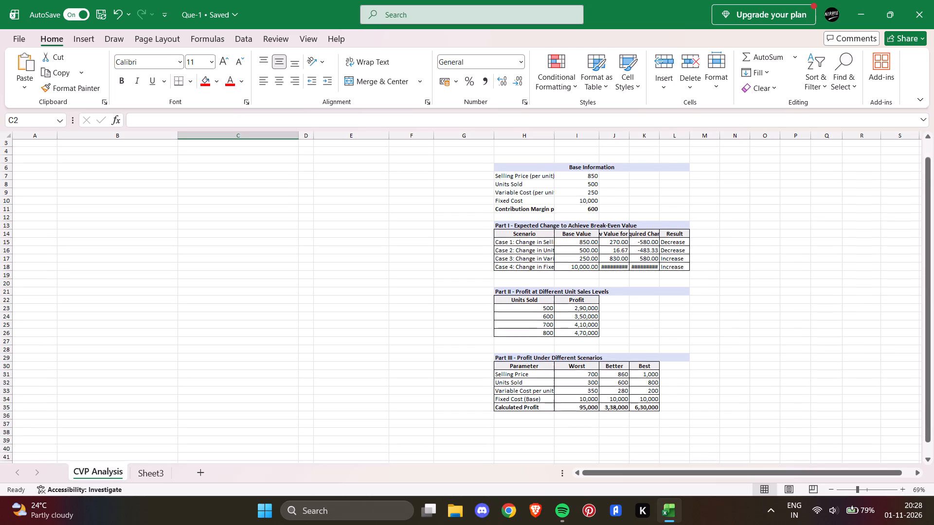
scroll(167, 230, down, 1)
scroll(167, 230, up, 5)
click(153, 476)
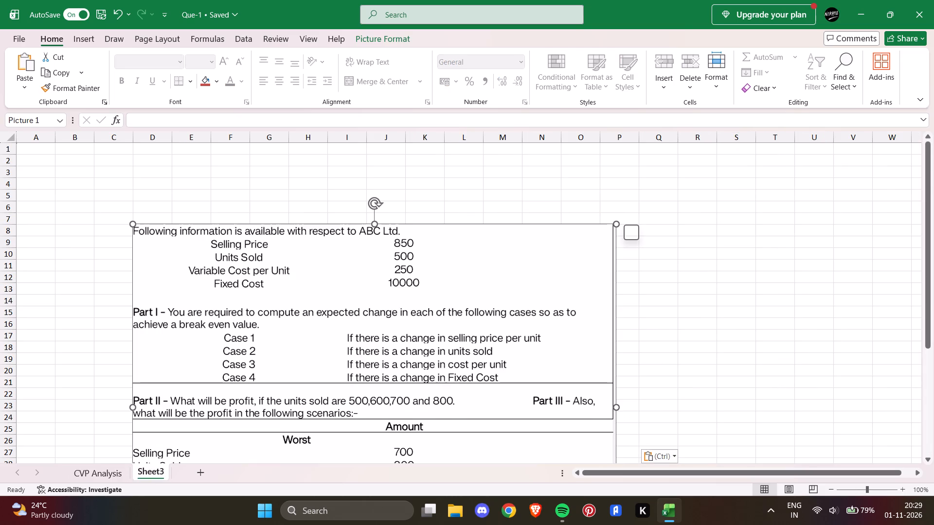
Move the solution tables H5:L35 from the CVP Analysis sheet to cell W13 of the new sheet holding the question picture.
click(108, 469)
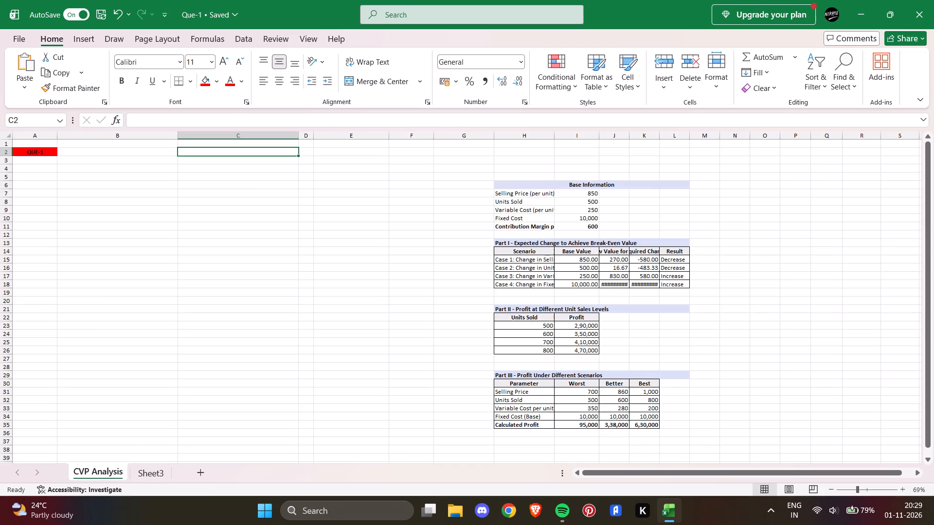
drag(496, 179, 544, 266)
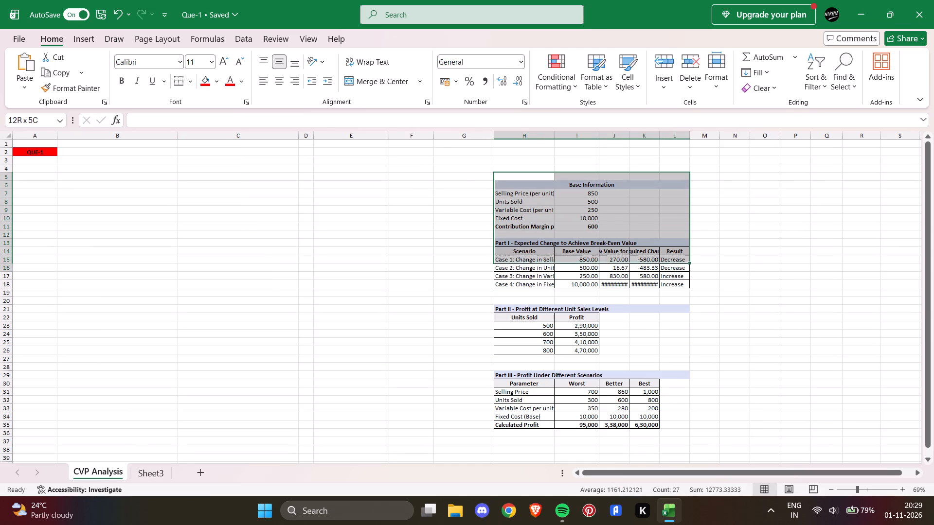
drag(544, 266, 572, 428)
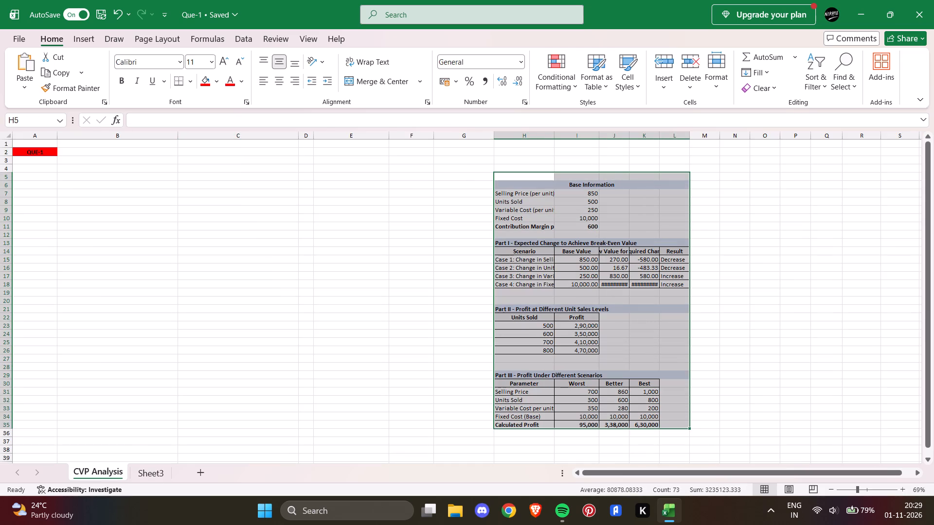
key(ctrl+x)
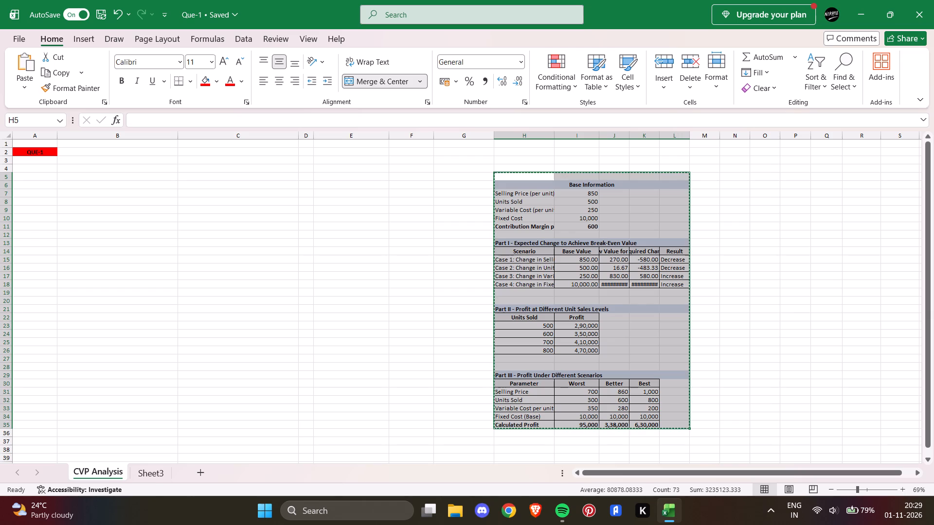
click(161, 473)
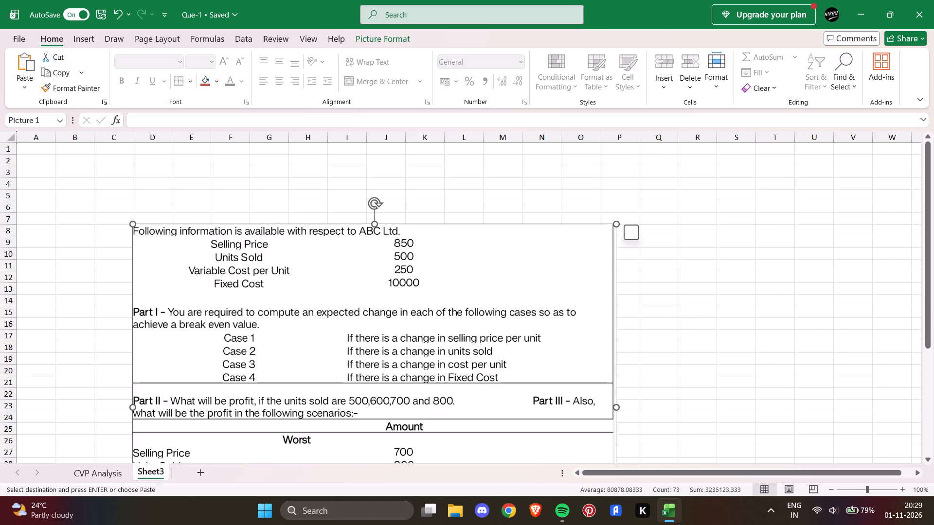
scroll(608, 284, left, 1)
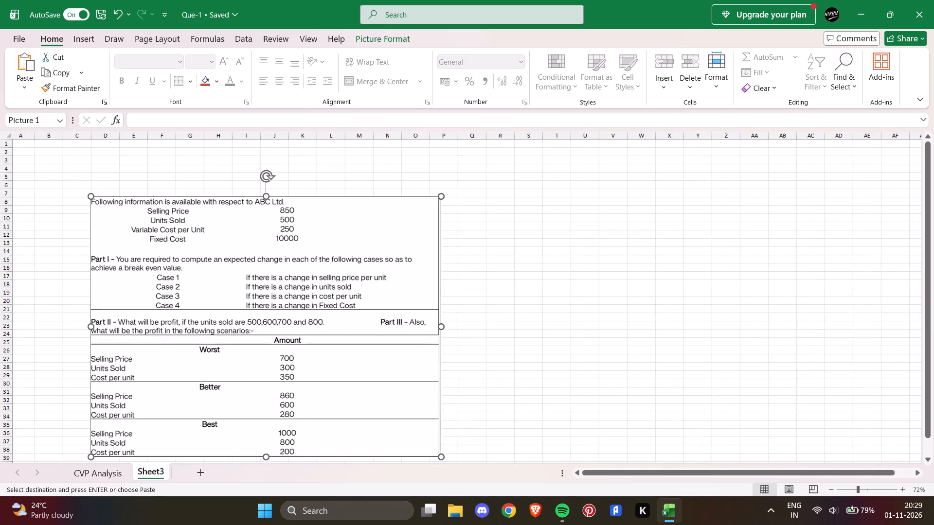
click(588, 265)
right_click(639, 242)
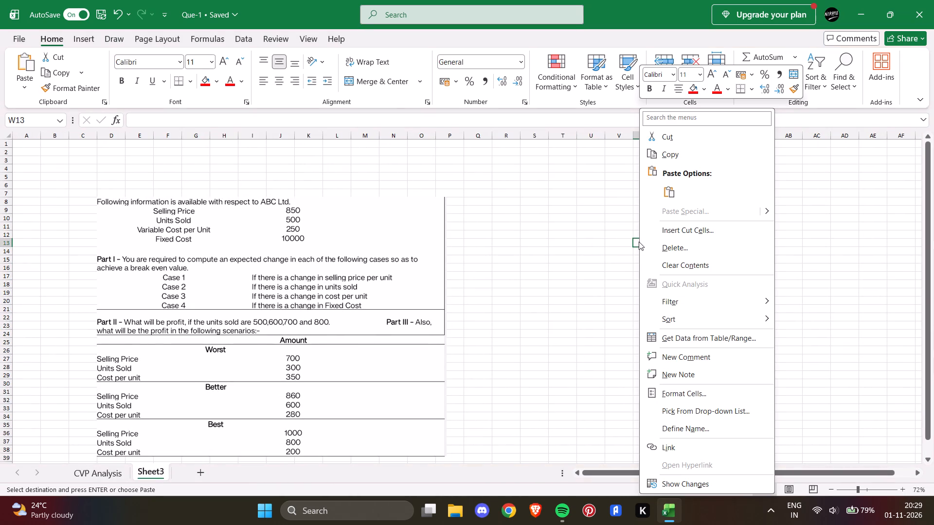
key(ctrl+v)
click(600, 258)
key(ctrl+v)
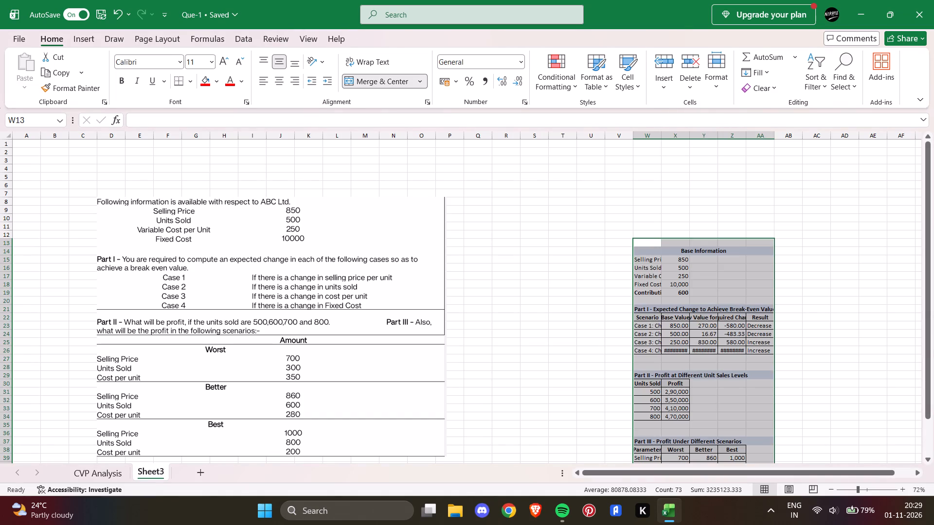
click(627, 220)
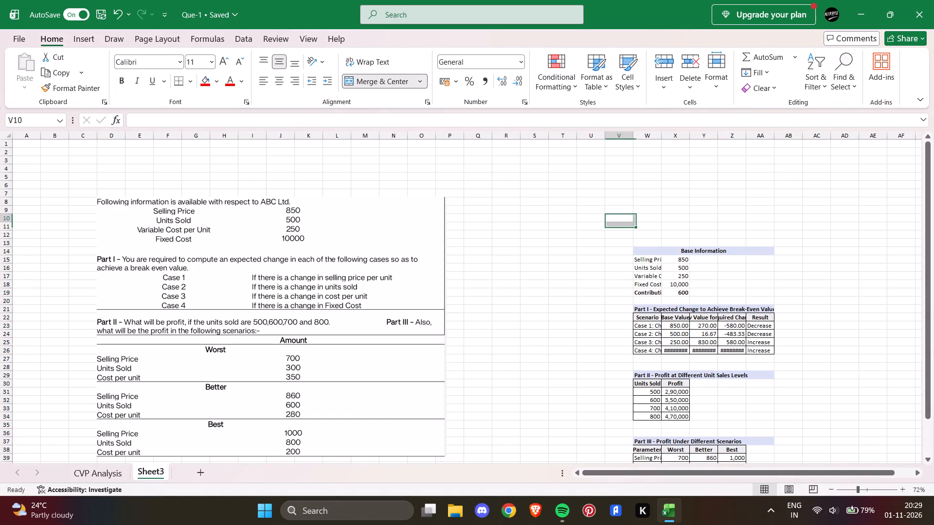
scroll(721, 213, down, 1)
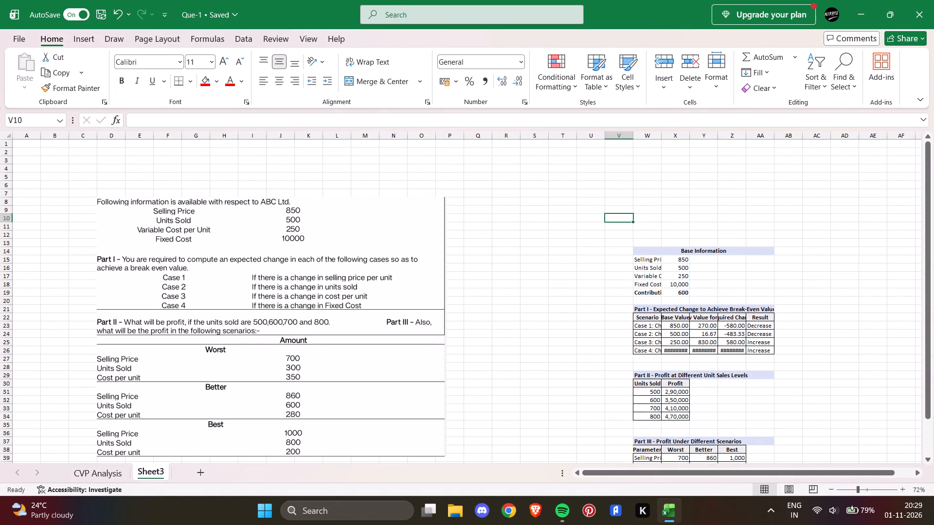
scroll(136, 208, right, 1)
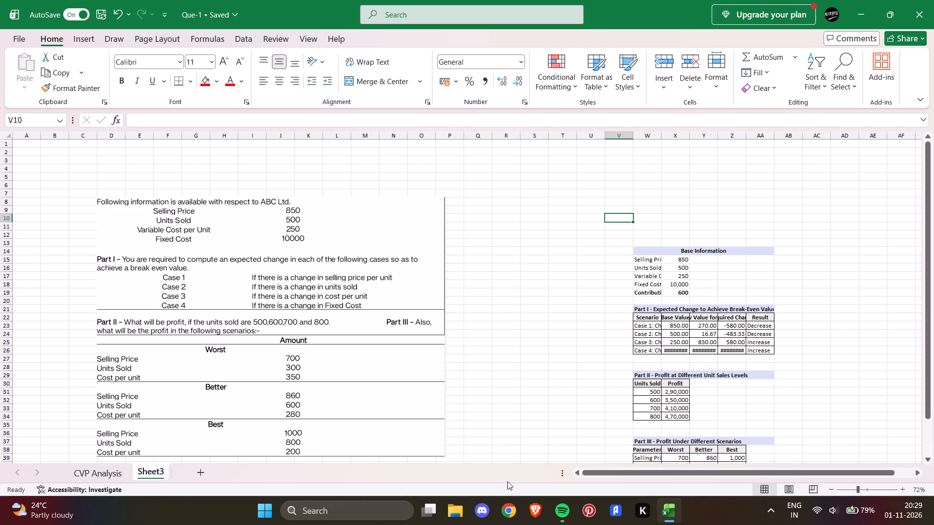
click(538, 512)
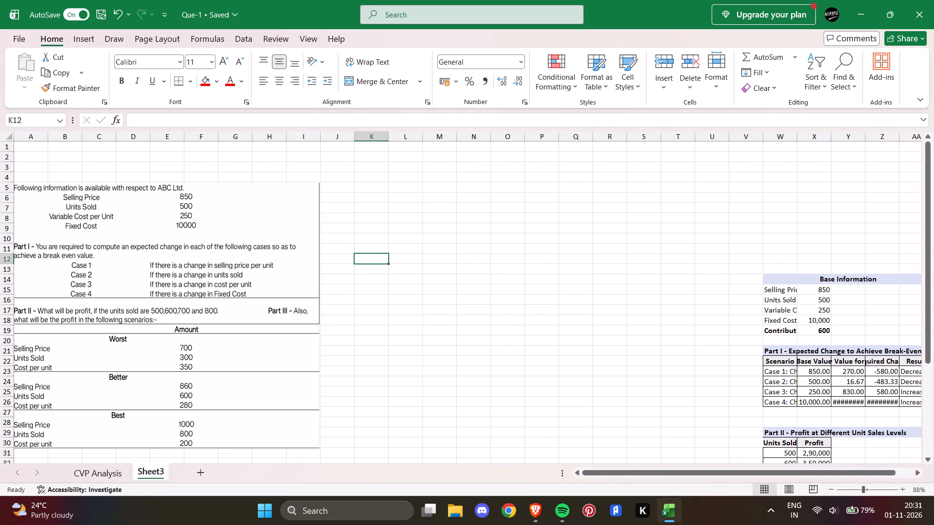
click(133, 157)
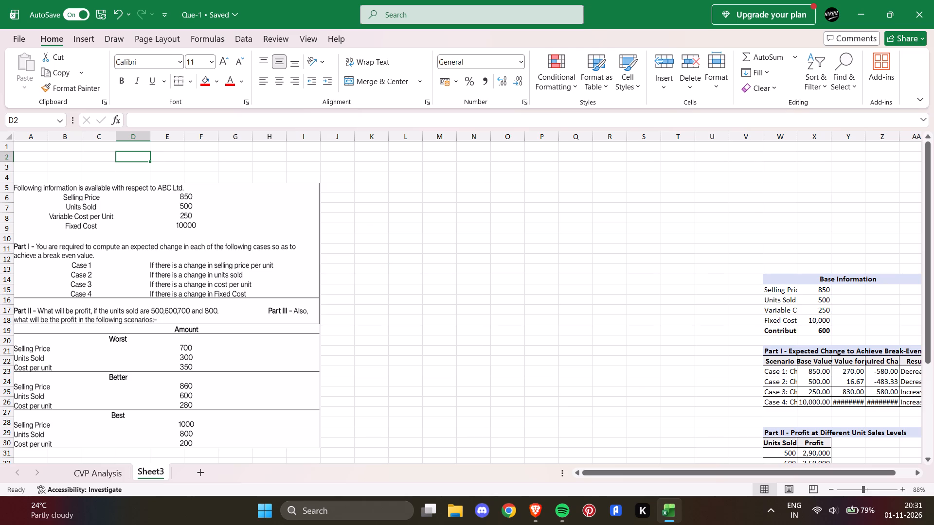
text(QU)
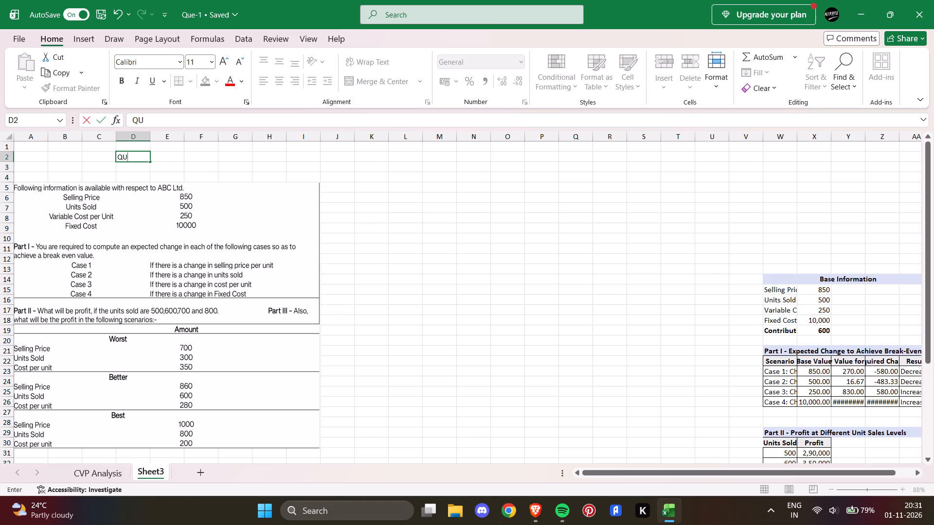
text(STION)
key(Left)
key(Left)
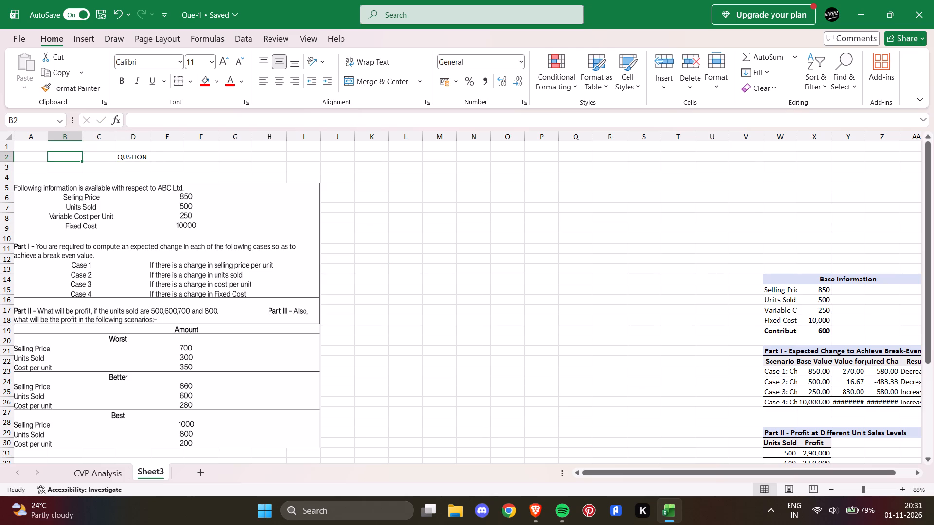
key(Right)
key(Right)
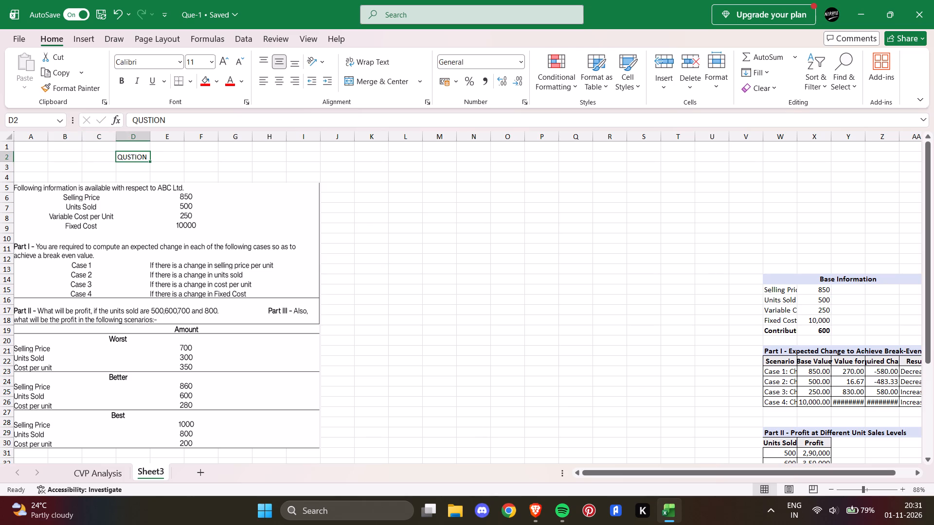
click(145, 121)
key(e)
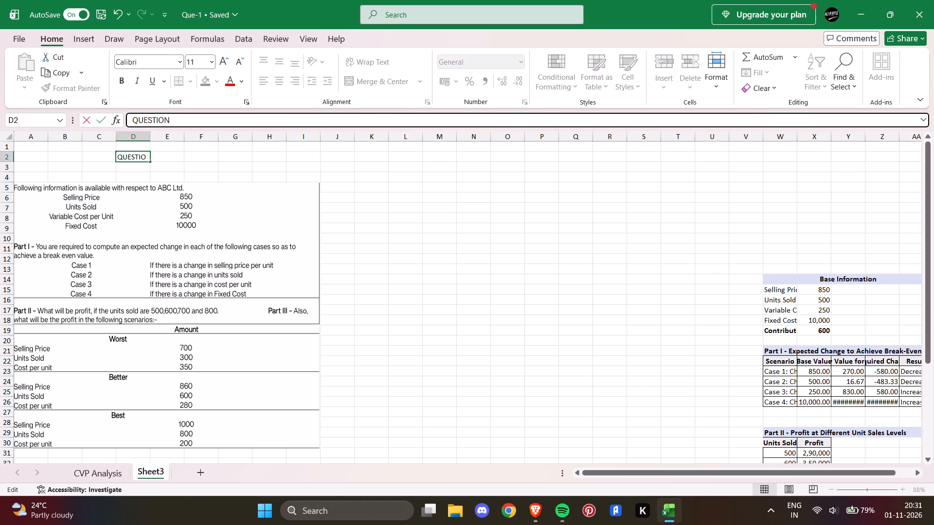
click(192, 117)
text(-1)
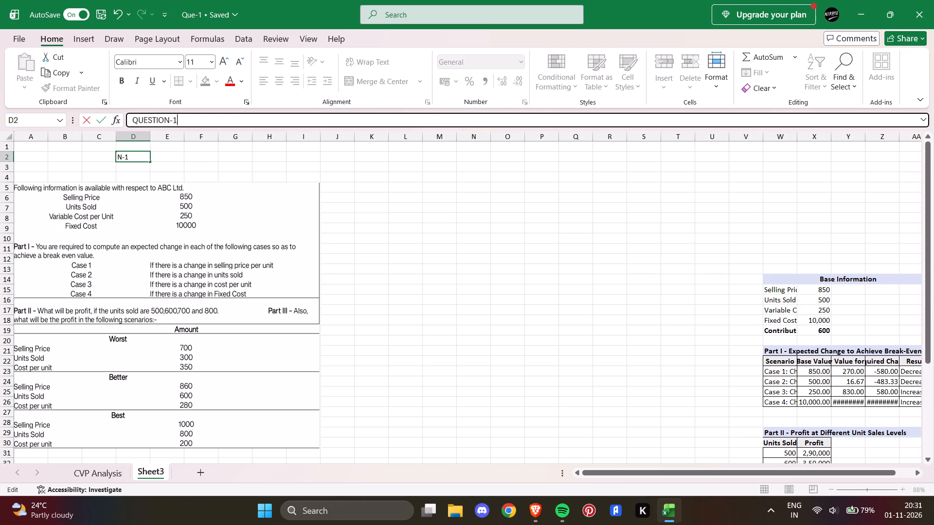
click(100, 158)
Merge and center the QUESTION-1 heading across cells D2 and E2.
drag(126, 157, 156, 157)
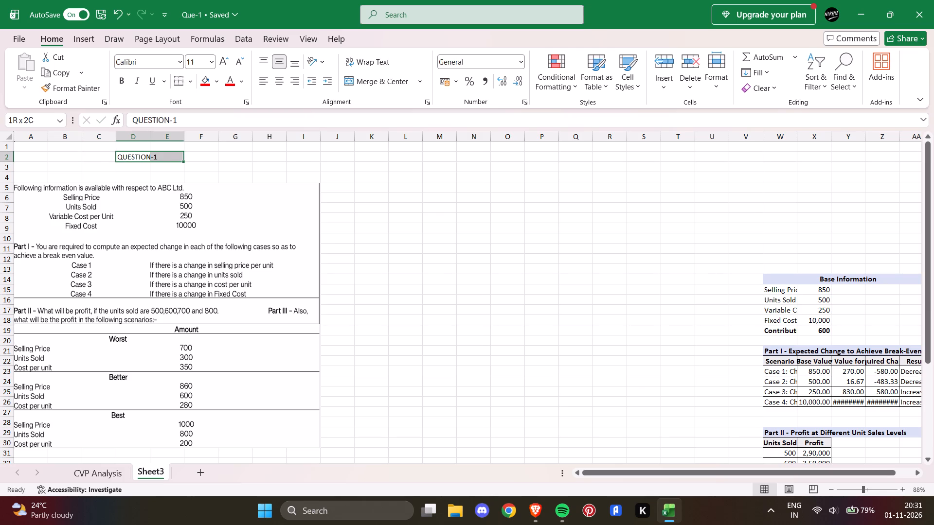
drag(156, 157, 166, 157)
click(364, 81)
Format the QUESTION-1 heading with a red fill and bold text at font size 11.
click(203, 84)
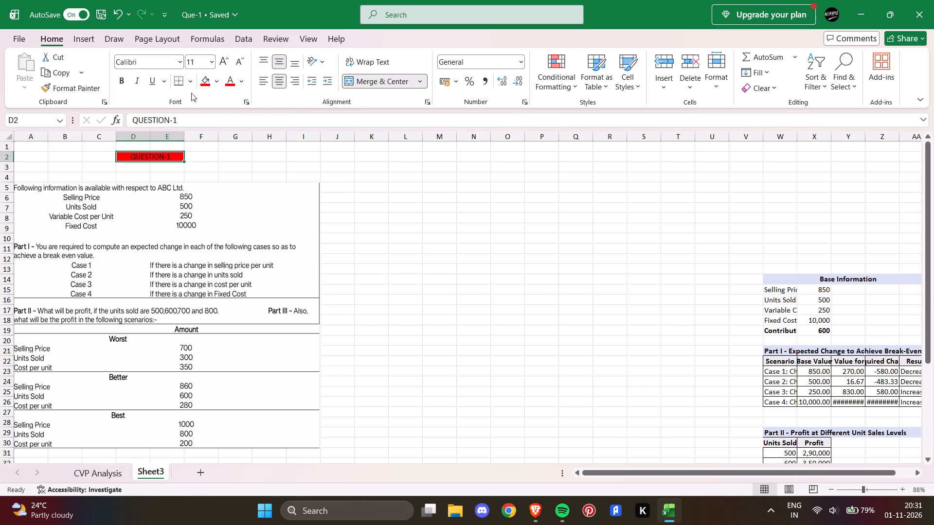
click(212, 61)
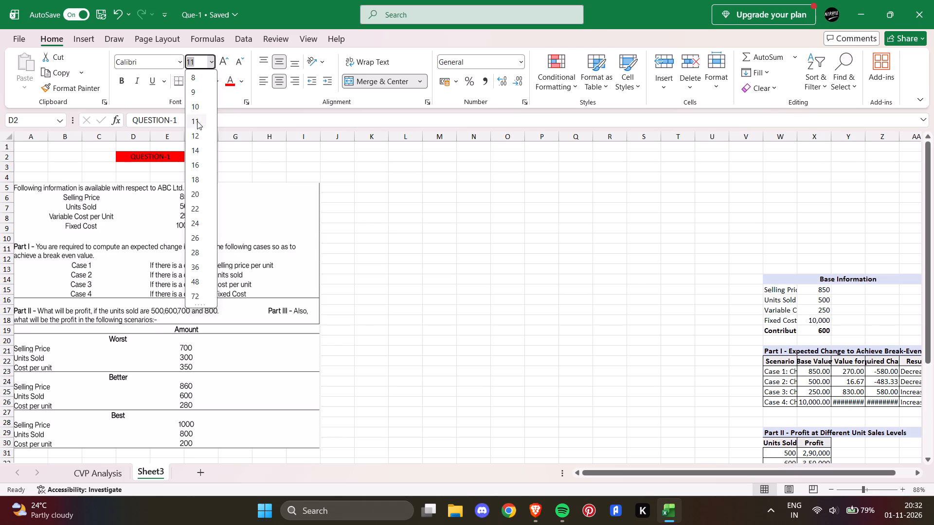
click(197, 121)
click(118, 84)
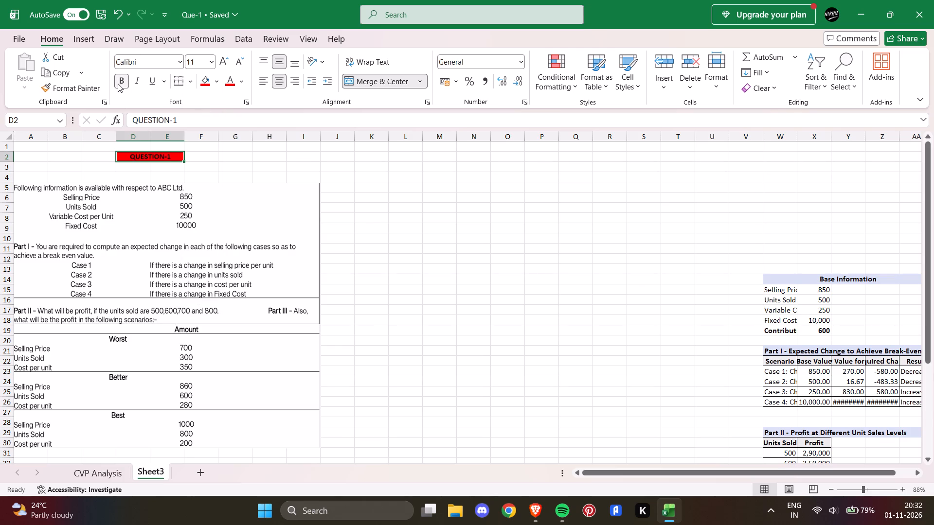
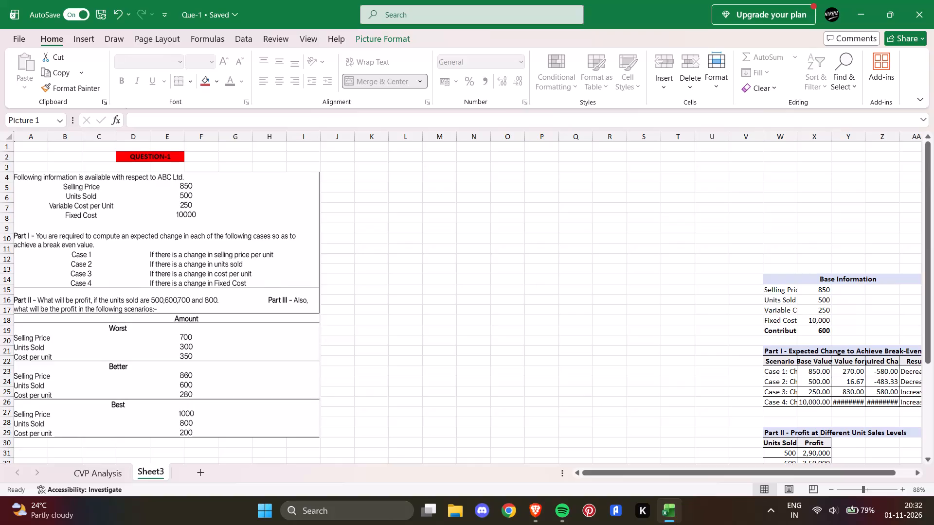
click(341, 261)
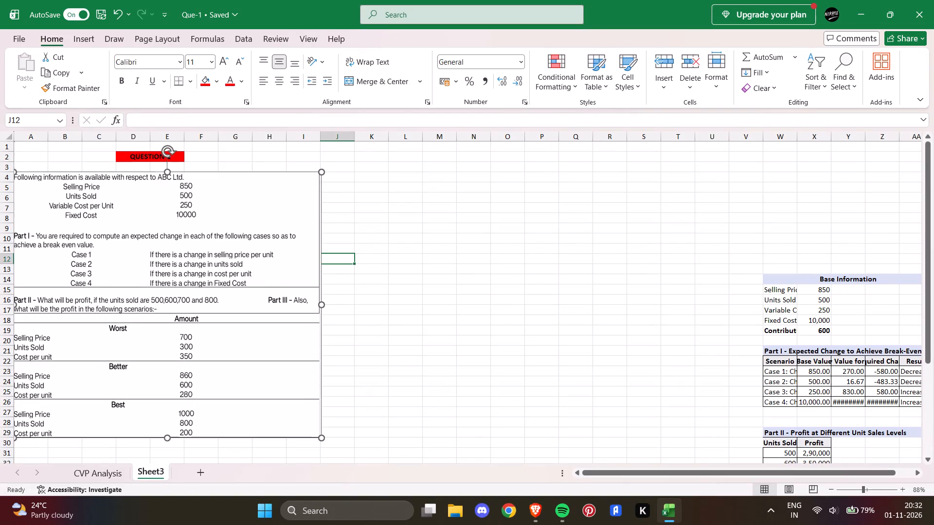
scroll(304, 354, down, 1)
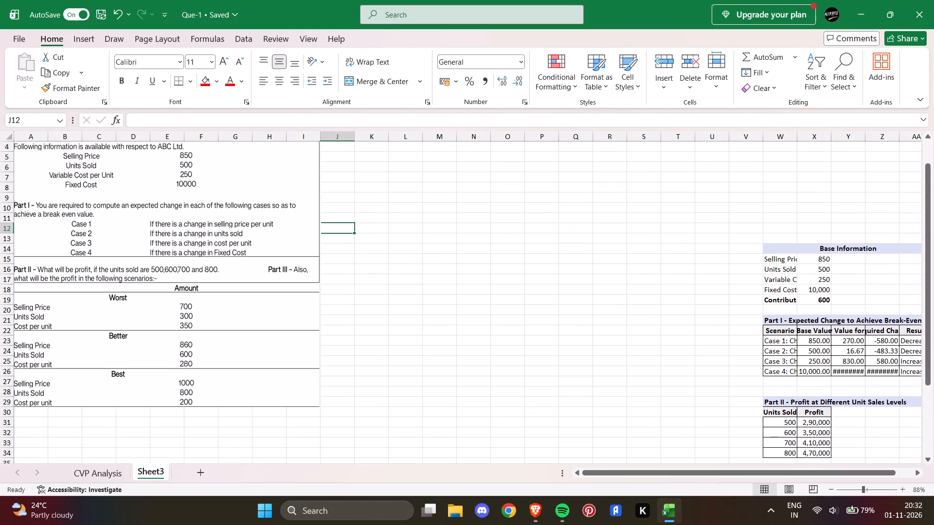
scroll(313, 282, up, 1)
drag(320, 299, 313, 301)
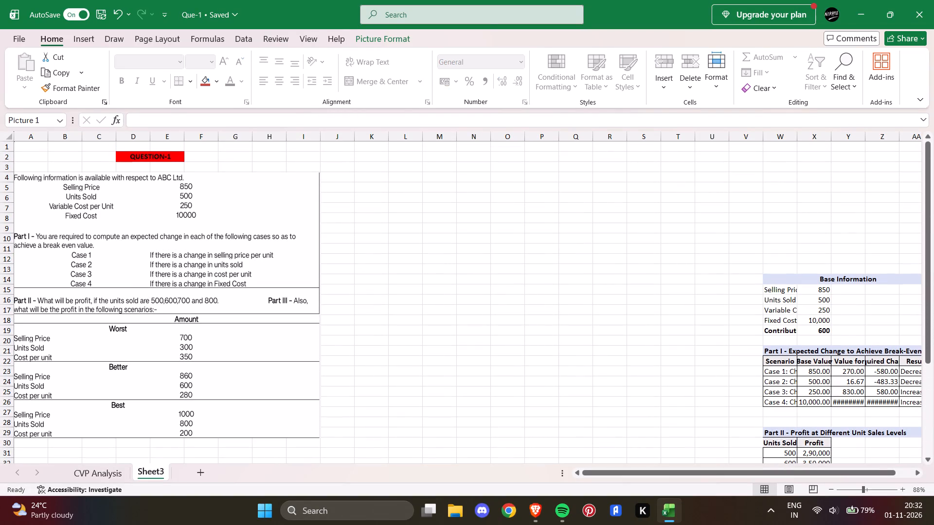
drag(313, 301, 312, 298)
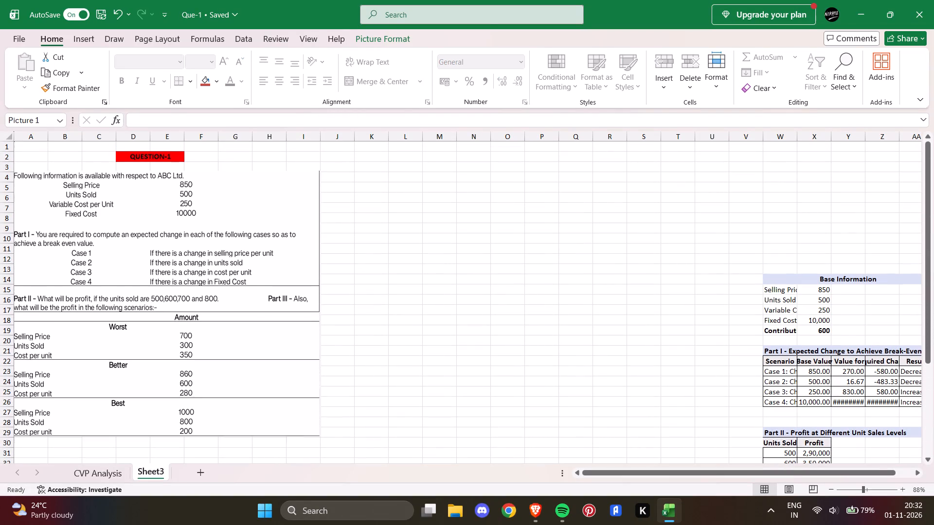
drag(312, 298, 311, 297)
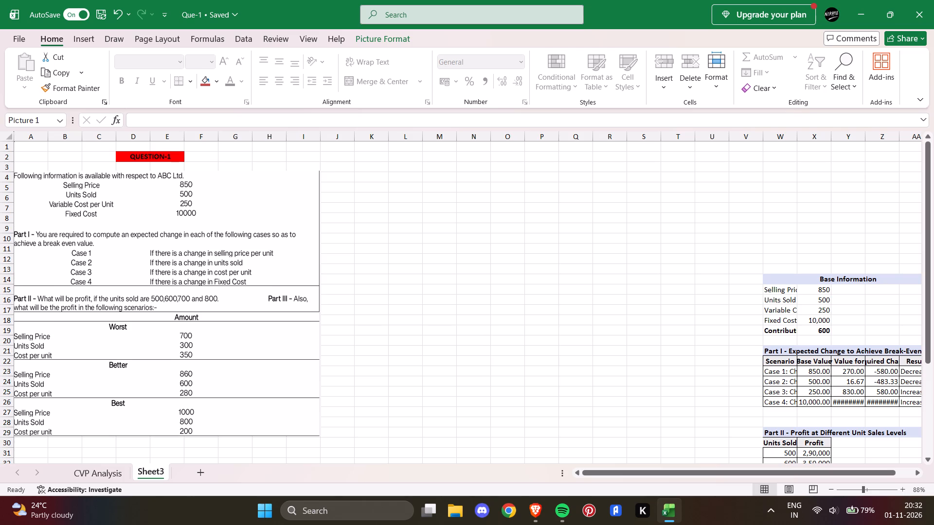
drag(311, 297, 309, 298)
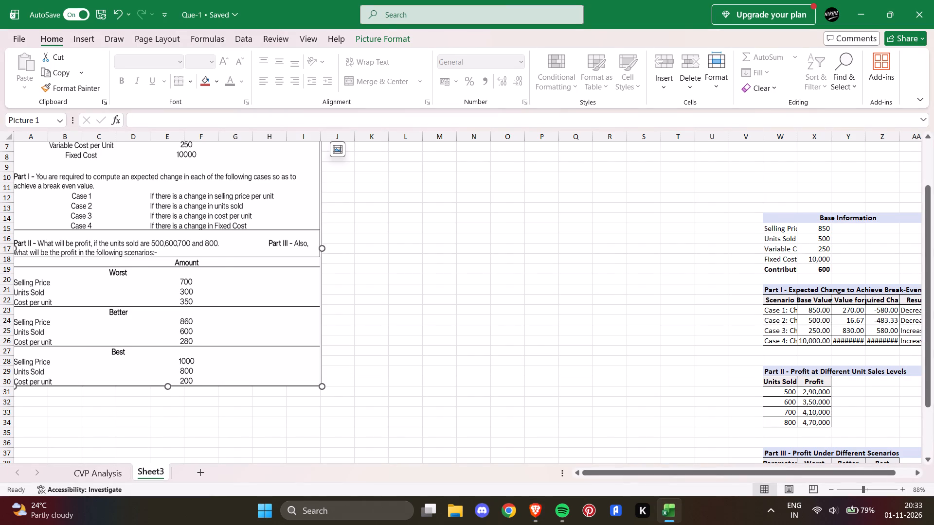
scroll(304, 338, right, 3)
scroll(304, 338, up, 2)
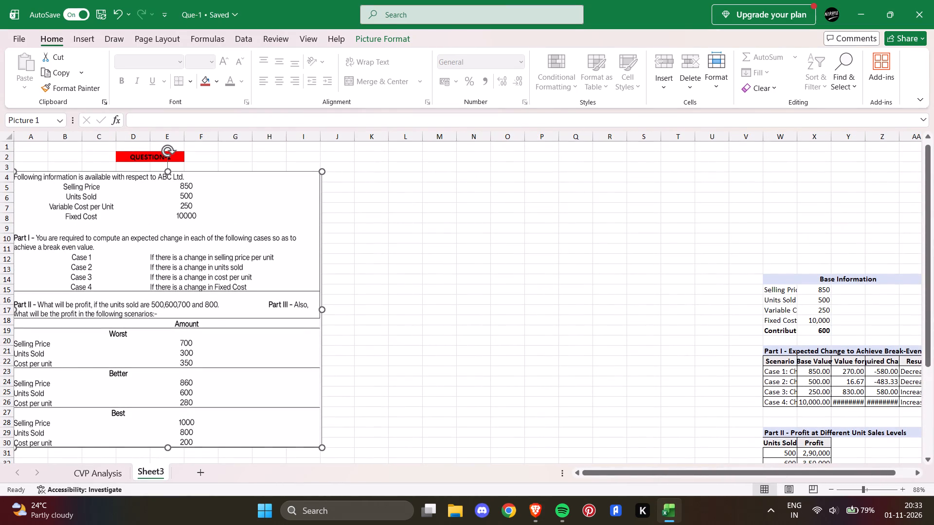
scroll(490, 226, down, 1)
scroll(665, 245, up, 3)
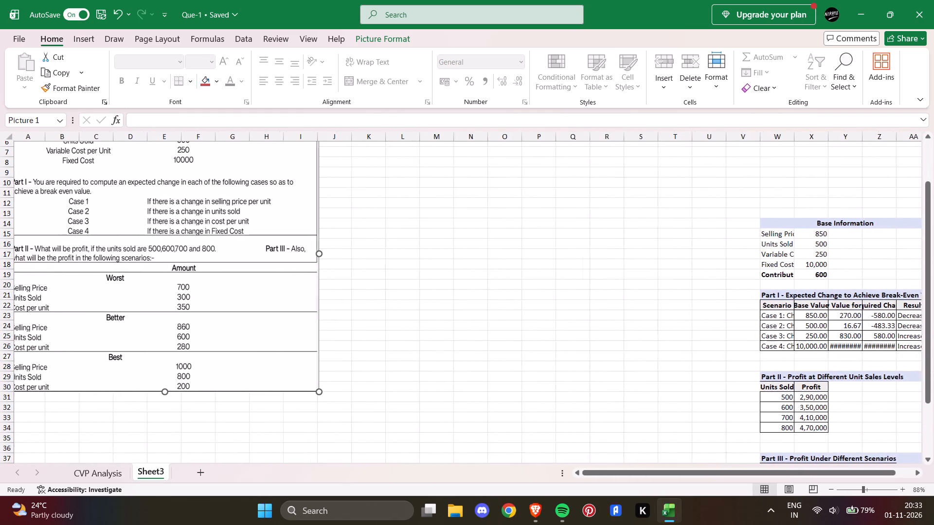
scroll(674, 246, up, 1)
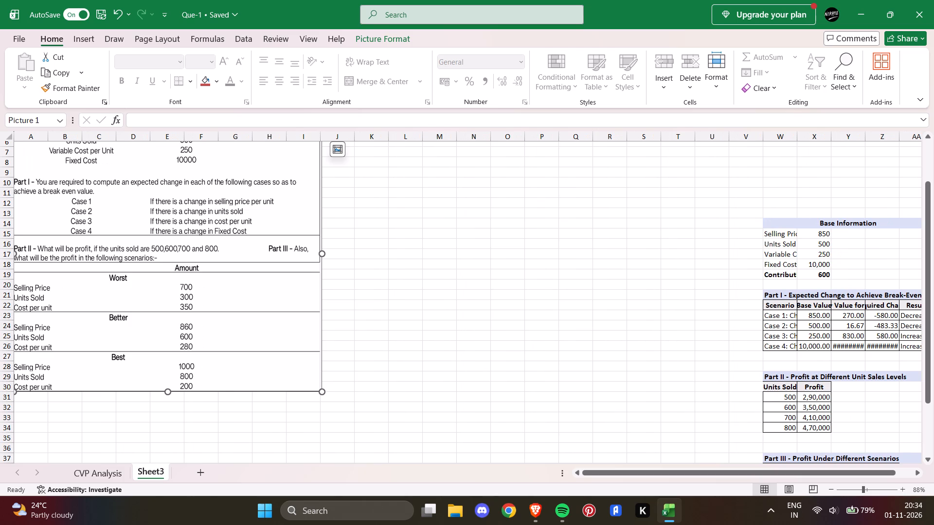
scroll(636, 231, up, 2)
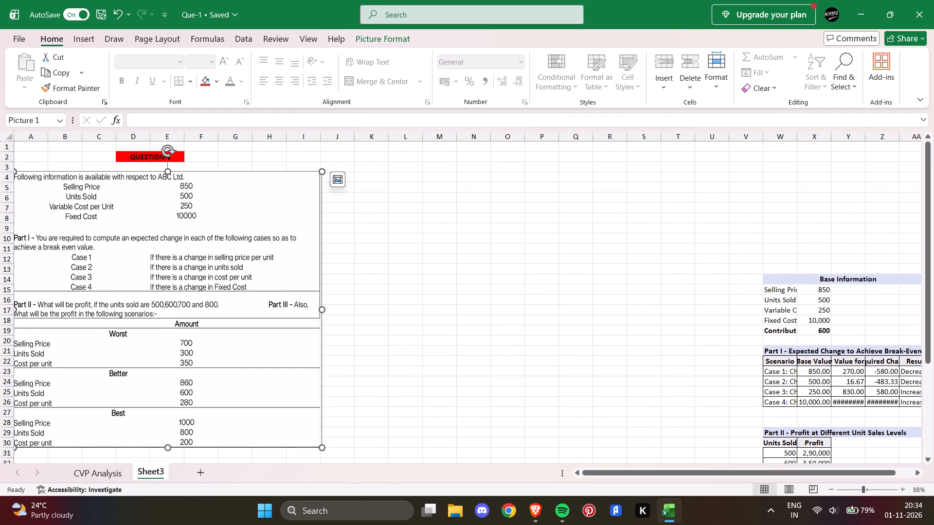
scroll(784, 278, left, 1)
scroll(705, 268, down, 1)
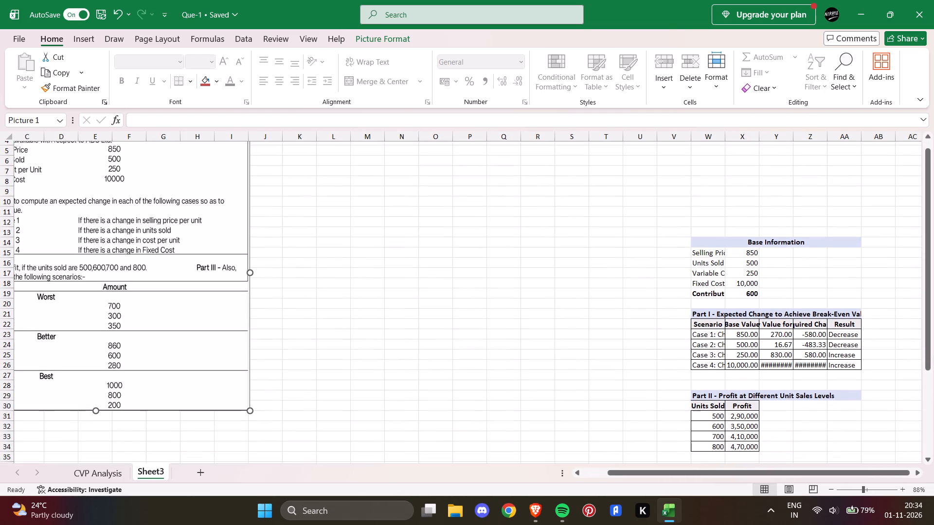
scroll(706, 267, down, 1)
drag(694, 218, 798, 449)
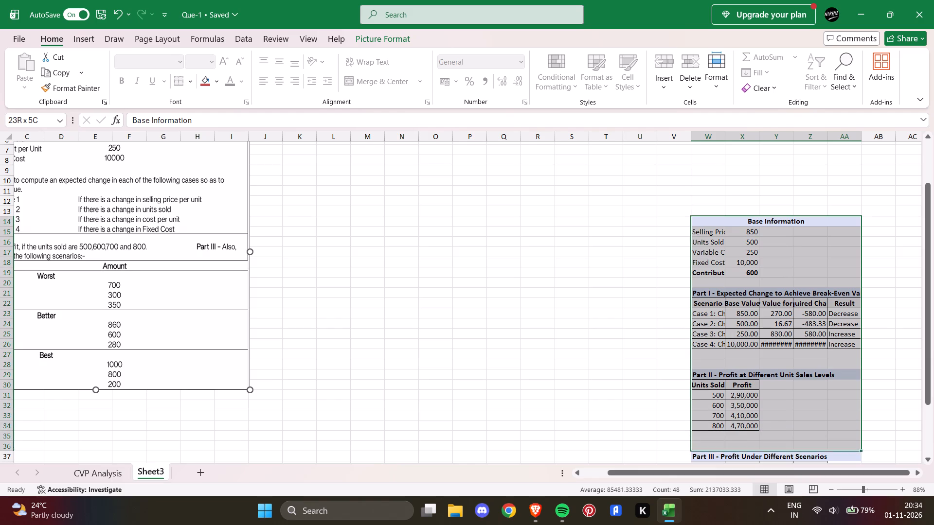
drag(798, 449, 807, 496)
key(ctrl+x)
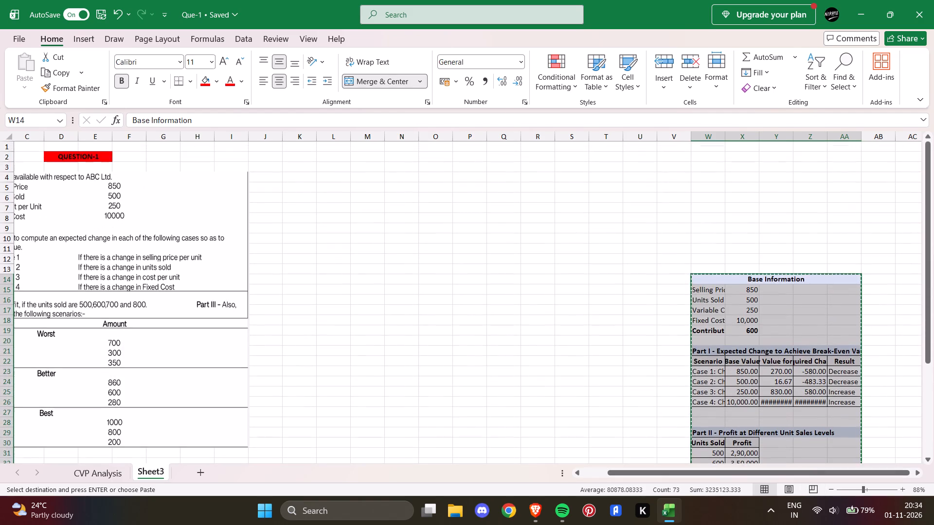
scroll(616, 295, up, 1)
click(343, 180)
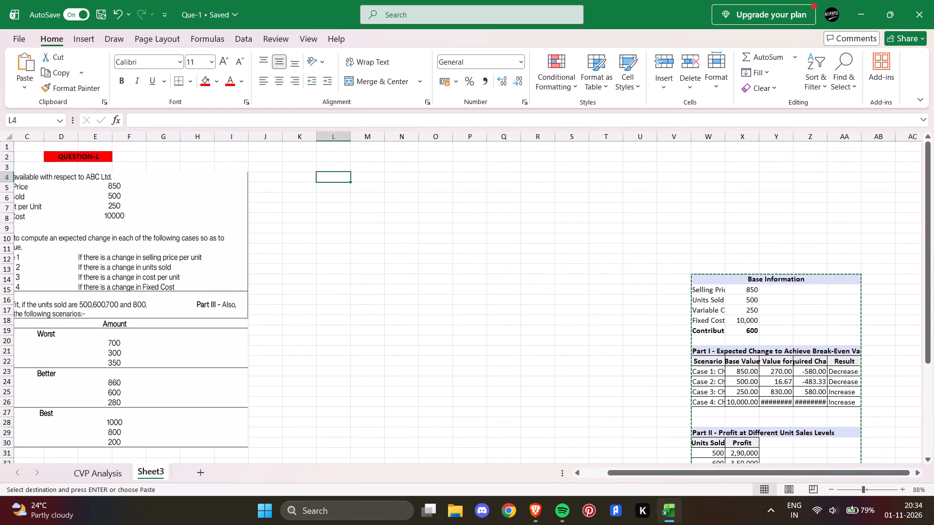
key(ctrl+v)
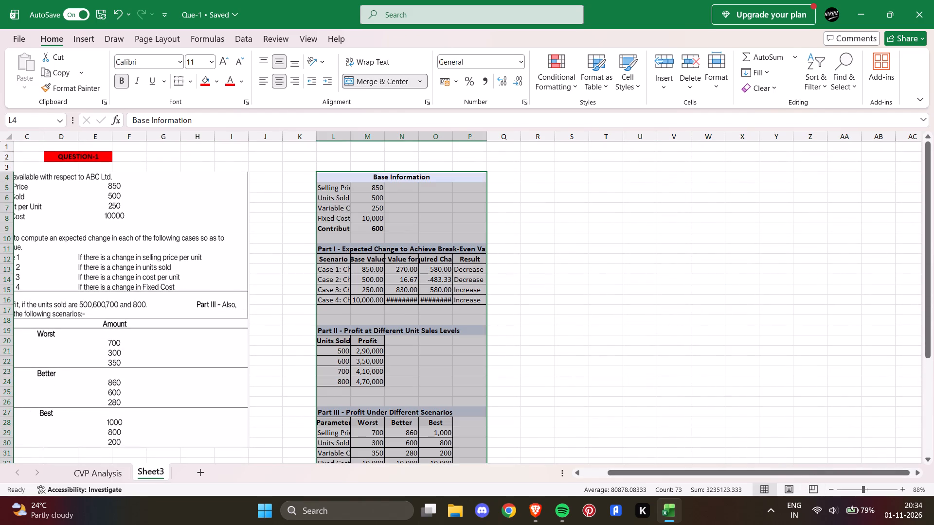
click(561, 233)
scroll(530, 226, up, 1)
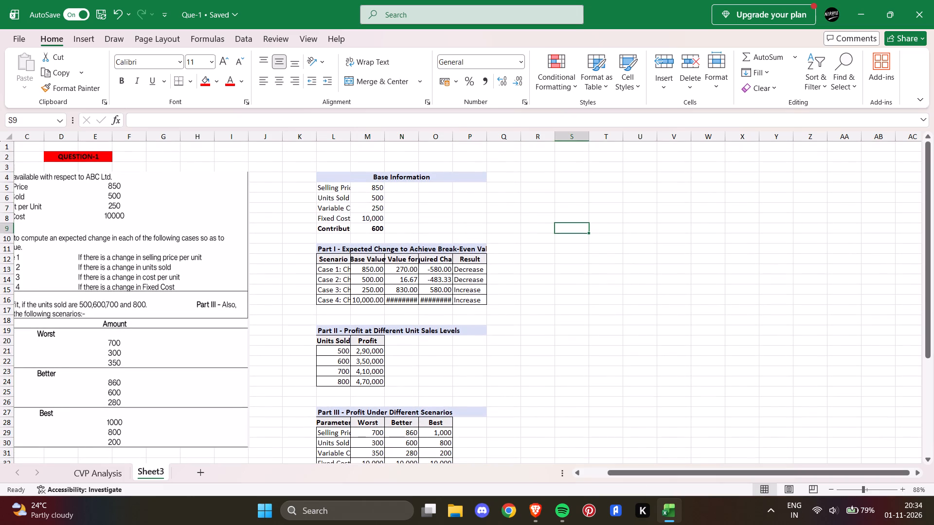
Enter the heading SOLUTION in cell M2, above the Base Information table.
click(364, 158)
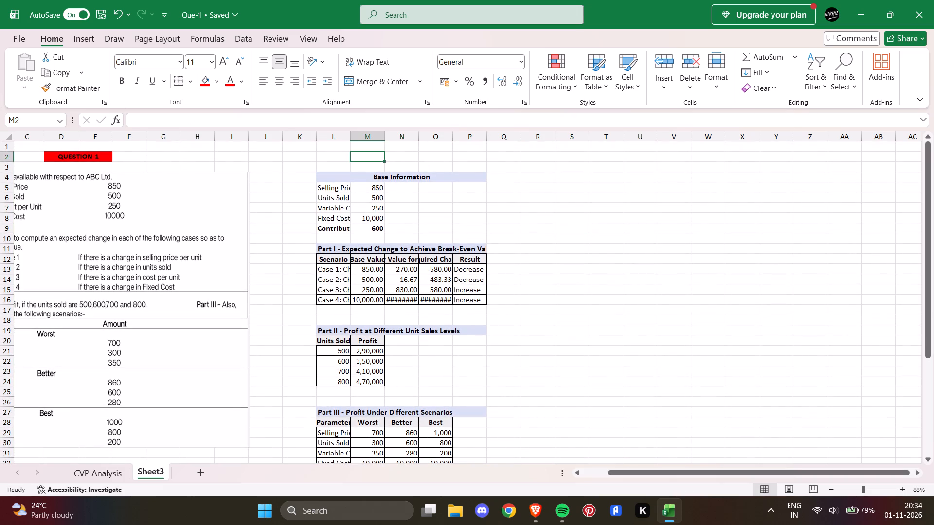
text(SOLUTI)
key(n)
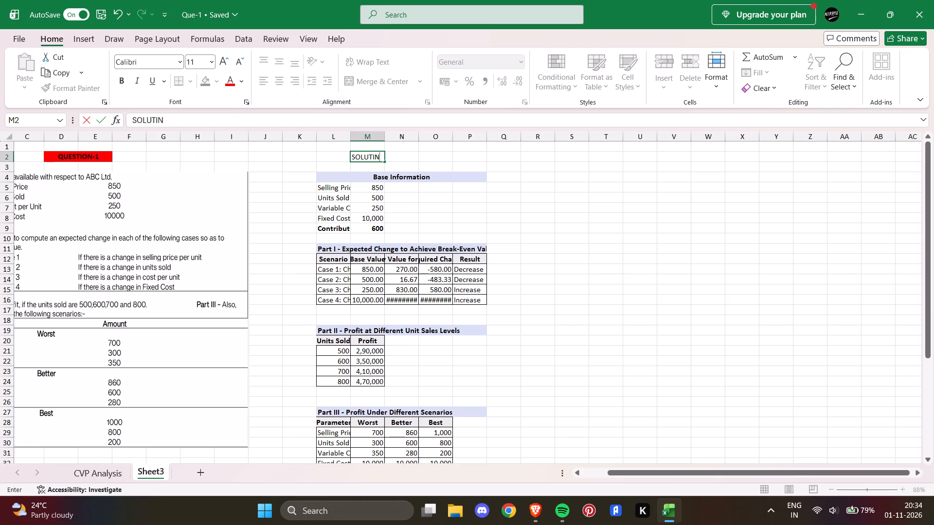
key(BackSpace)
key(BackSpace)
text(ION)
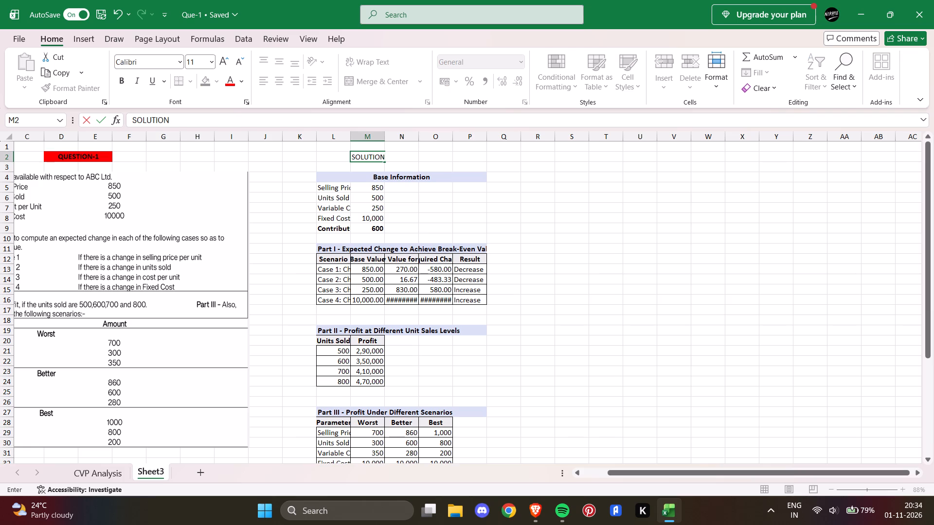
click(566, 199)
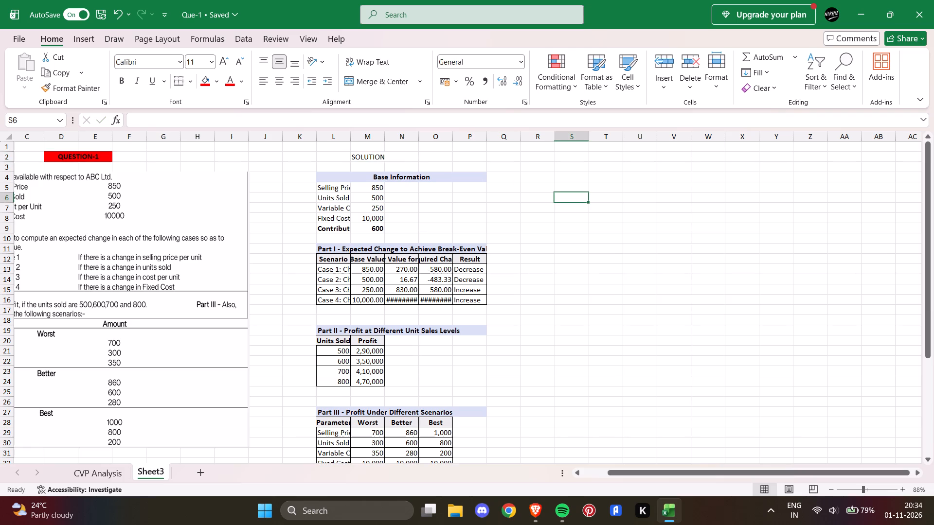
Move the SOLUTION heading from M2 to cell N2.
click(360, 158)
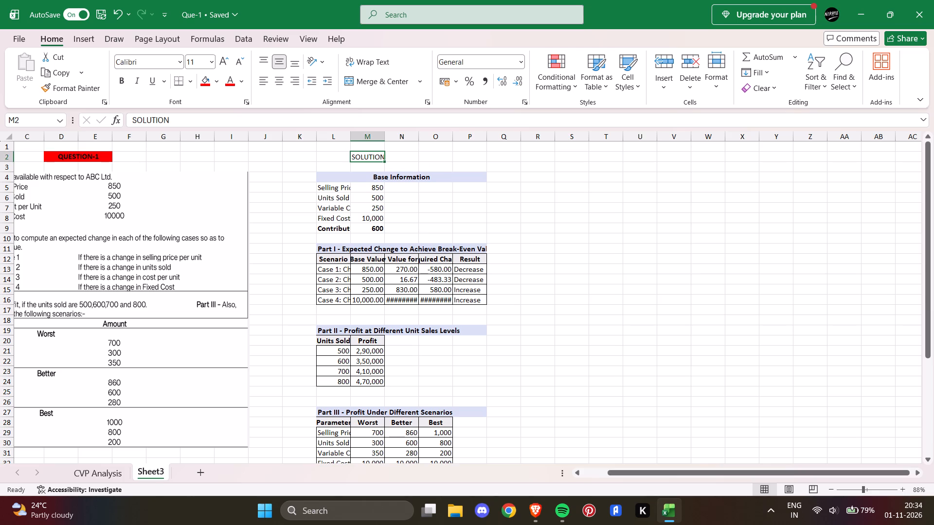
key(ctrl+x)
click(402, 160)
key(ctrl+v)
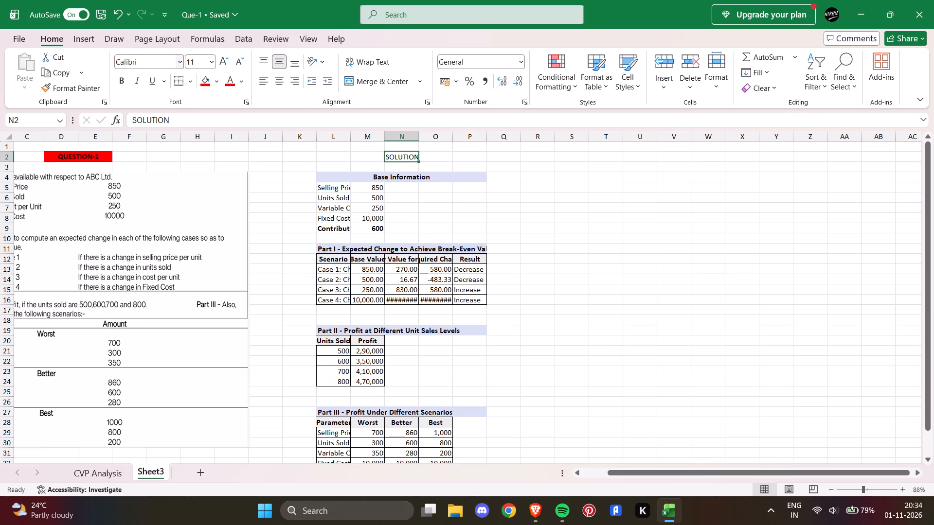
Format the SOLUTION heading in N2 with bold text and a yellow fill.
click(123, 82)
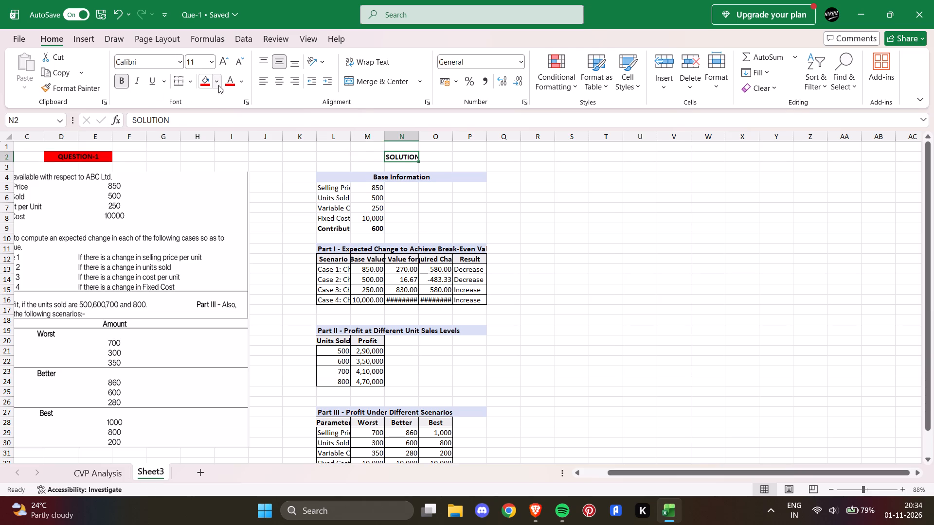
click(217, 83)
click(252, 263)
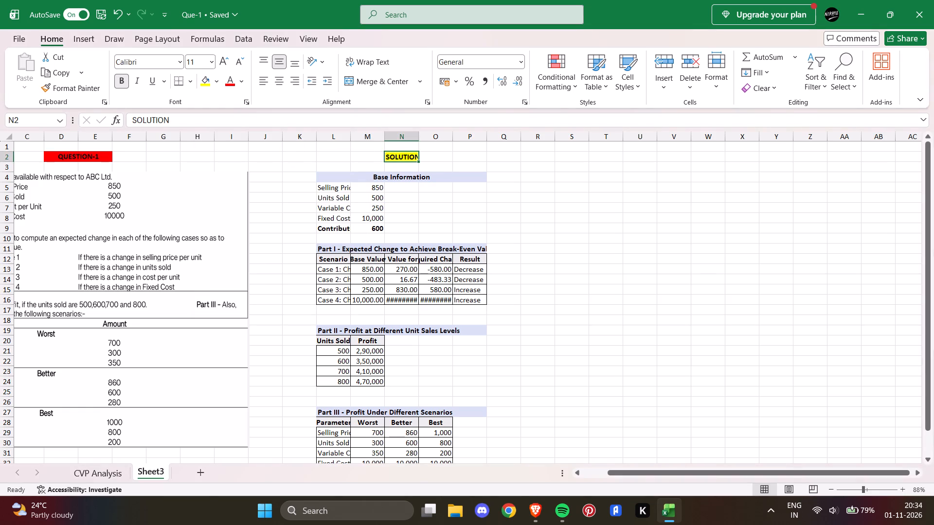
Merge and center the SOLUTION heading across cells N2:O2.
drag(398, 159, 429, 159)
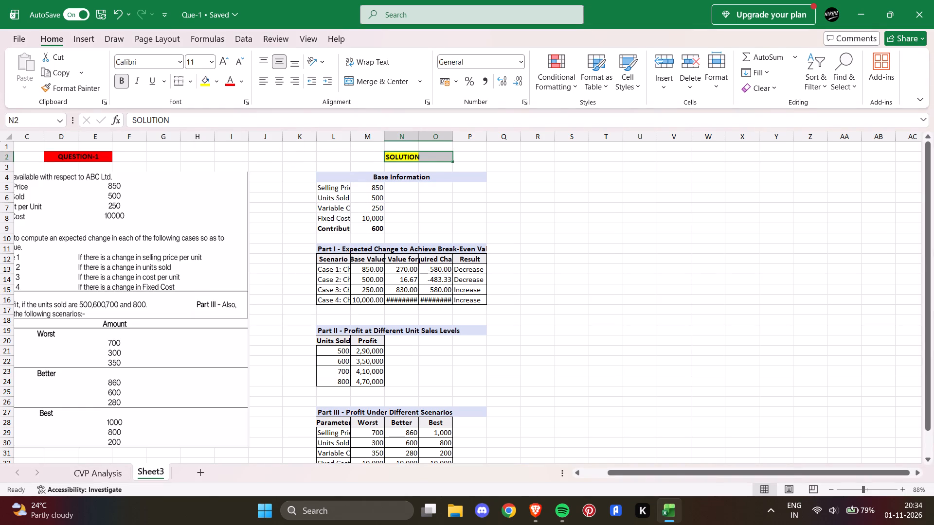
click(284, 79)
click(504, 167)
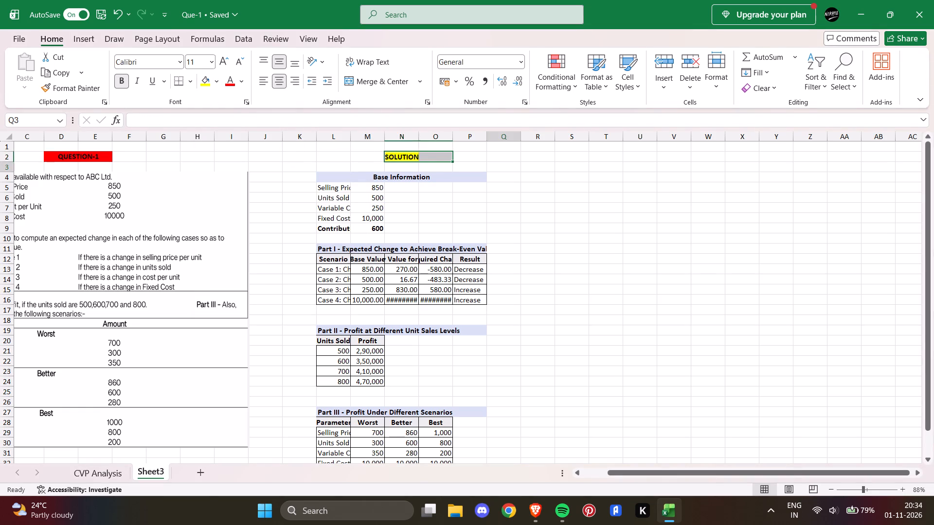
drag(392, 156, 433, 159)
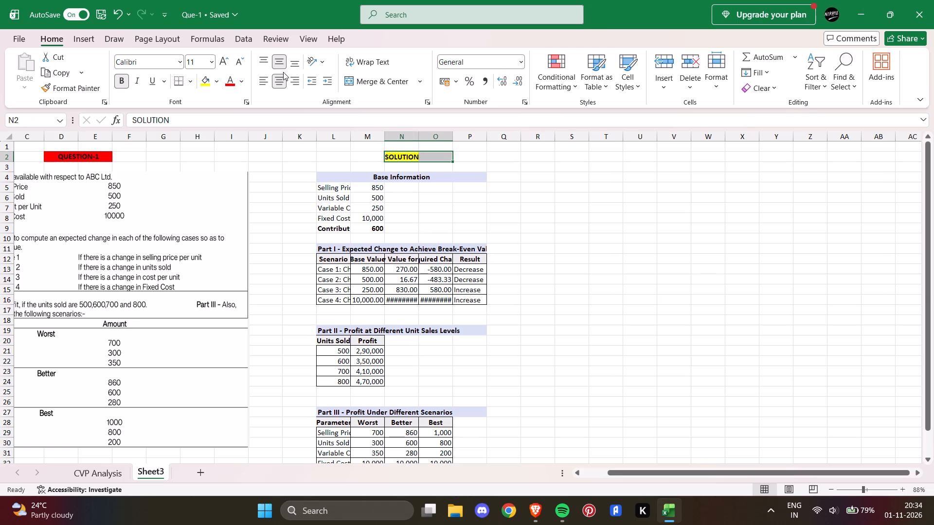
click(391, 80)
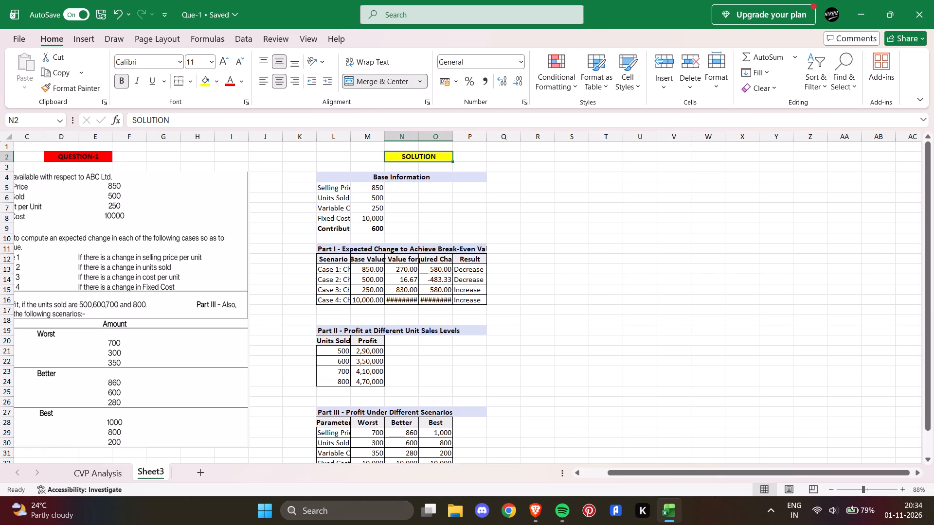
click(509, 182)
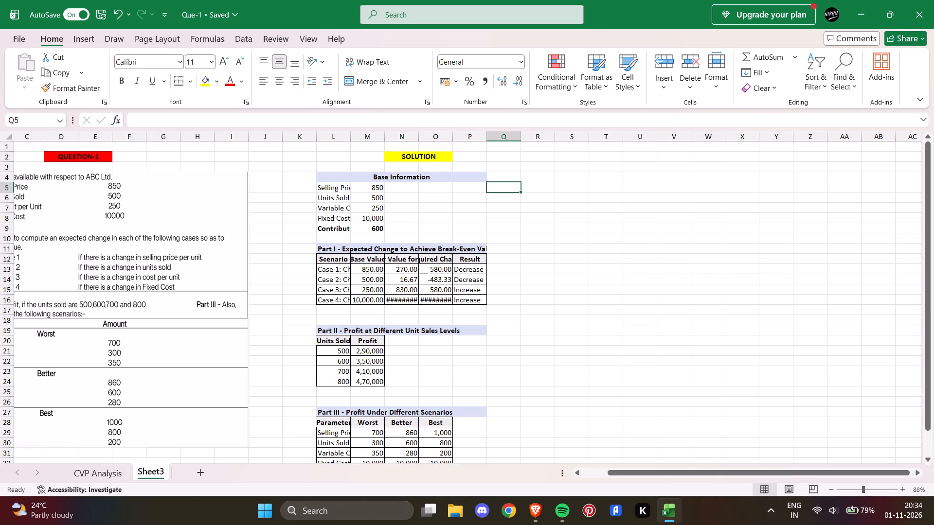
Delete the Base Information text from the merged heading cell L4.
click(407, 177)
key(BackSpace)
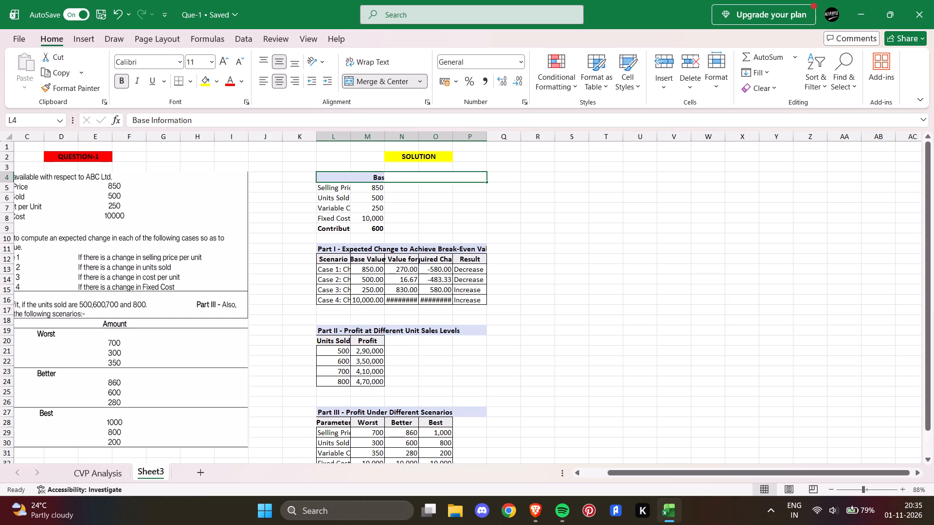
right_click(454, 179)
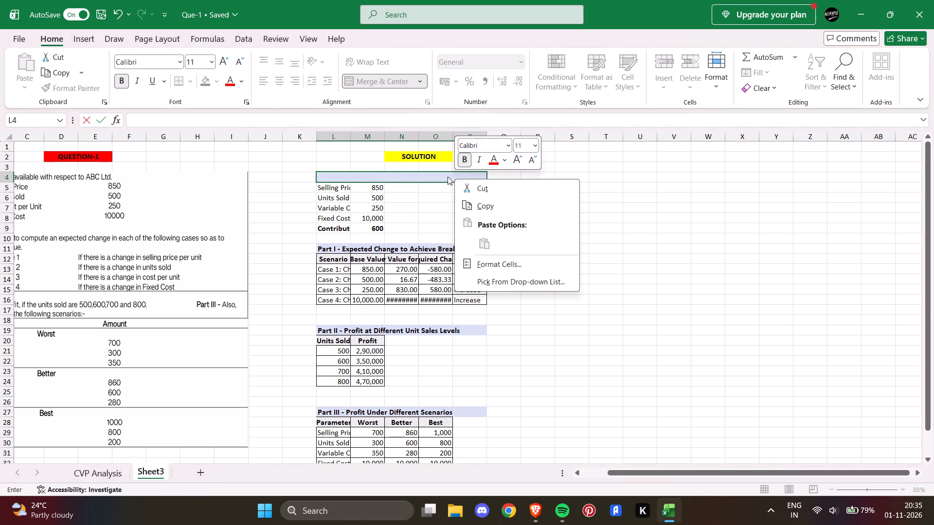
click(483, 192)
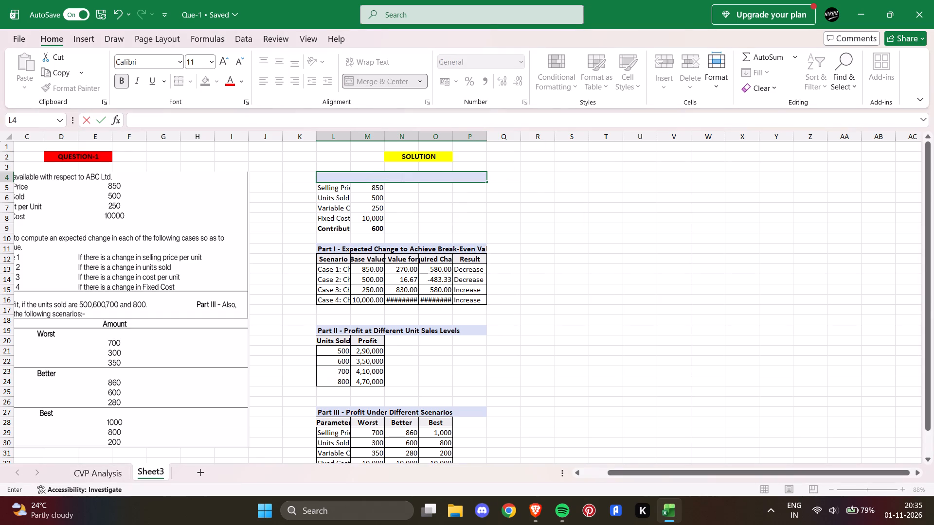
click(113, 473)
right_click(287, 301)
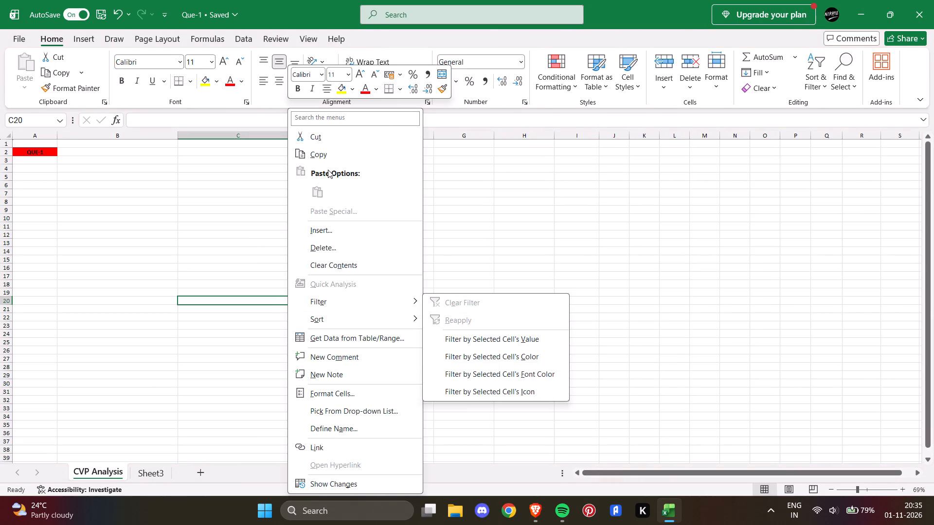
click(223, 211)
key(ctrl+v)
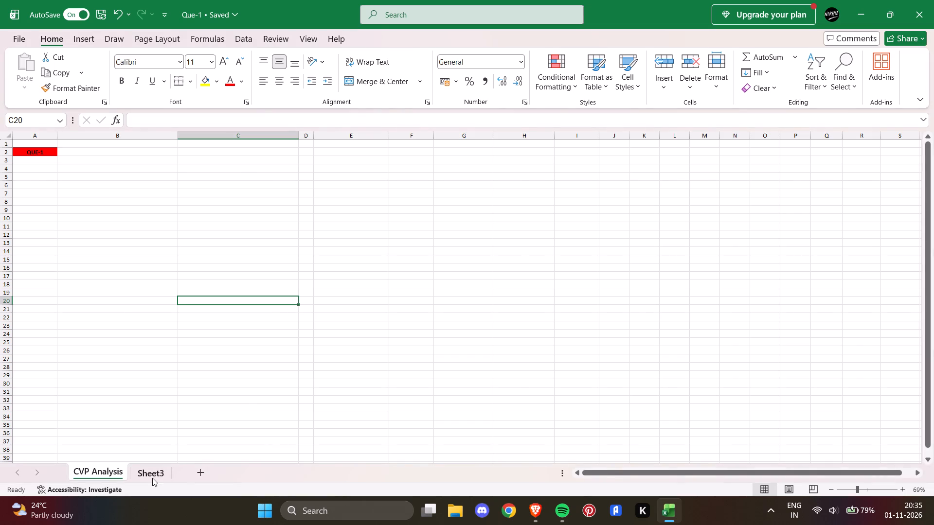
click(149, 477)
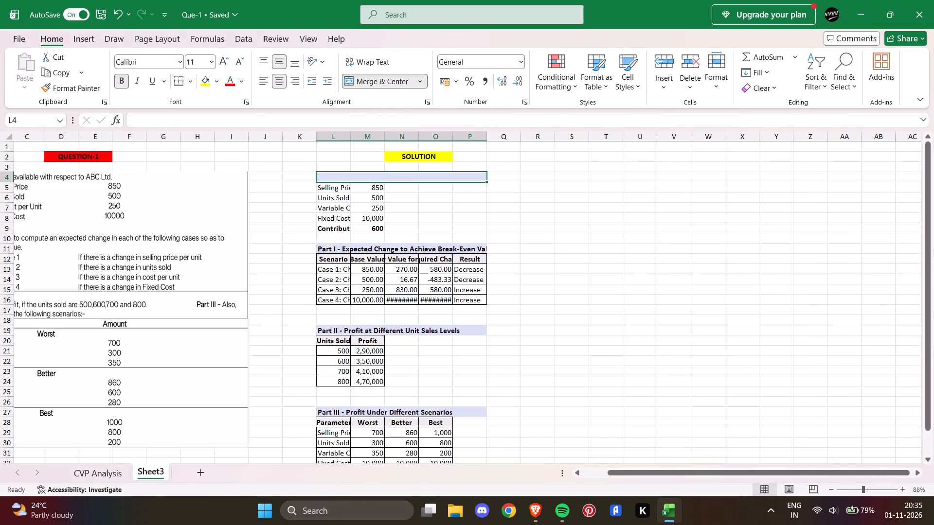
key(ctrl+x)
click(92, 476)
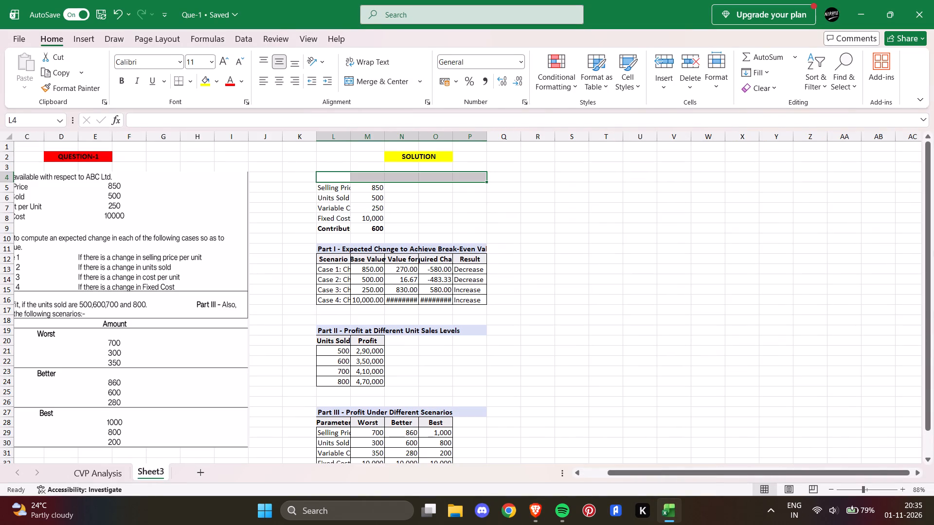
scroll(476, 263, right, 2)
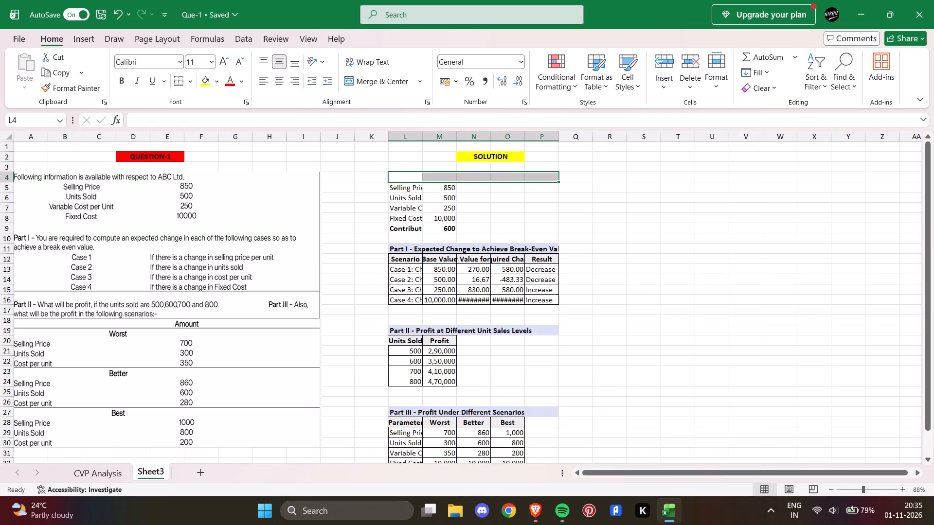
click(403, 186)
drag(435, 188, 441, 195)
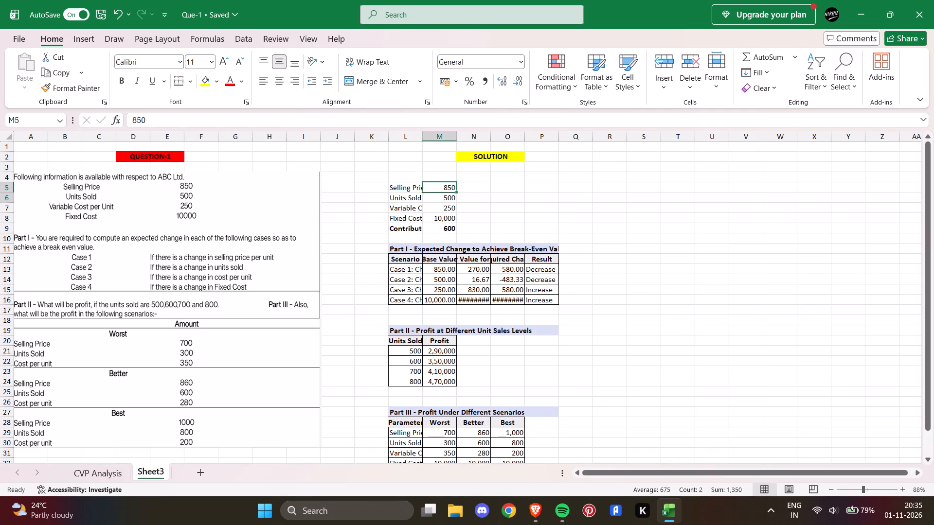
drag(441, 195, 452, 227)
key(ctrl+x)
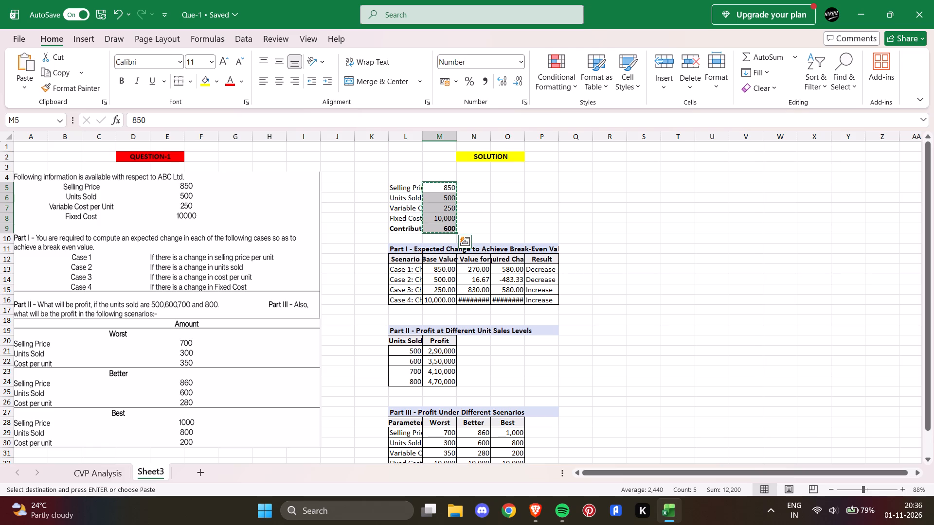
click(506, 190)
key(ctrl+v)
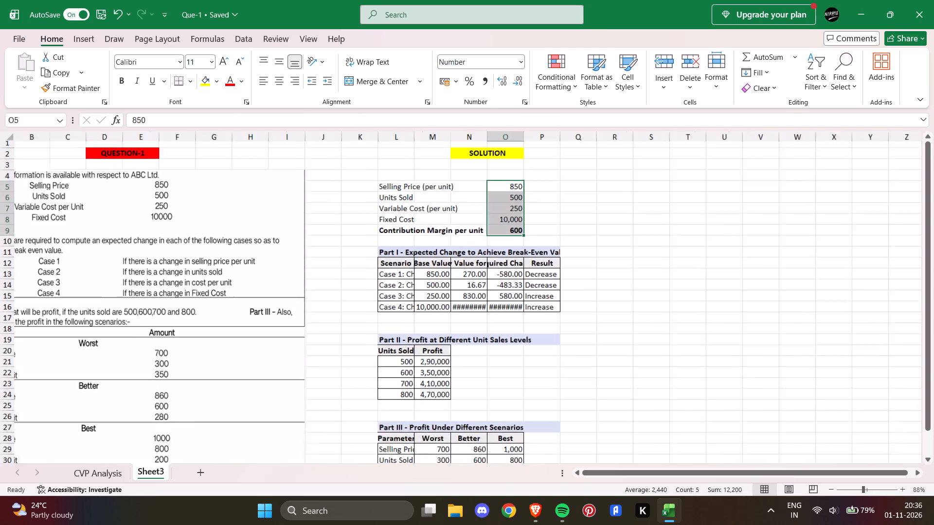
Center the base information values in O5:O9 horizontally.
scroll(538, 201, right, 2)
scroll(569, 222, up, 1)
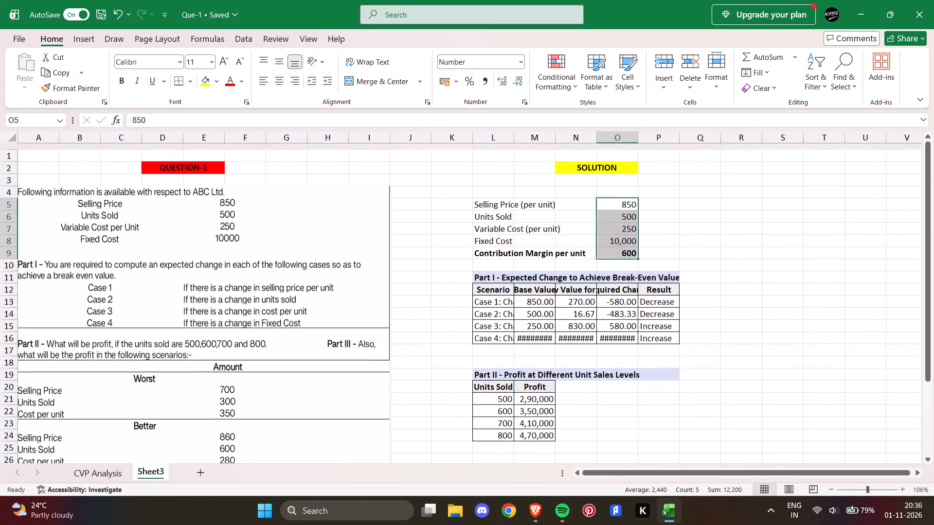
scroll(594, 222, up, 1)
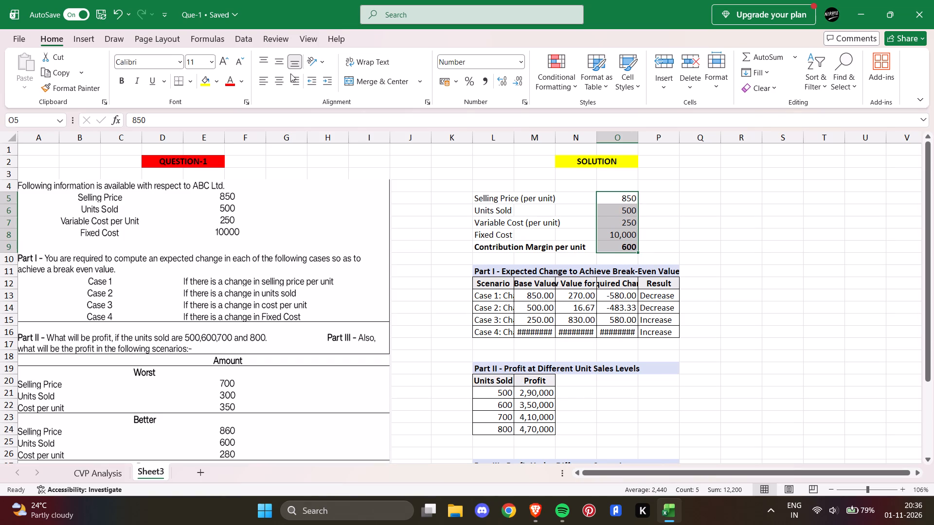
click(275, 78)
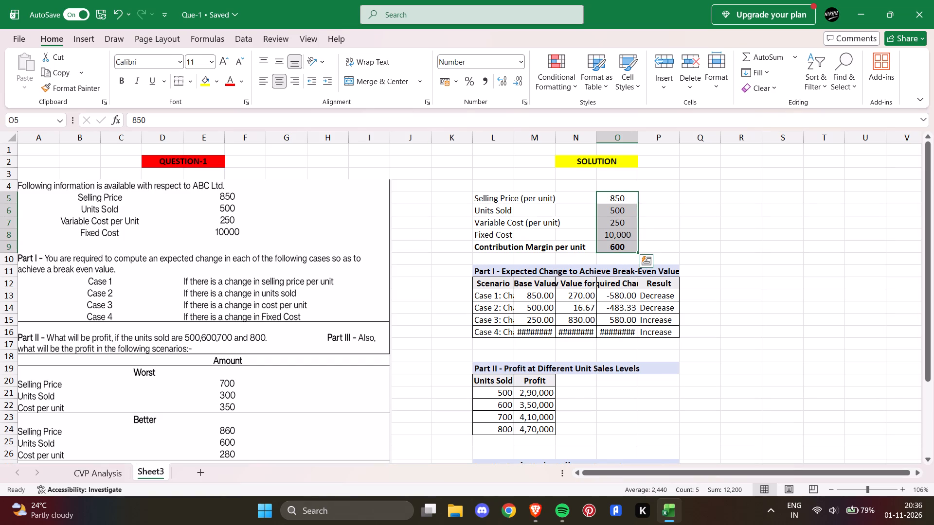
click(669, 206)
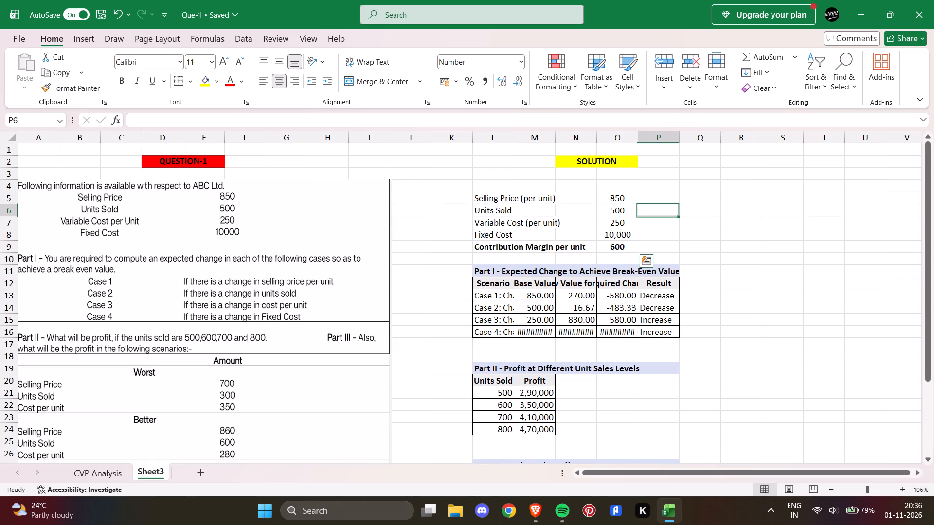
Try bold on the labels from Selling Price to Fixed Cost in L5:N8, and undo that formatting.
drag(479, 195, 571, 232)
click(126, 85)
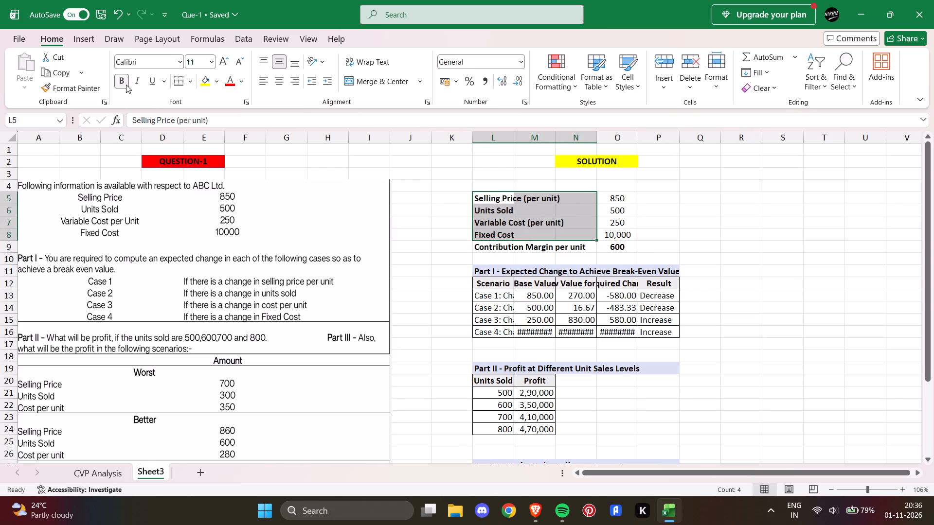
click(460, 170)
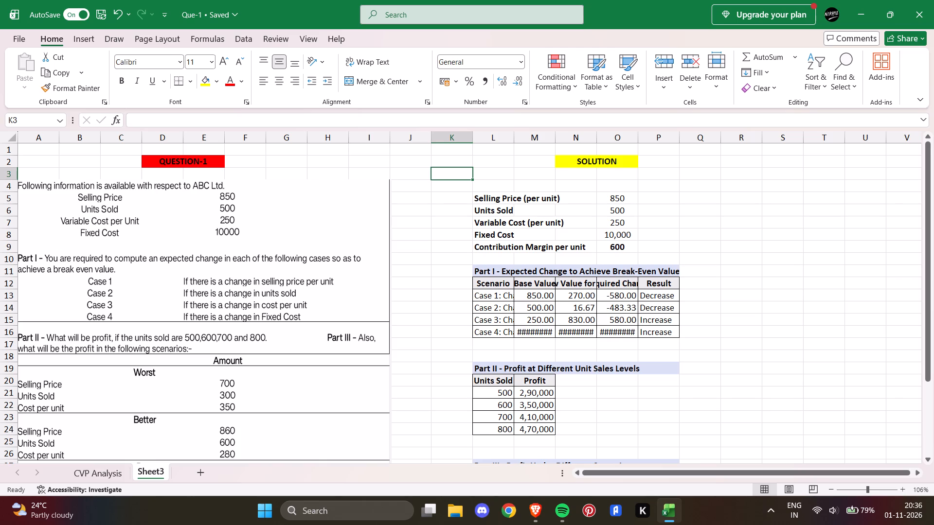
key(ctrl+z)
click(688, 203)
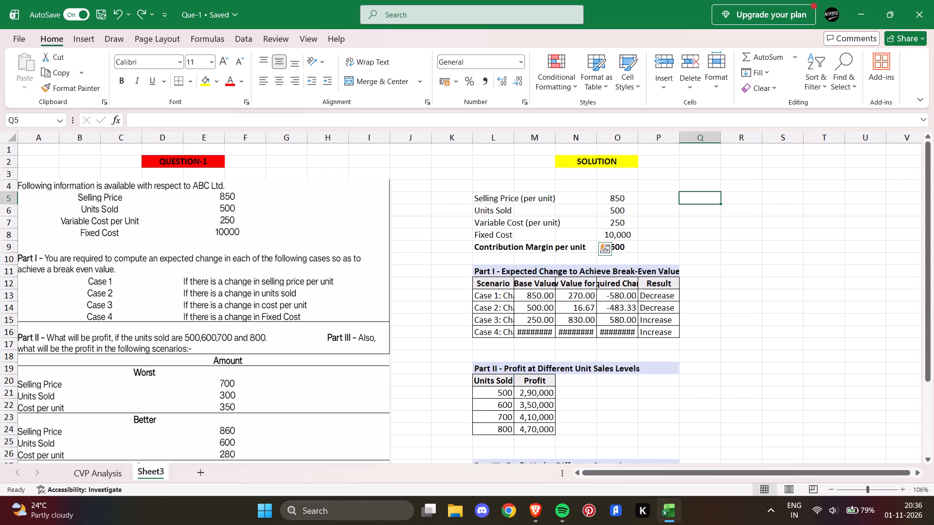
Apply a thick outside border around the base information block L5:O9.
drag(478, 195, 635, 245)
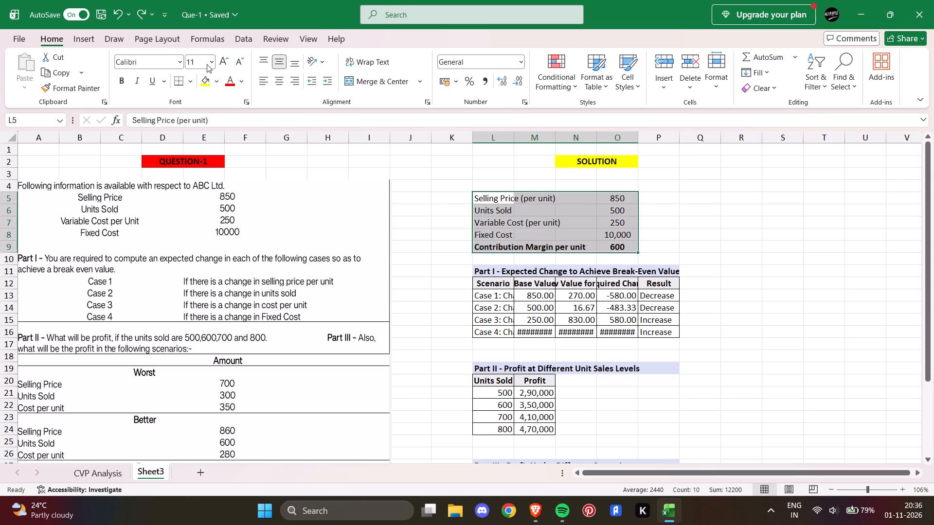
click(192, 80)
click(225, 237)
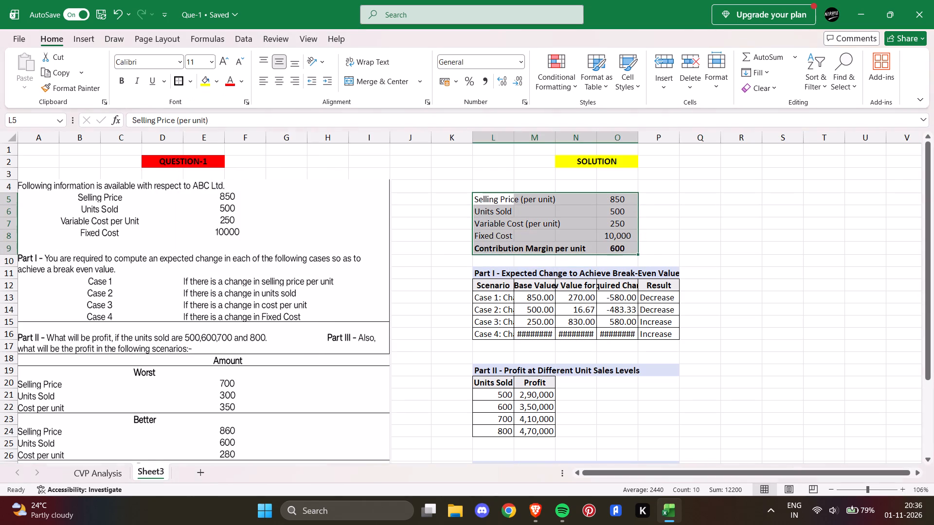
click(717, 216)
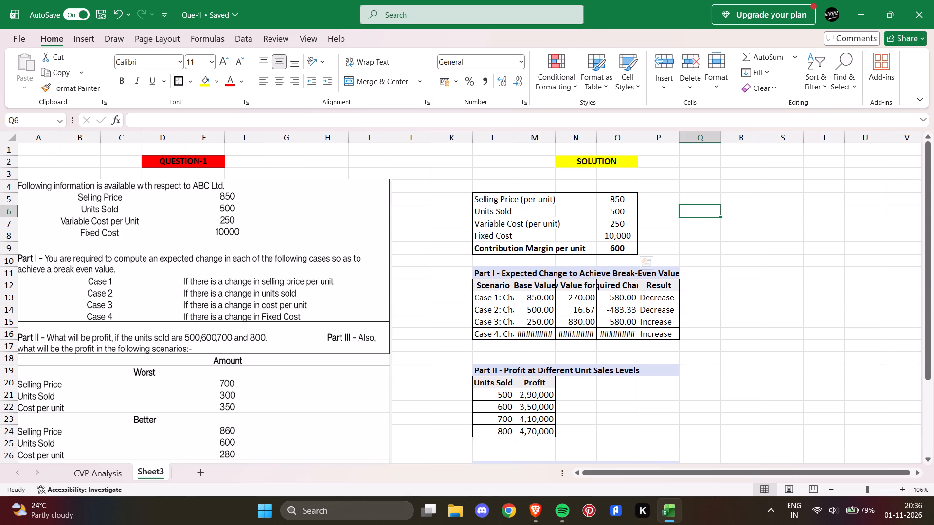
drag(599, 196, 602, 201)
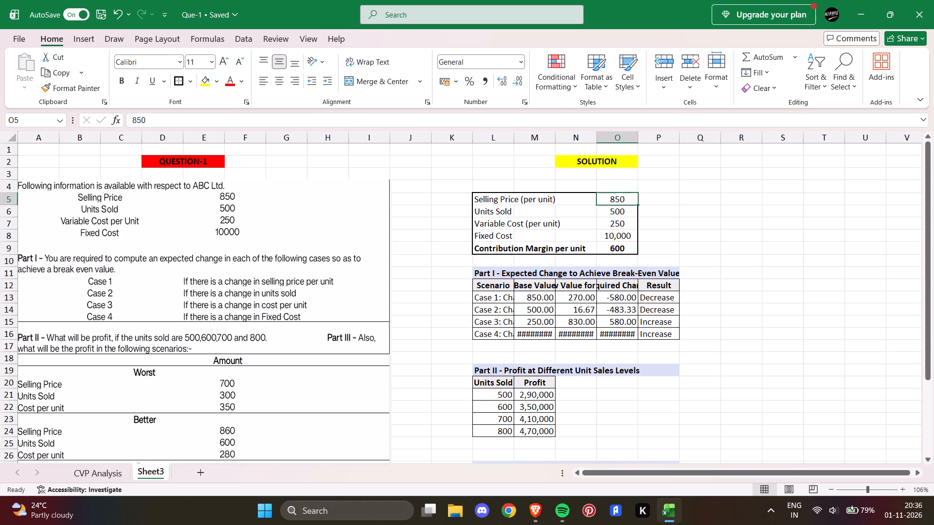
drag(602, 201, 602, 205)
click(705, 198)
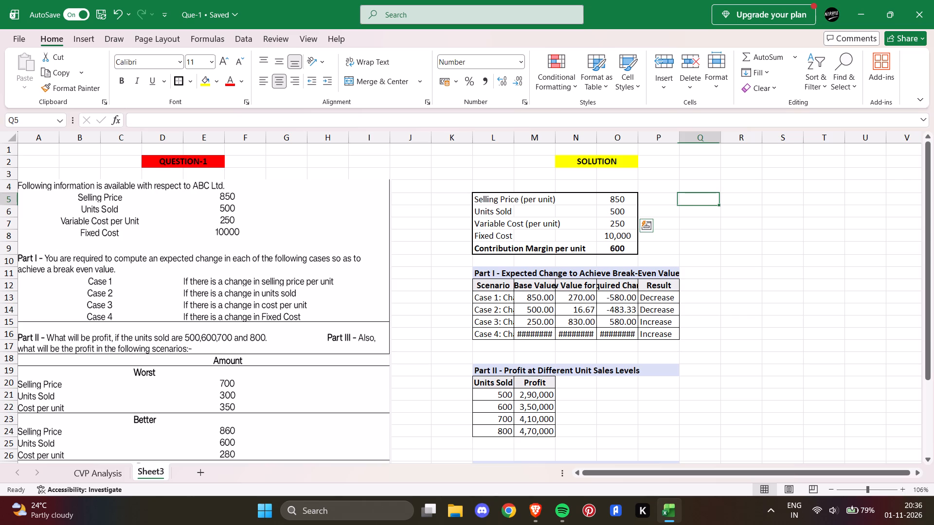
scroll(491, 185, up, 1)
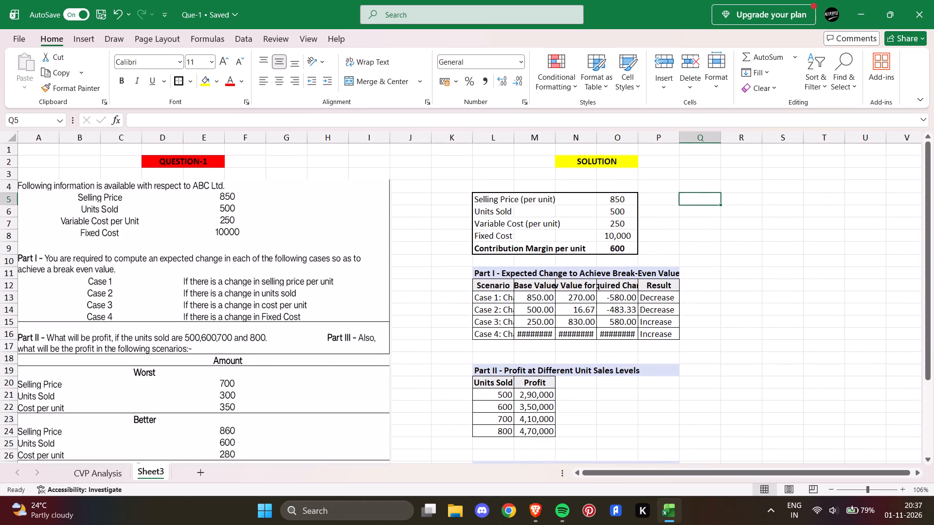
Move the bordered base information block L5:O9 up one row to L4:O8.
drag(479, 195, 615, 247)
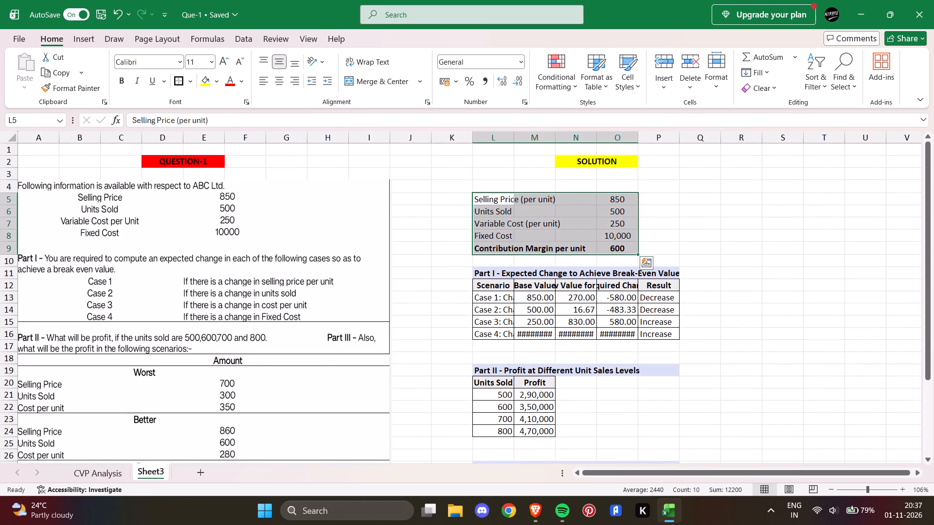
drag(578, 227, 573, 208)
drag(475, 194, 548, 236)
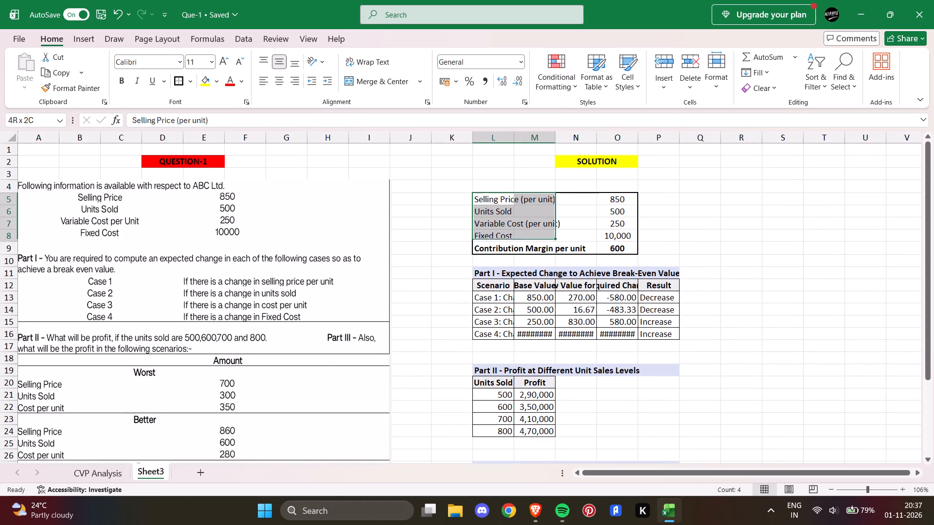
drag(548, 236, 629, 247)
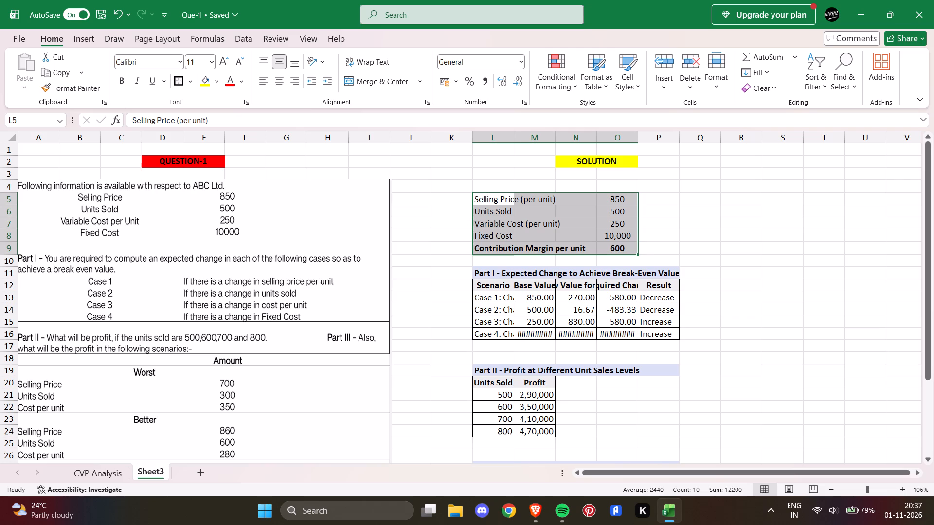
drag(639, 223, 622, 212)
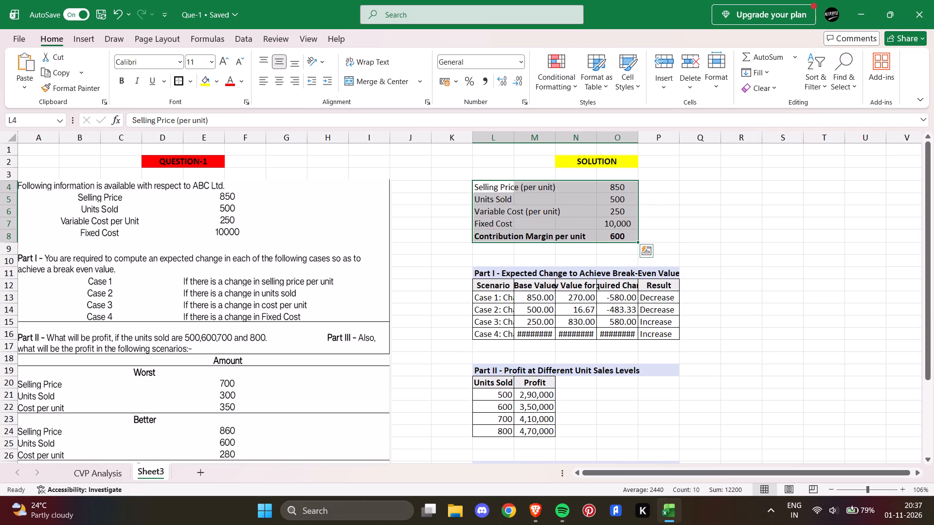
click(675, 210)
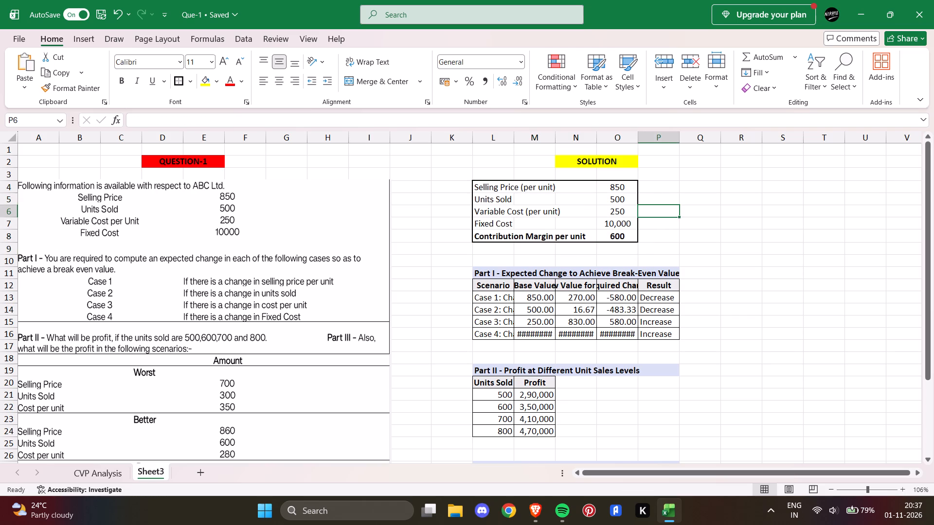
Move the yellow SOLUTION heading from N2:O2 to M2:N2, accepting that its merged cells are unmerged.
scroll(593, 181, up, 1)
click(569, 163)
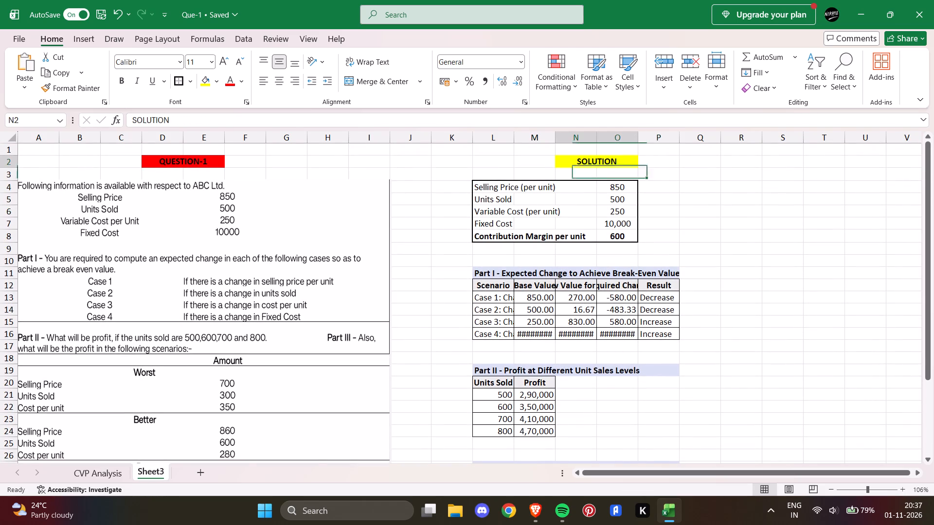
drag(599, 163, 569, 165)
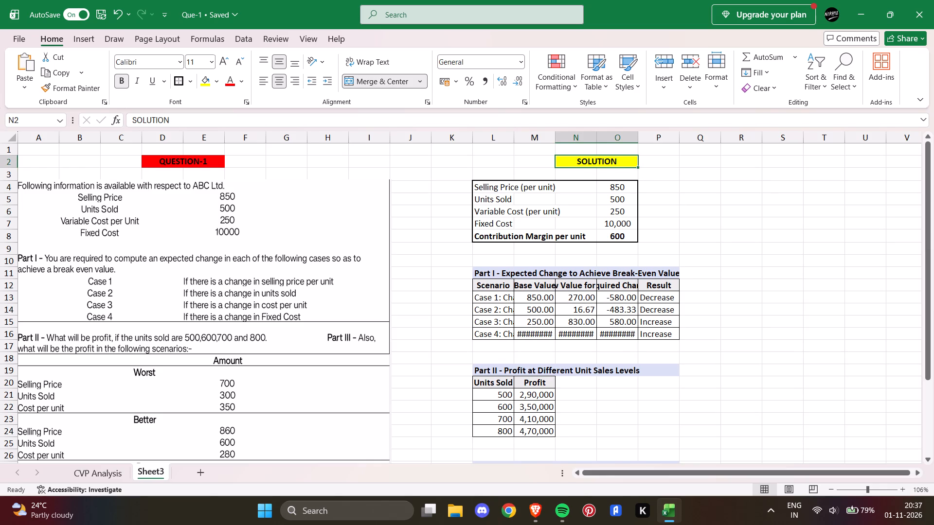
drag(569, 165, 560, 165)
drag(554, 162, 542, 160)
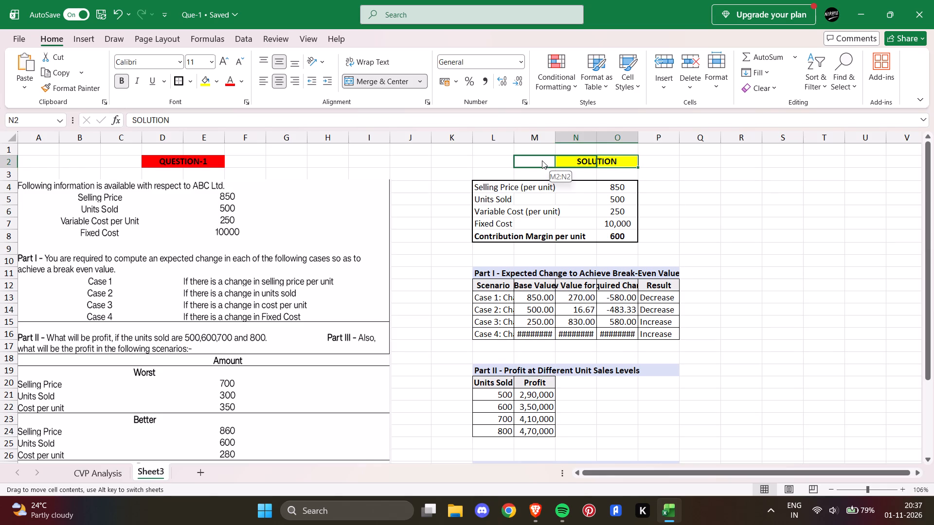
drag(542, 160, 528, 160)
click(536, 274)
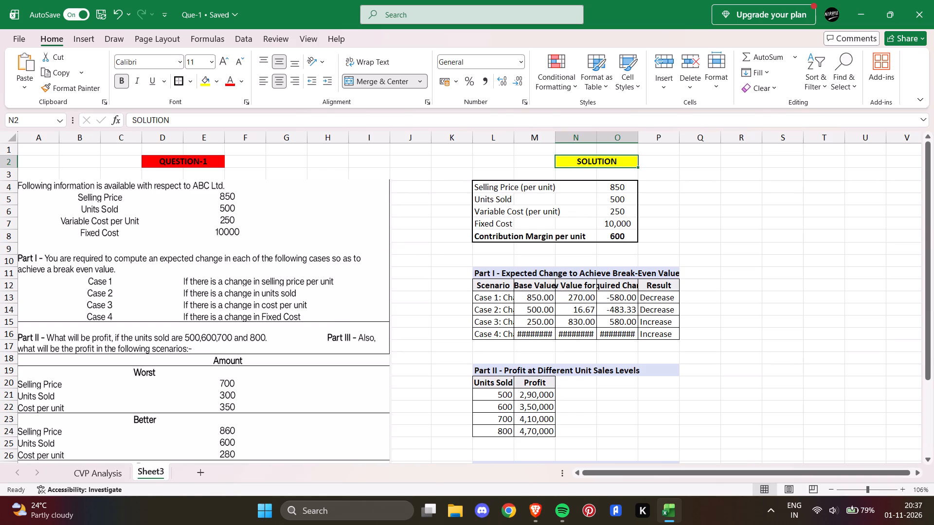
key(ctrl+x)
click(536, 164)
key(ctrl+v)
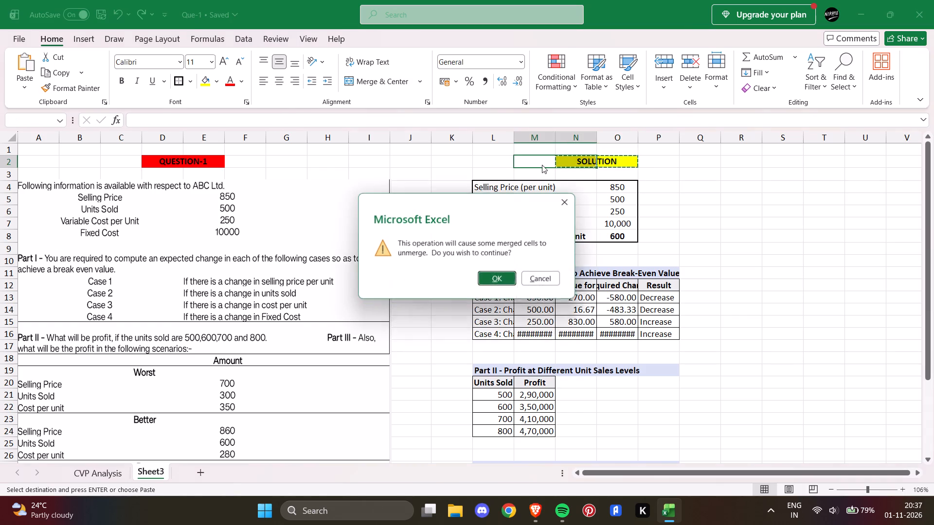
click(501, 275)
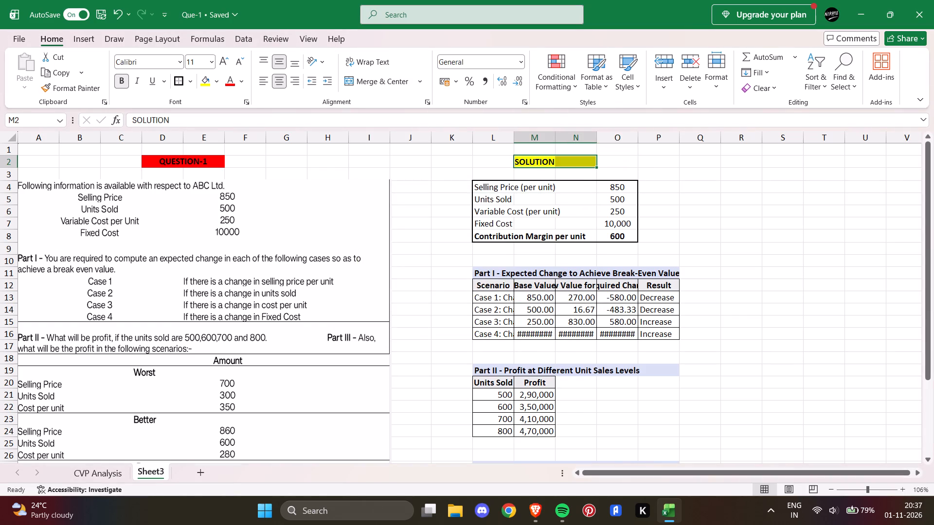
click(712, 185)
Merge and center the SOLUTION heading across M2:N2.
click(539, 162)
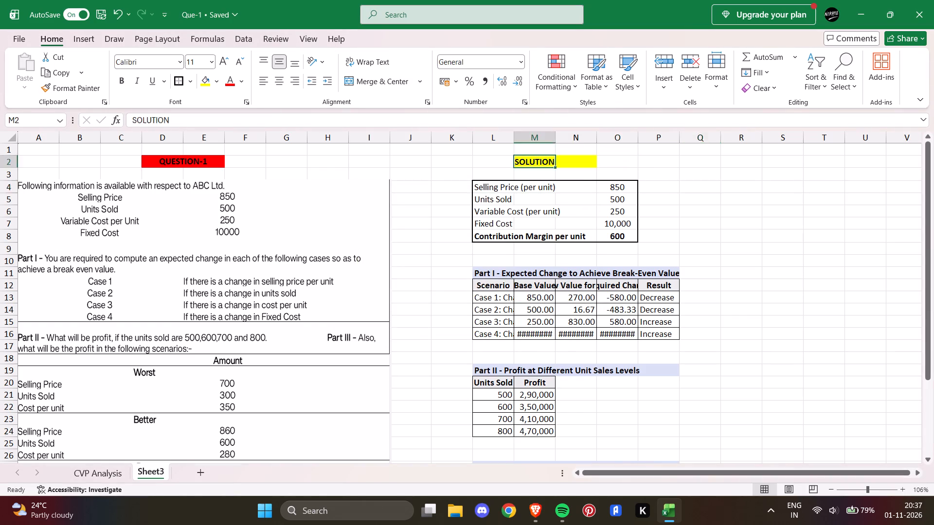
click(373, 81)
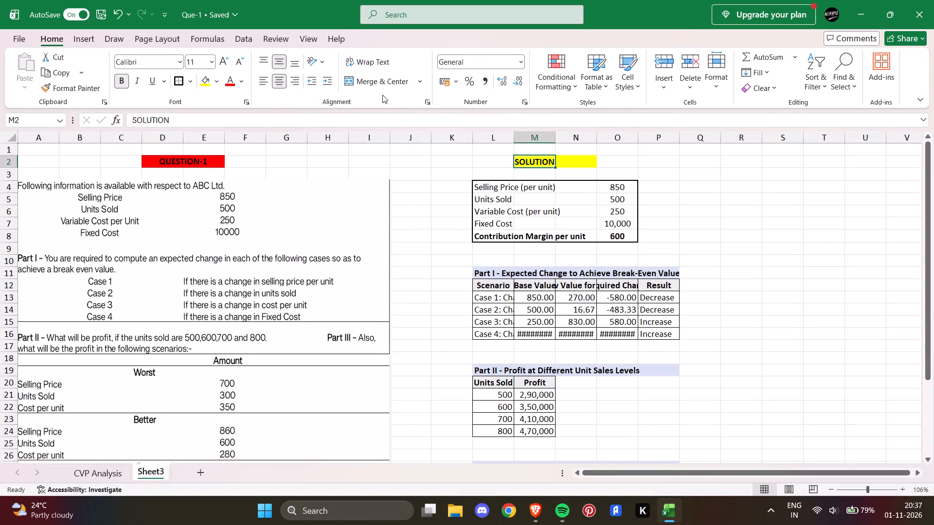
drag(537, 162, 565, 162)
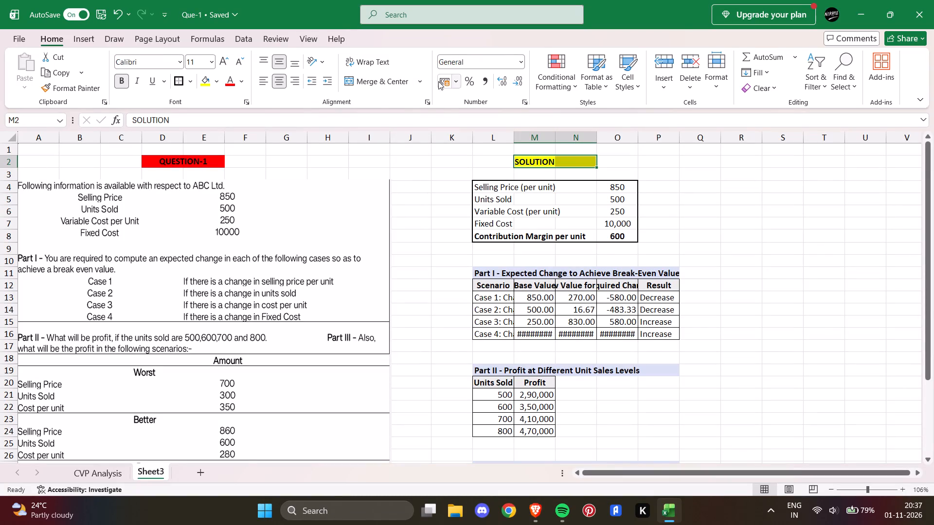
click(386, 82)
click(651, 166)
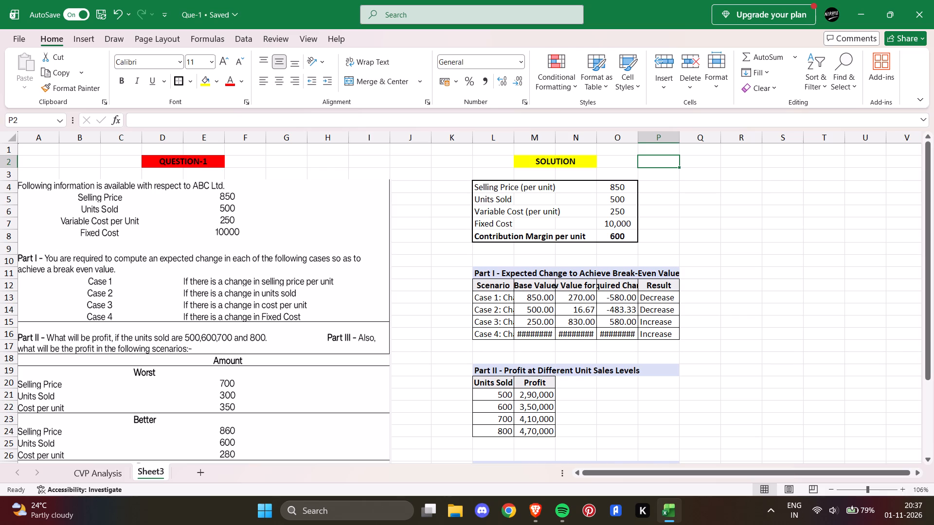
Move the Result column of the Part I table from P12:P16 to R12:R16.
drag(476, 271, 568, 329)
click(576, 274)
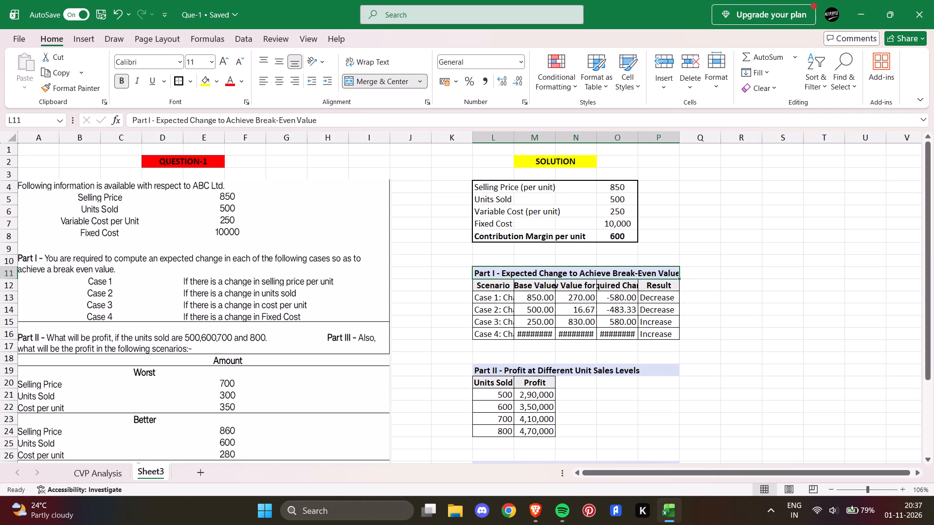
drag(644, 286, 673, 329)
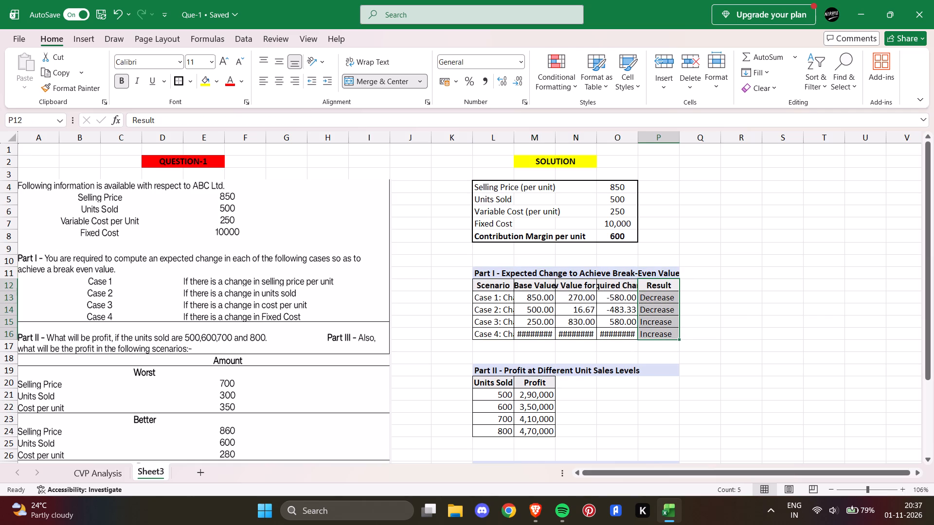
key(ctrl+x)
click(745, 283)
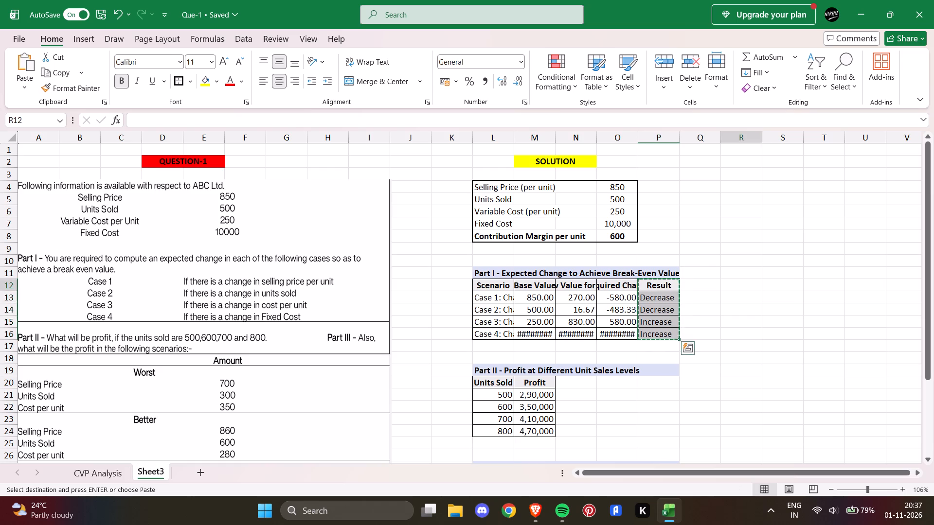
key(ctrl+v)
Move the Required Change column of the Part I table from O12:O16 to P12:P16.
drag(608, 287, 629, 332)
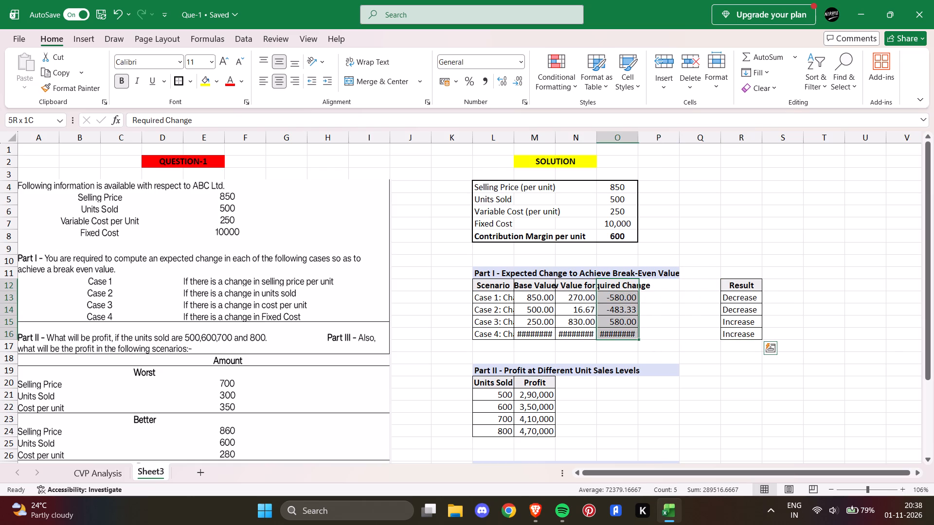
drag(629, 332, 642, 333)
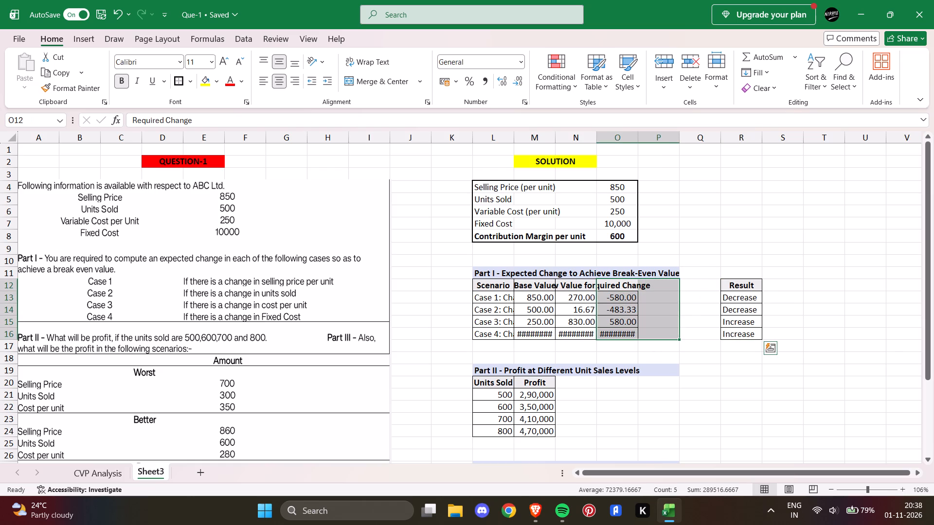
key(ctrl+x)
click(662, 284)
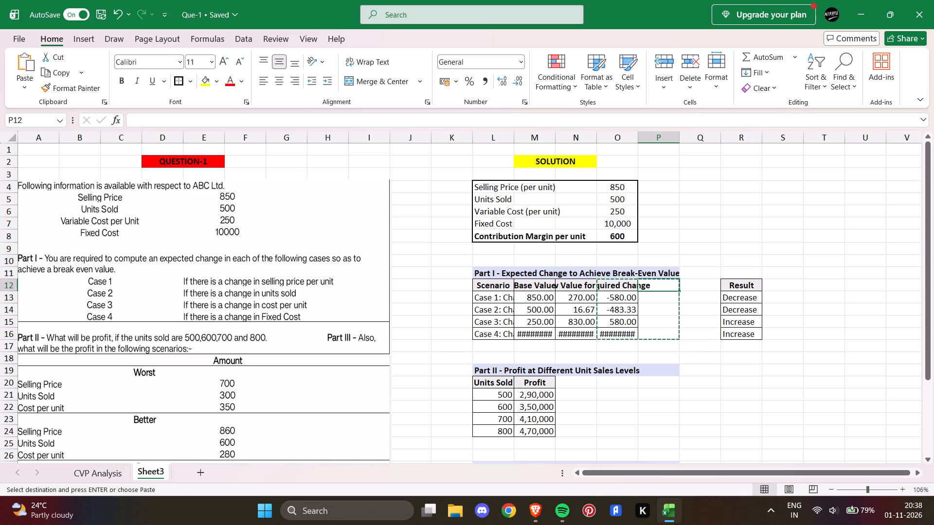
key(ctrl+v)
click(740, 249)
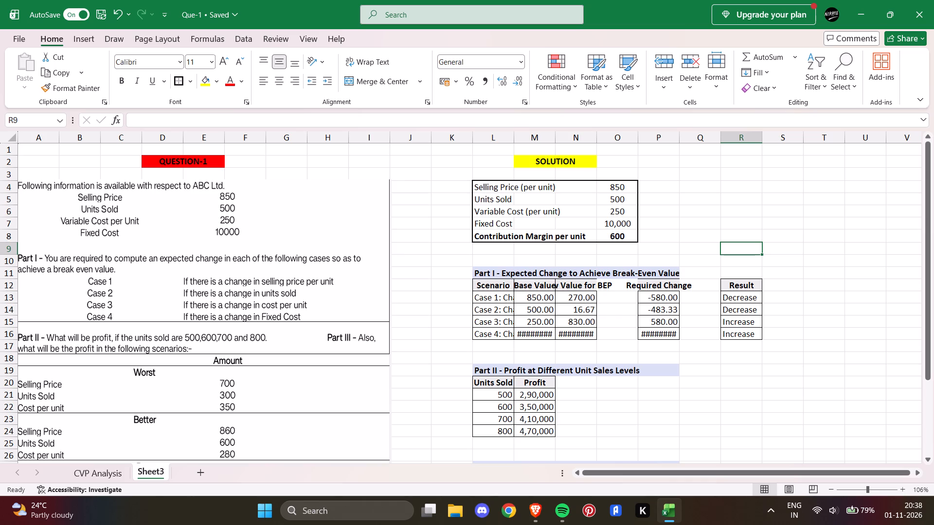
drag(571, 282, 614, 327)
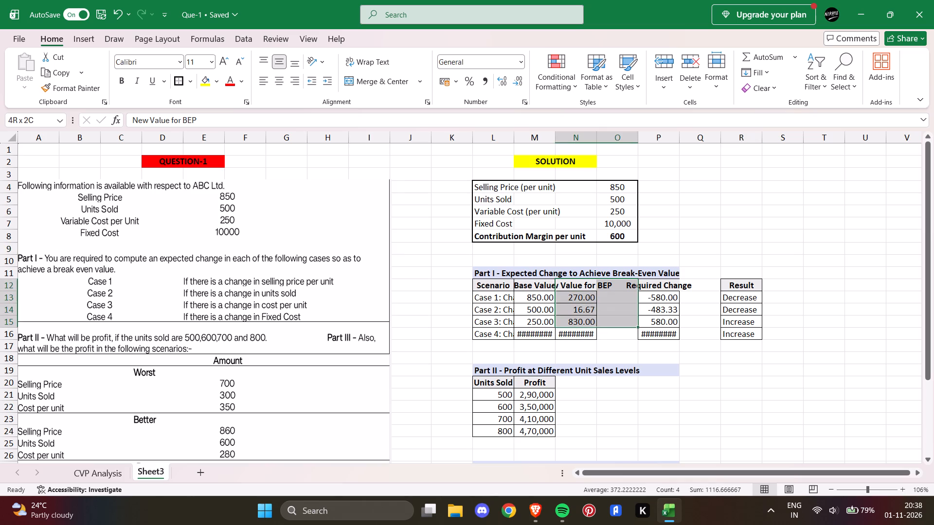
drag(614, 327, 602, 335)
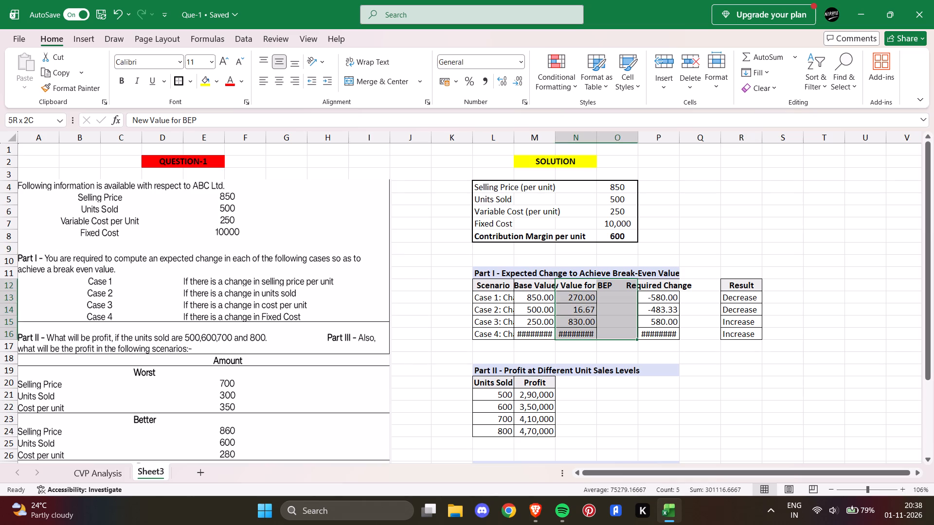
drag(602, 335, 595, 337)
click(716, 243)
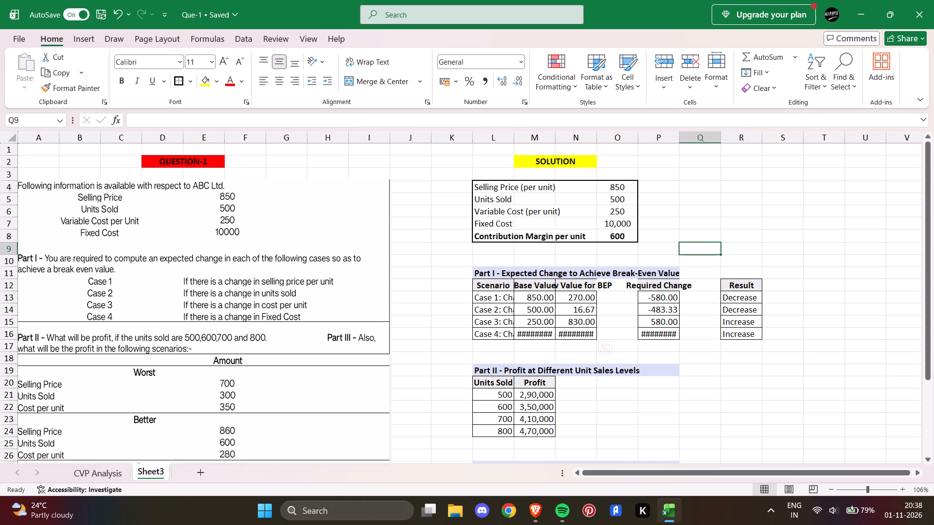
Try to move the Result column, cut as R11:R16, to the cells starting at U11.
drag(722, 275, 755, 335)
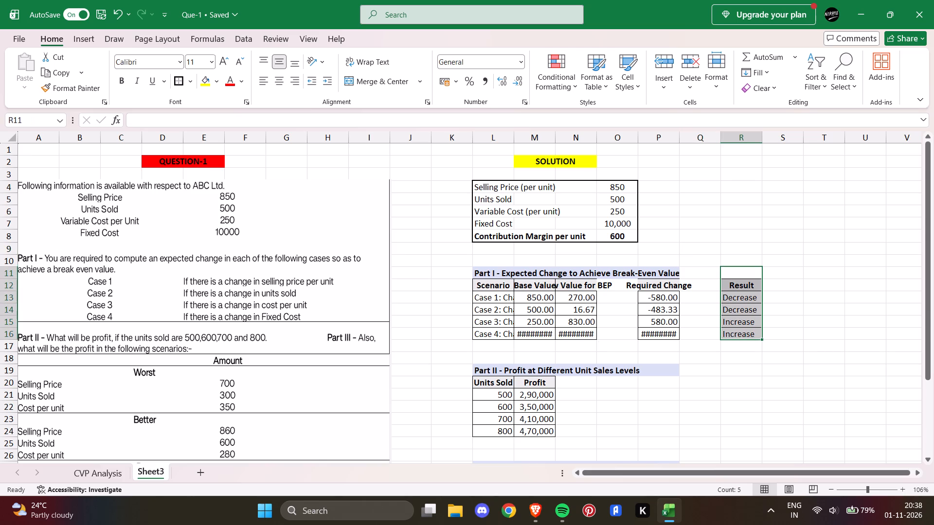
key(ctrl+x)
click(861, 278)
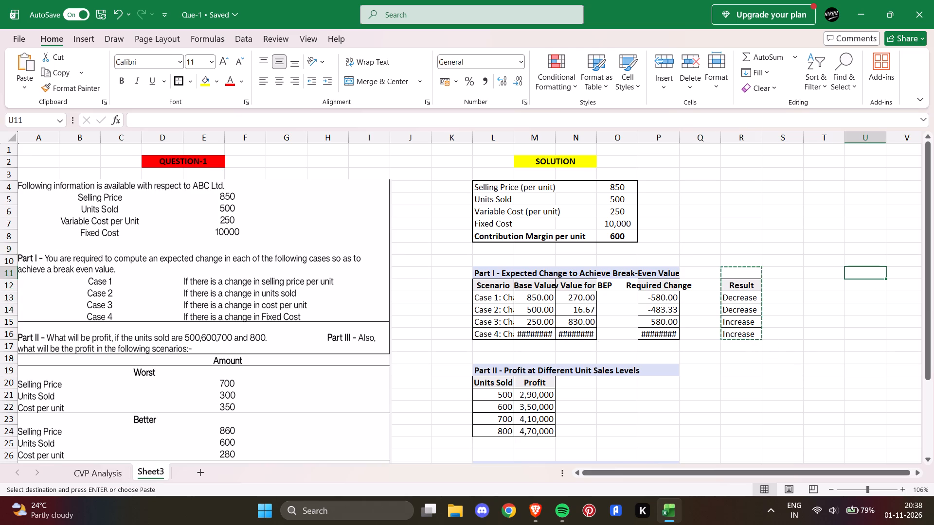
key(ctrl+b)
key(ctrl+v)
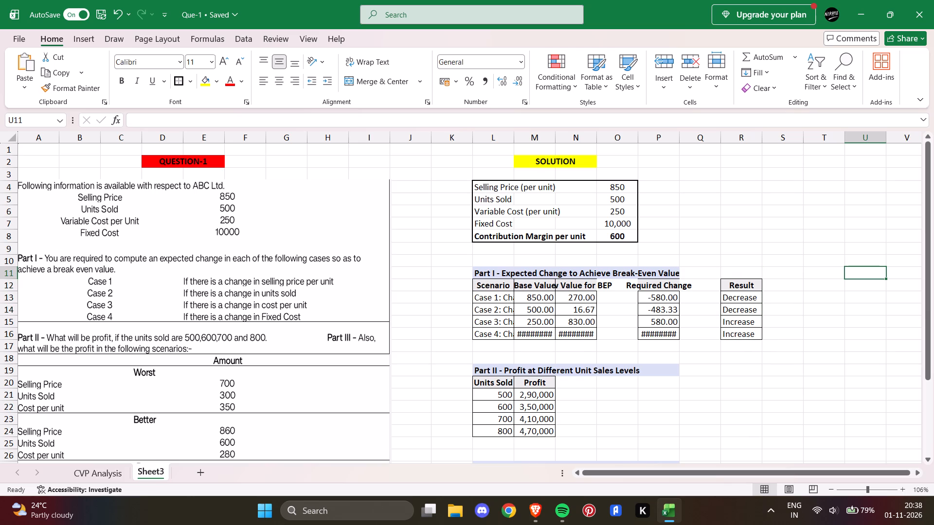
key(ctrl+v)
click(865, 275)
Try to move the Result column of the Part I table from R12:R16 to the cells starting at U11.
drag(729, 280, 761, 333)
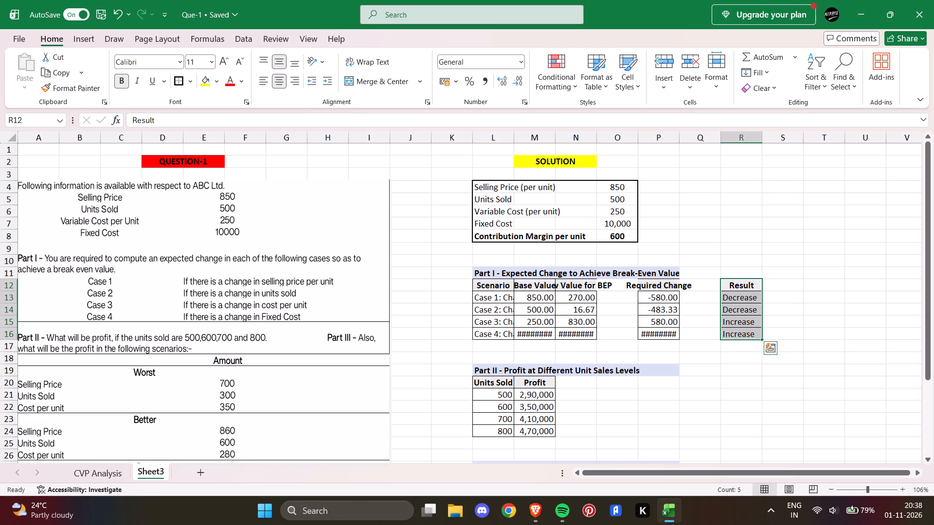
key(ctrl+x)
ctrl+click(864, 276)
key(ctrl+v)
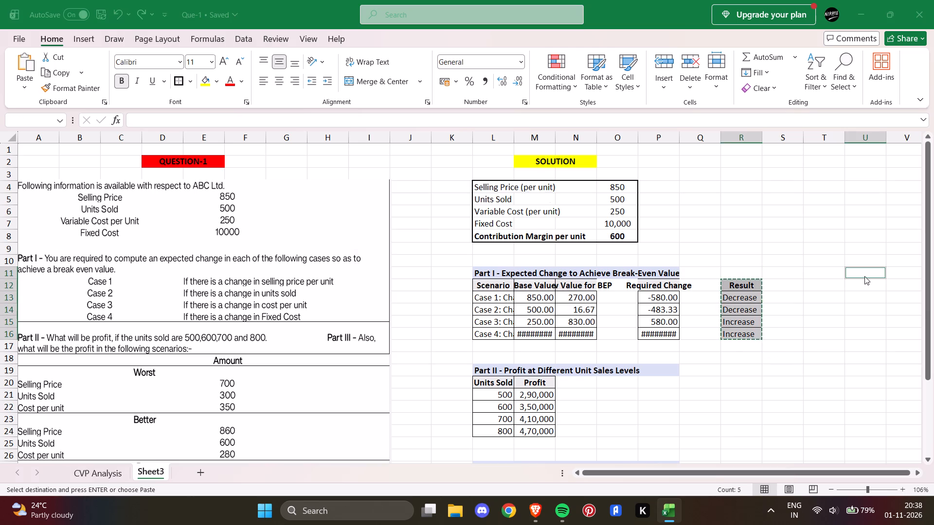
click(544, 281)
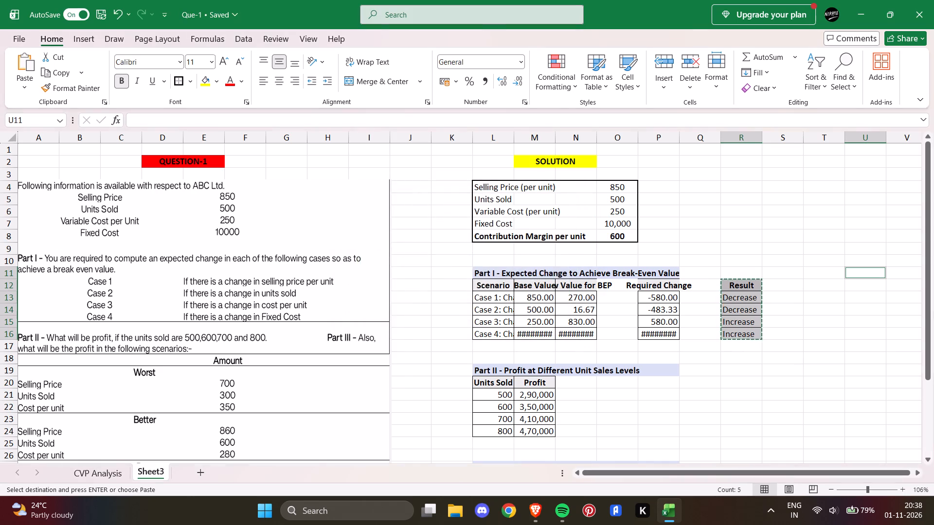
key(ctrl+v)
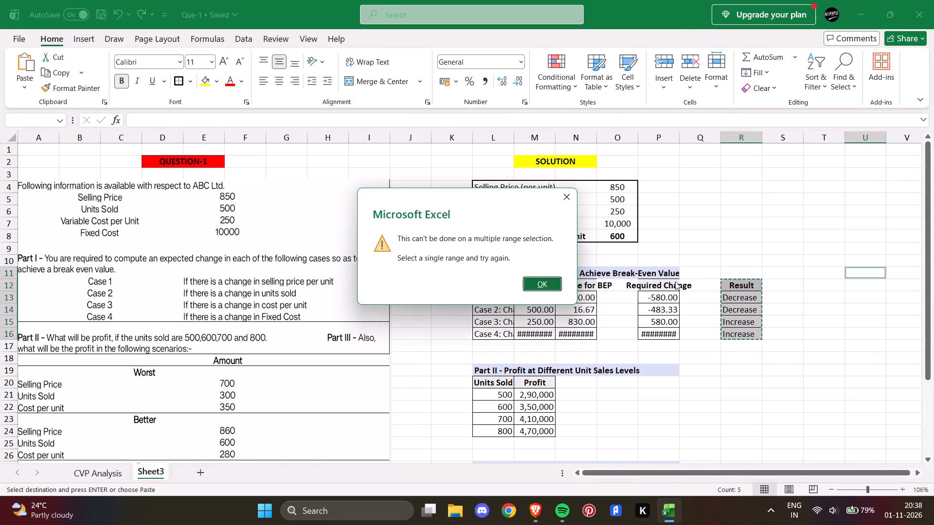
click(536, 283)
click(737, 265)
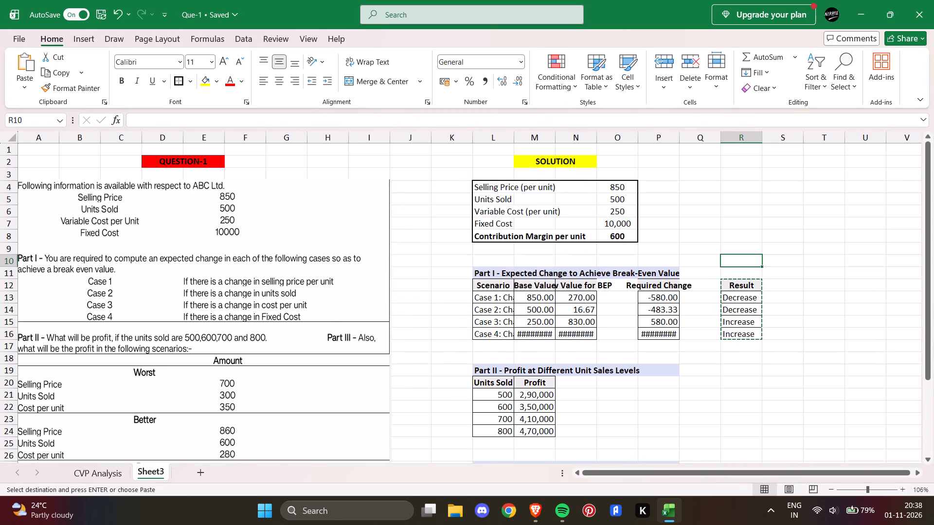
Move the Result column of the Part I table from R12:R16 to U12:U16.
drag(729, 285, 751, 334)
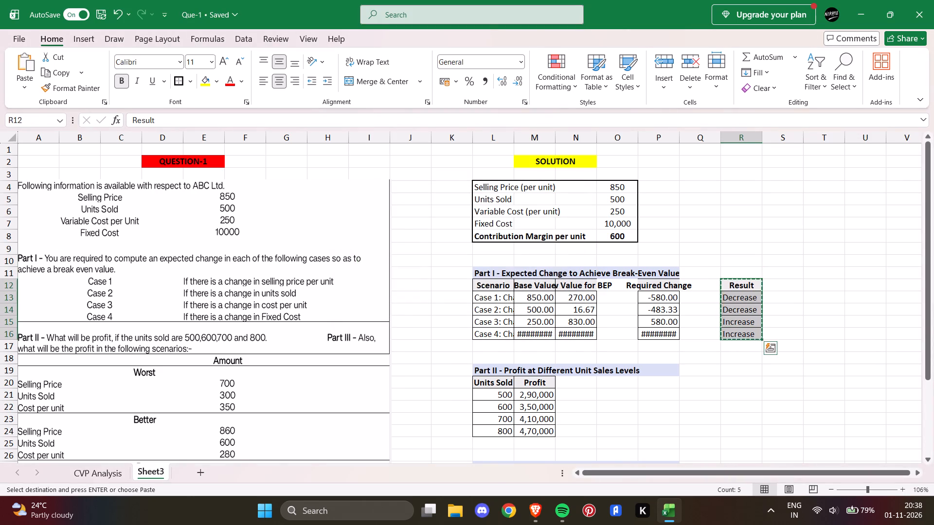
key(ctrl+x)
click(816, 285)
click(855, 282)
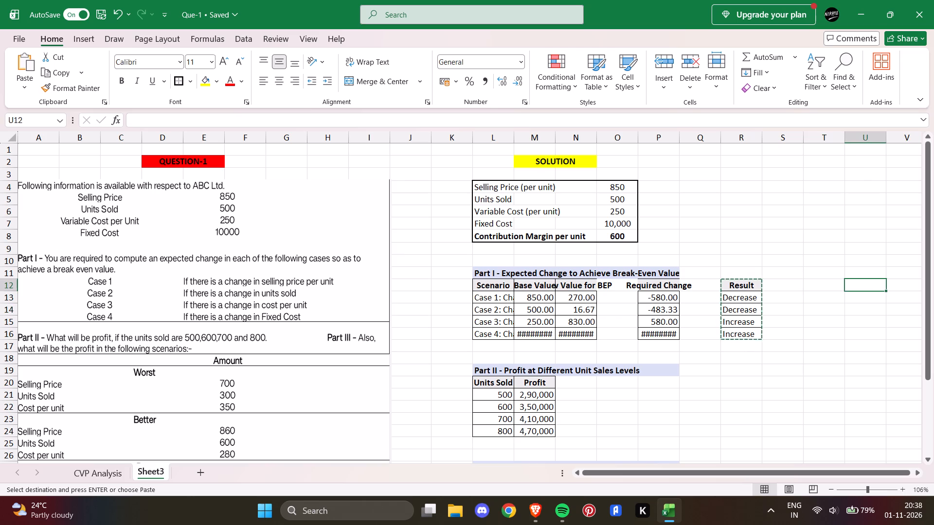
key(ctrl+v)
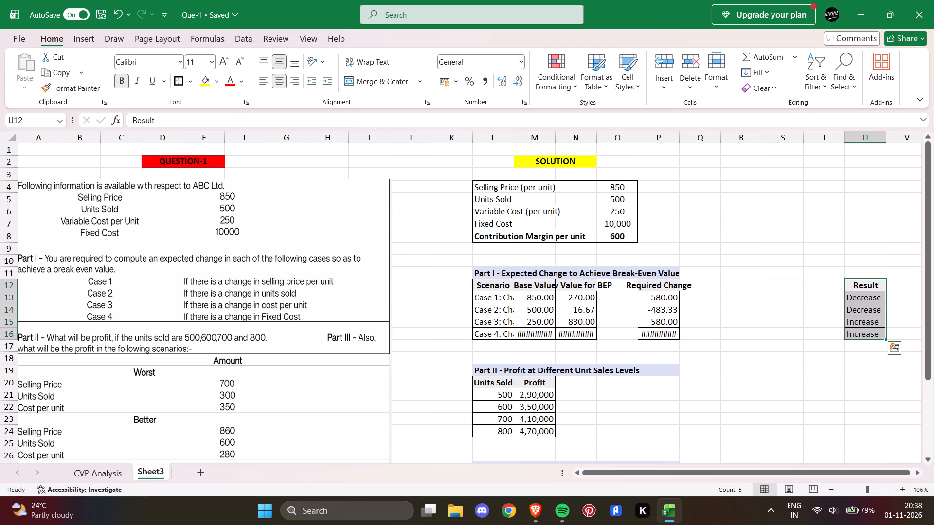
Move the Required Change column of the Part I table from P12:P16 to S12:S16.
drag(635, 283, 683, 323)
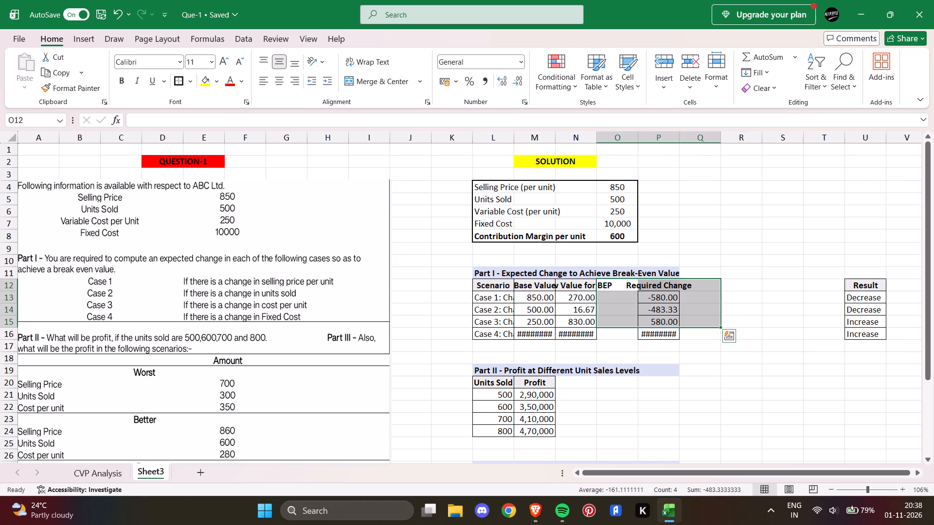
click(748, 271)
drag(651, 284, 665, 335)
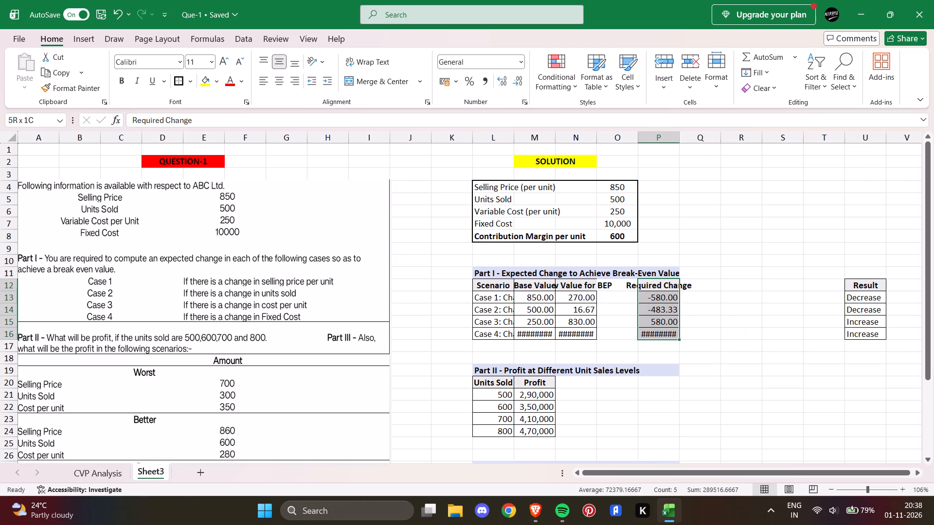
drag(665, 335, 669, 336)
click(725, 259)
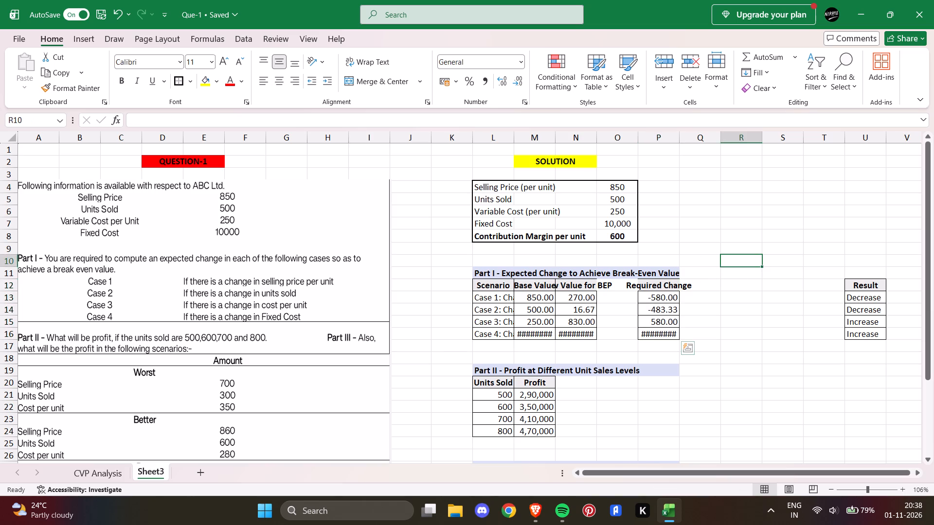
click(655, 282)
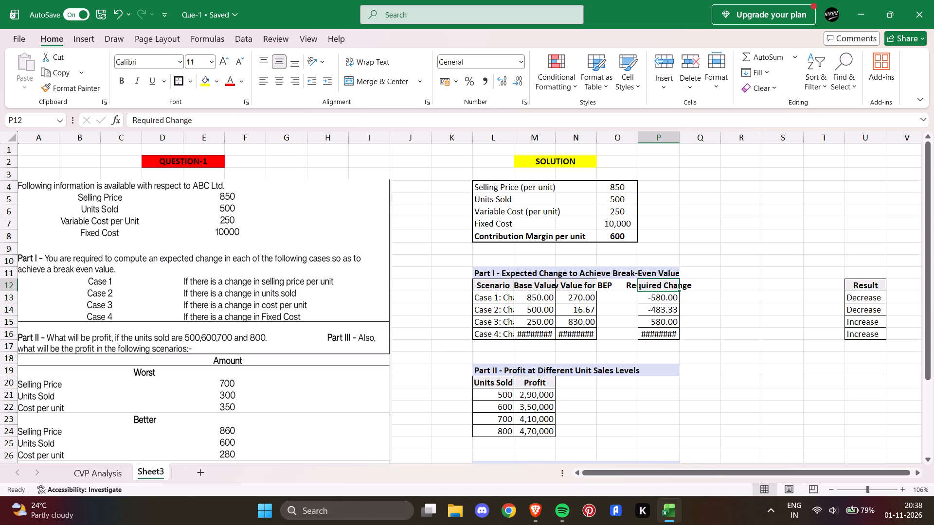
drag(647, 283, 665, 332)
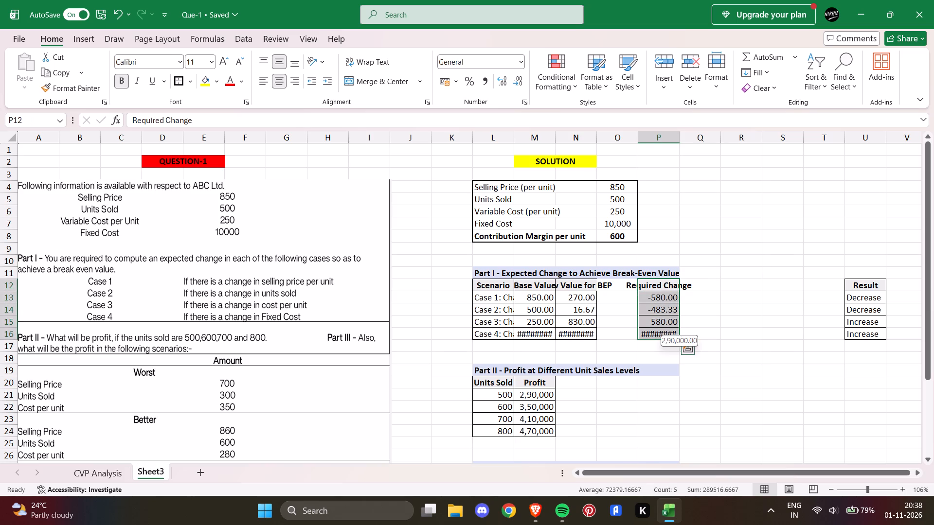
key(ctrl+x)
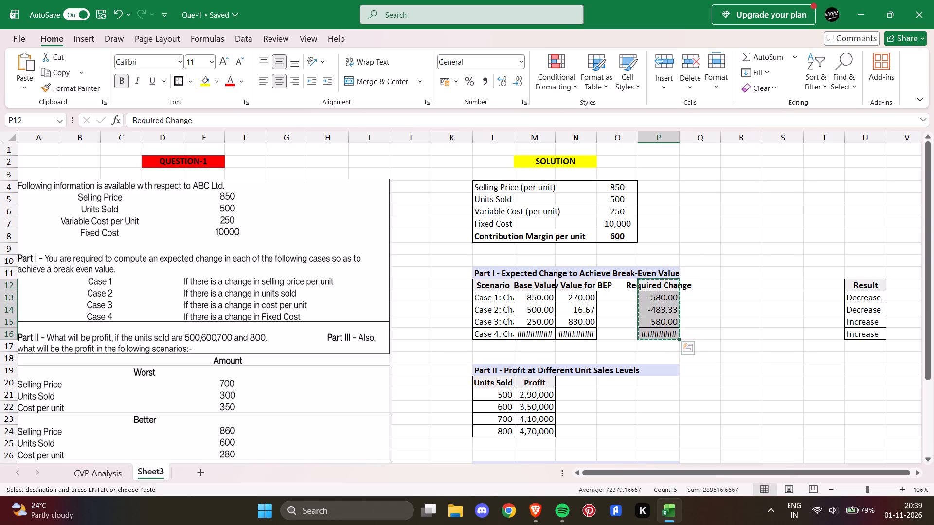
click(789, 285)
key(ctrl+v)
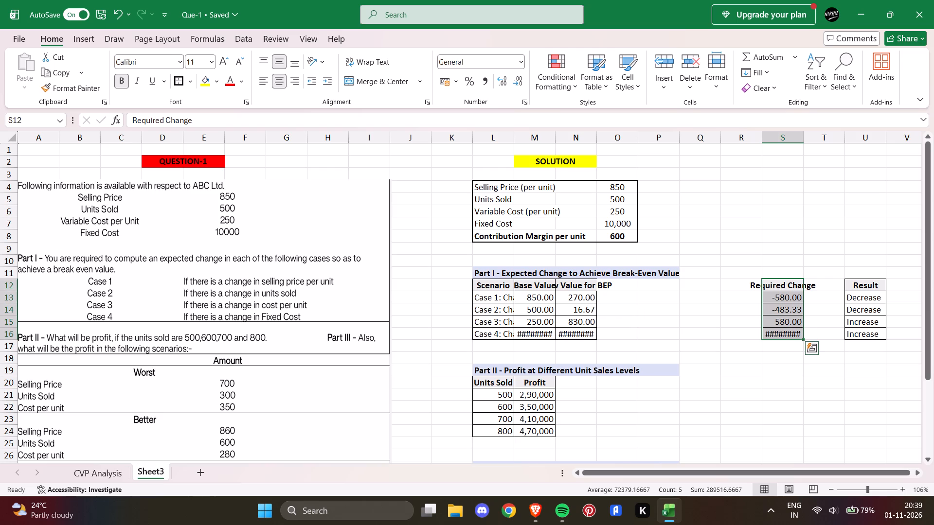
click(751, 263)
Move the New Value for BEP column, taken as N12:N17, to the cells starting at Q12.
click(583, 288)
drag(583, 288, 588, 314)
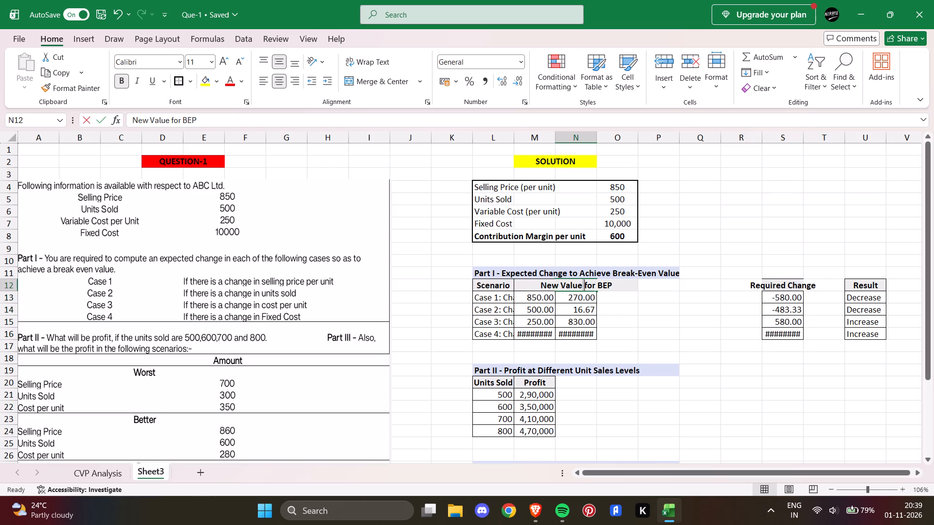
drag(588, 314, 588, 327)
key(ctrl+z)
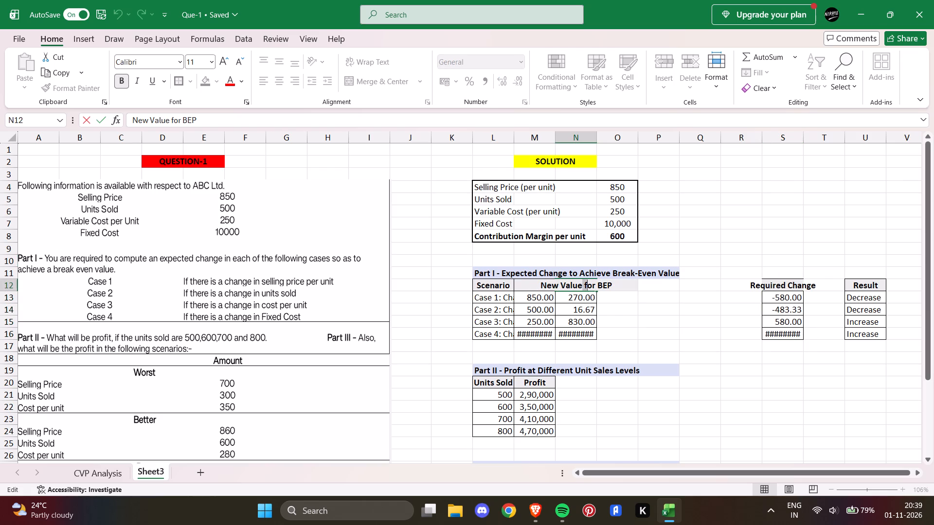
click(651, 321)
drag(581, 285, 589, 343)
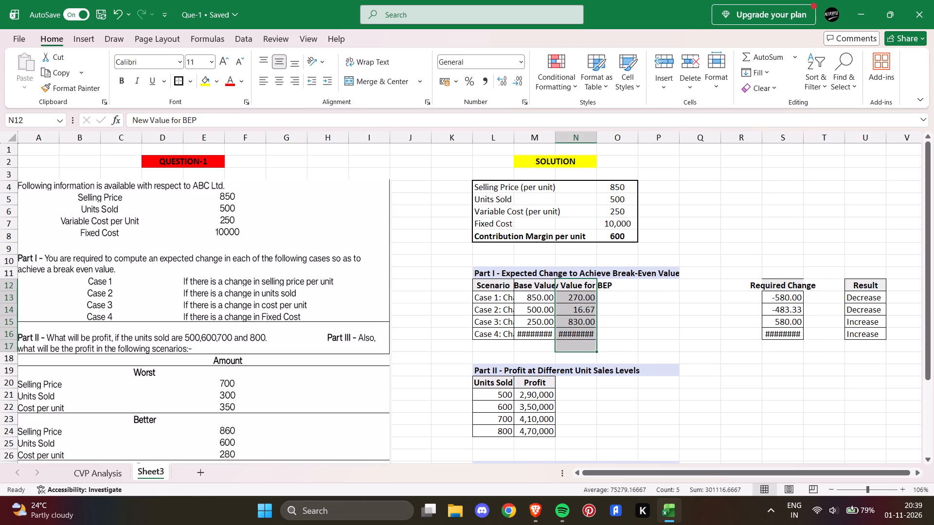
key(ctrl+x)
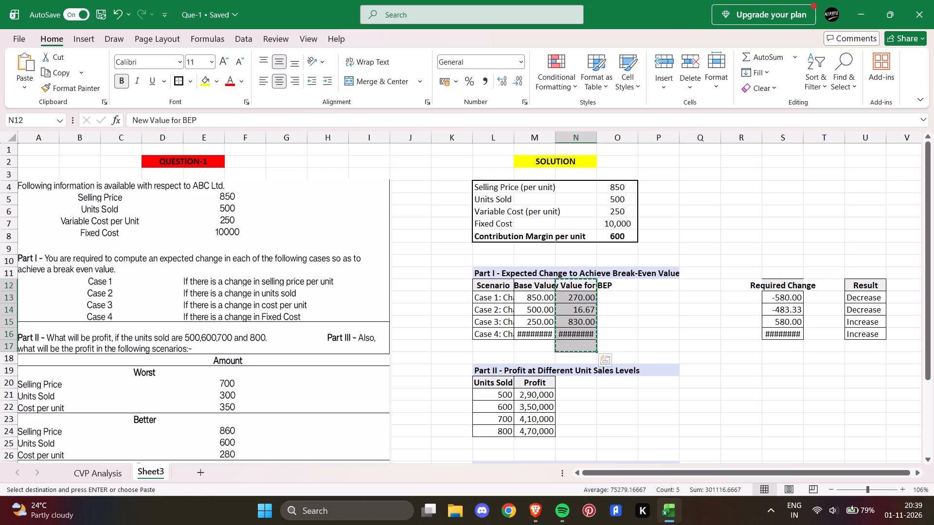
click(700, 292)
click(697, 289)
key(ctrl+v)
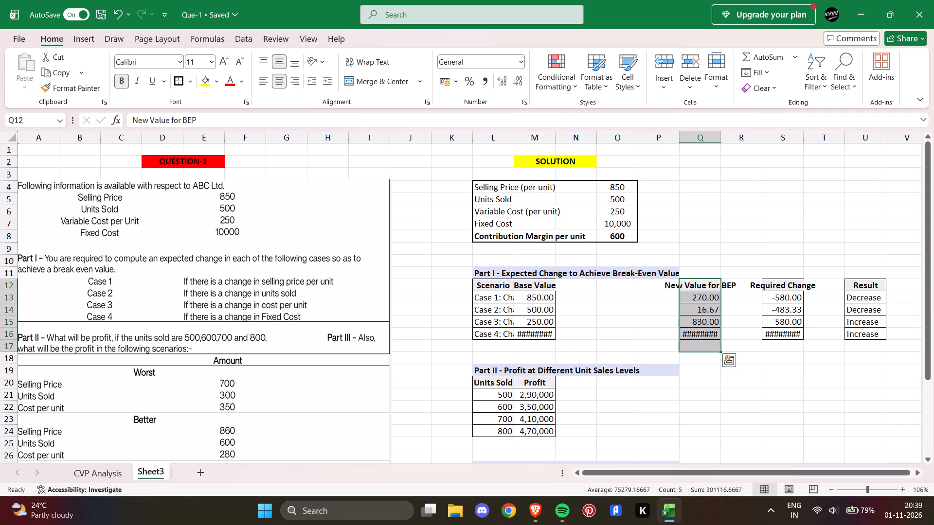
Move the Base Value column of the Part I table from M12:M16 to O12:O16.
drag(533, 283, 546, 325)
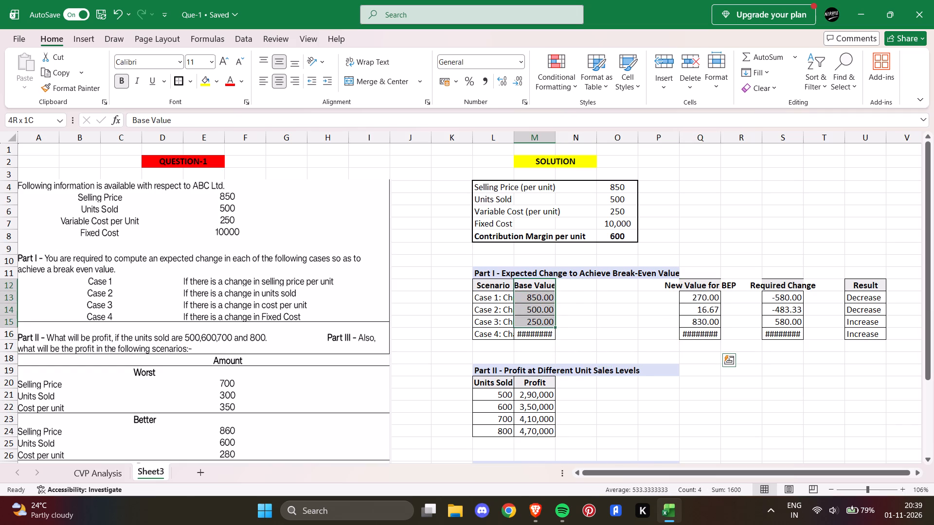
drag(546, 325, 547, 328)
key(ctrl+x)
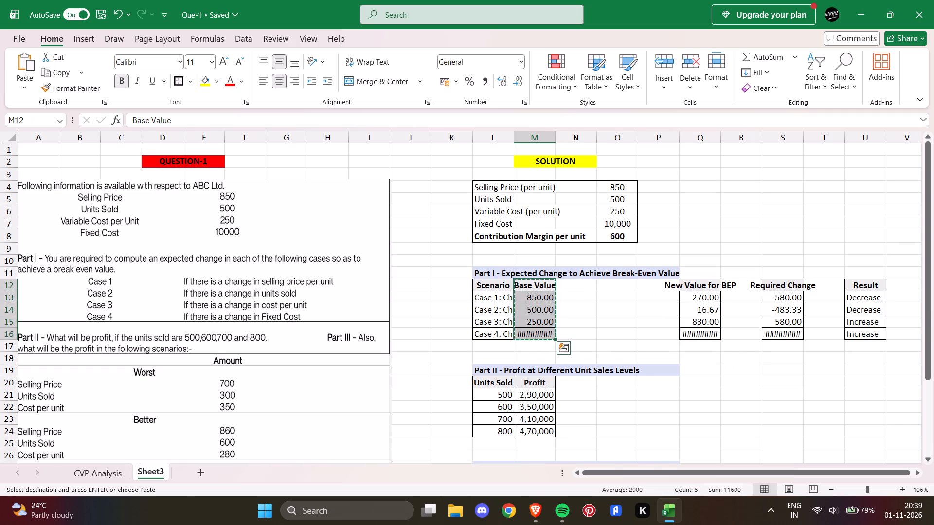
click(604, 288)
key(ctrl+v)
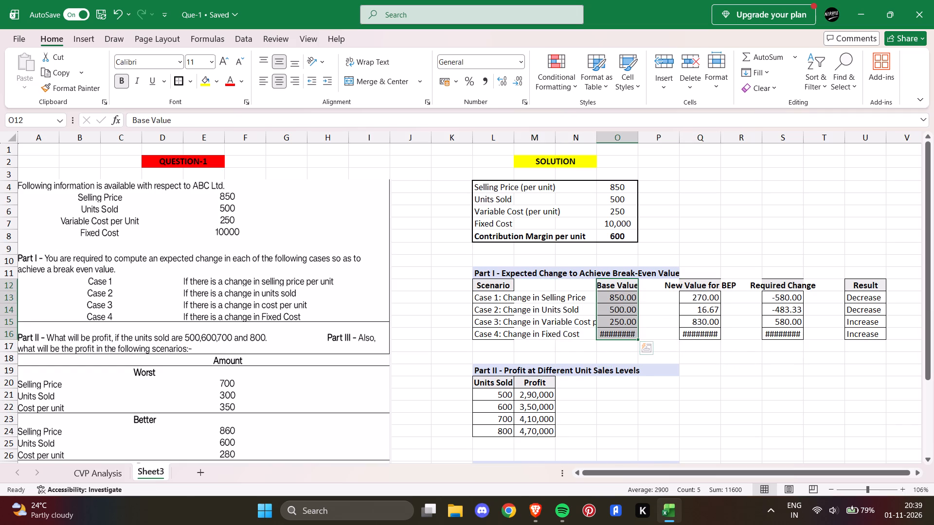
click(647, 234)
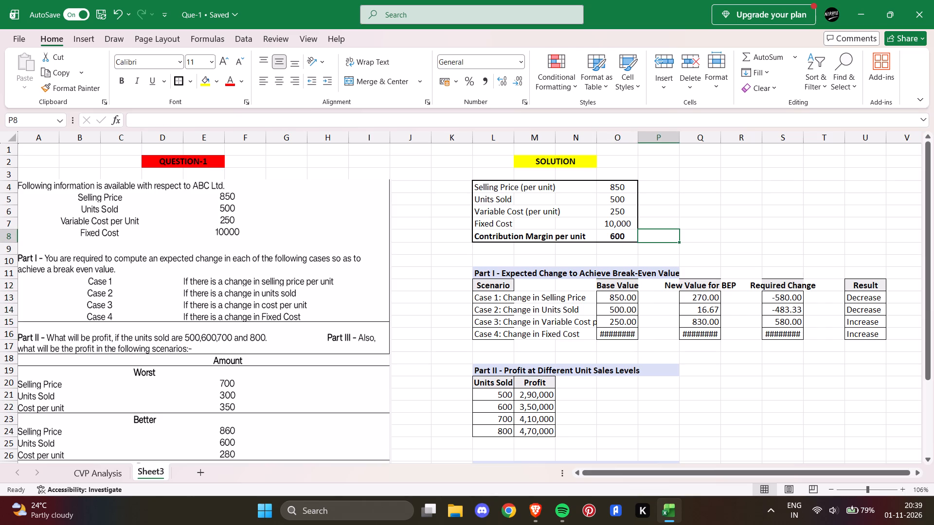
click(663, 212)
Unmerge the Part I heading in row 11 and merge and center it across L11:Q11.
click(498, 271)
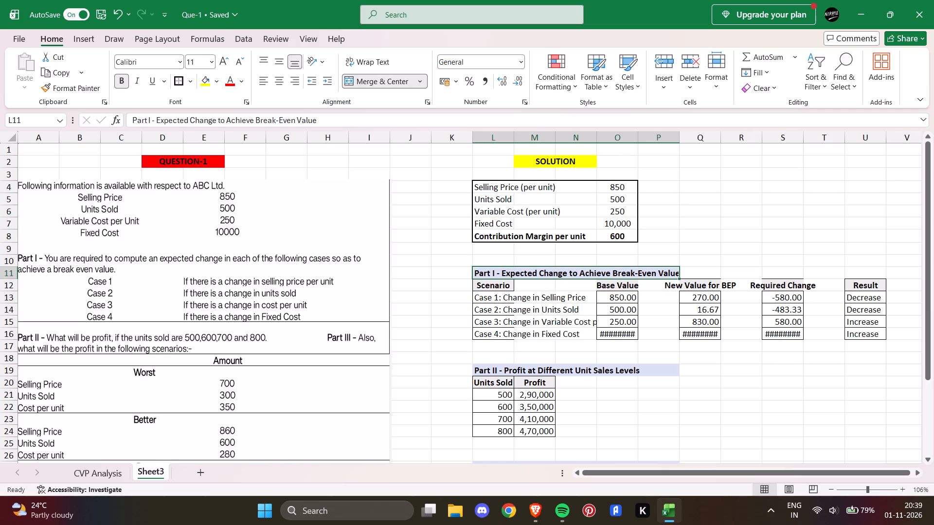
drag(654, 273, 676, 275)
drag(676, 275, 801, 280)
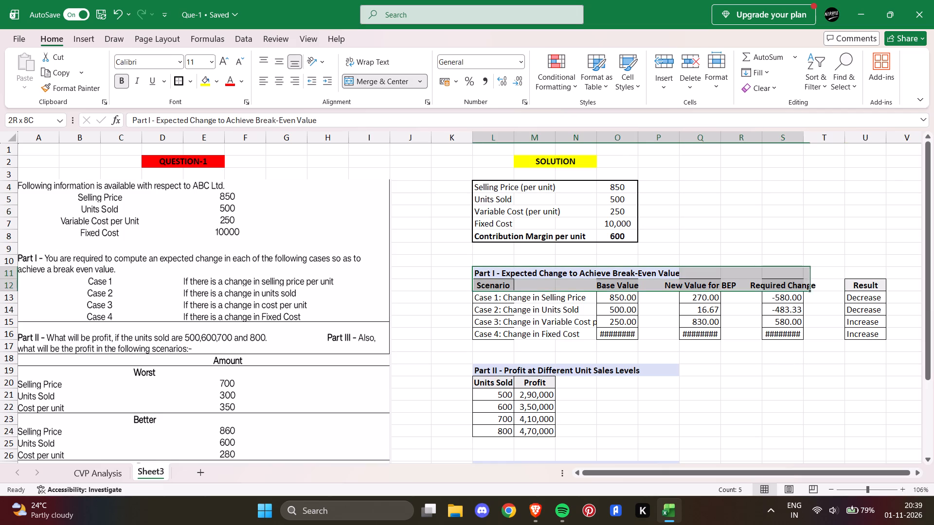
drag(801, 280, 795, 272)
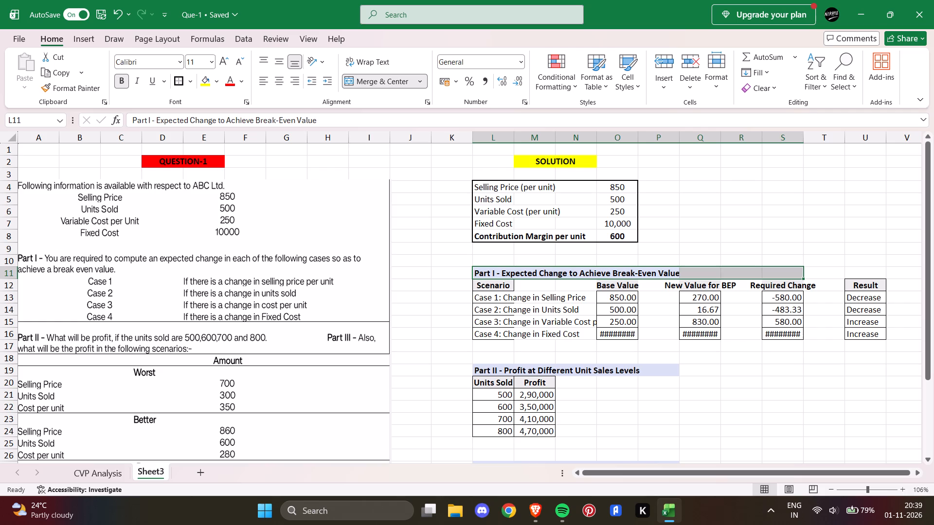
click(365, 77)
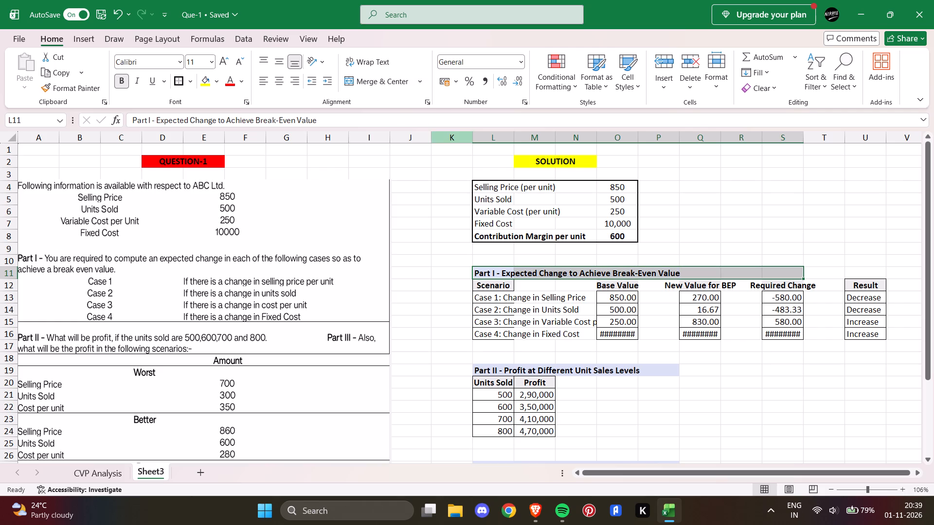
click(706, 195)
click(489, 275)
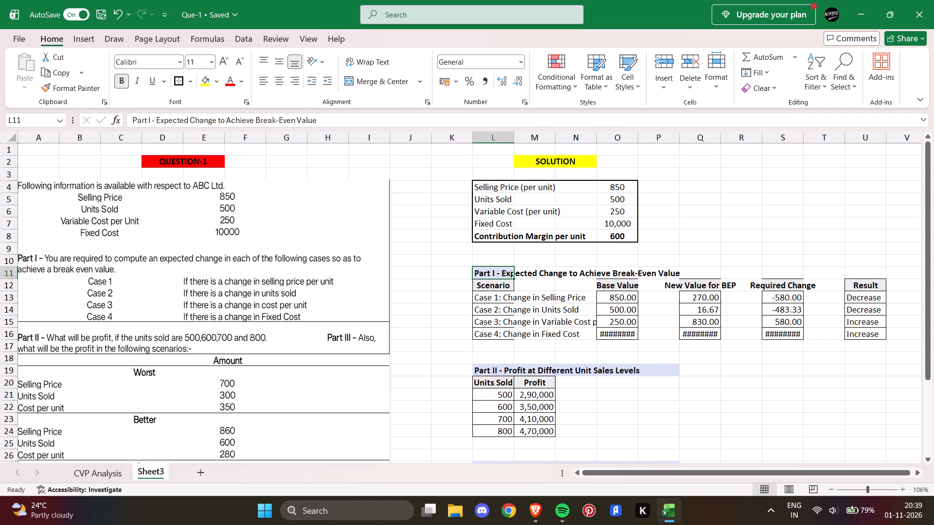
drag(511, 271, 592, 273)
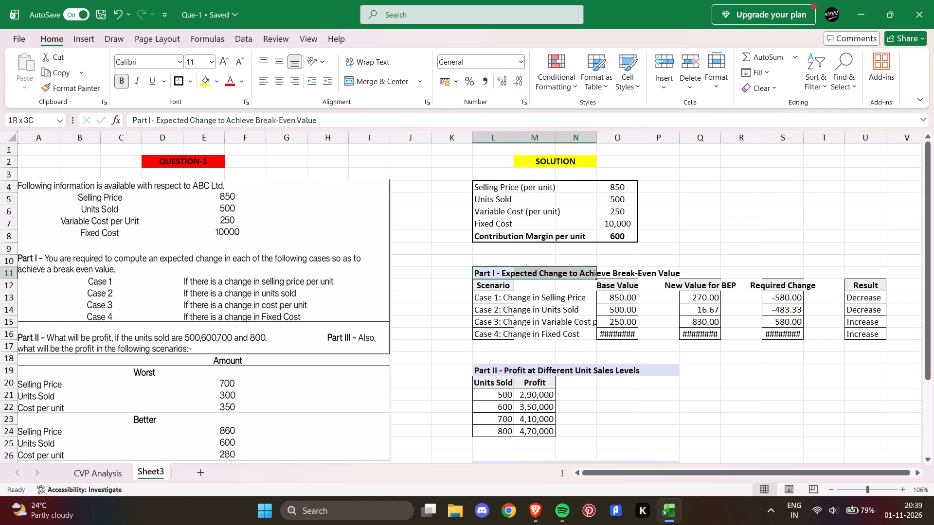
drag(592, 273, 695, 274)
click(370, 84)
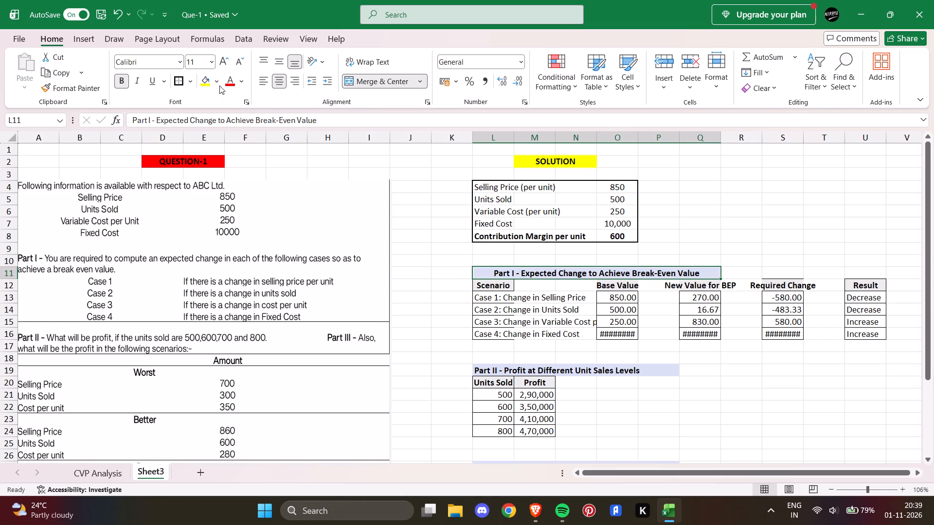
Fill the merged Part I heading with yellow.
click(207, 85)
click(751, 207)
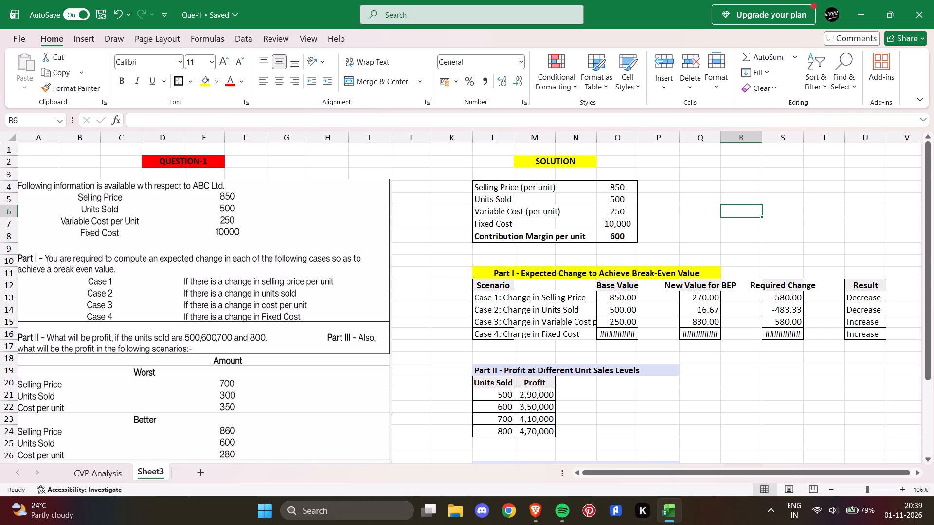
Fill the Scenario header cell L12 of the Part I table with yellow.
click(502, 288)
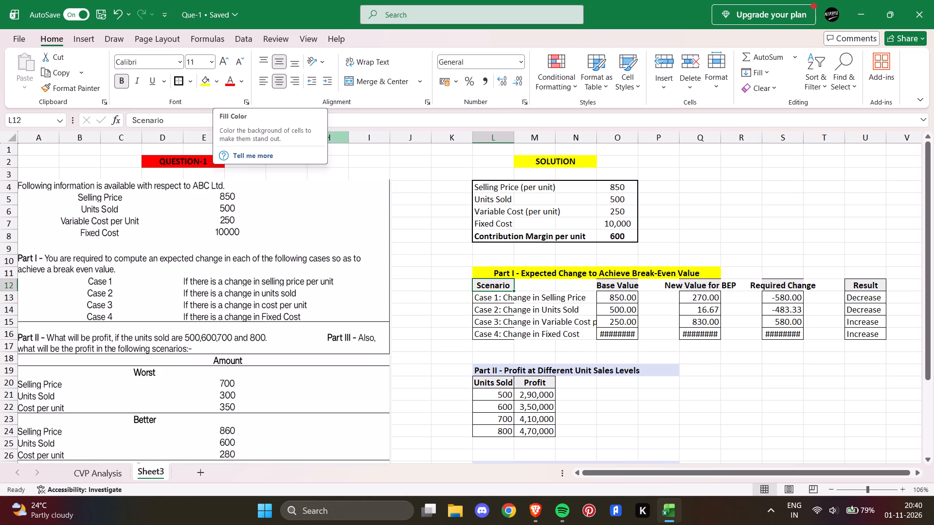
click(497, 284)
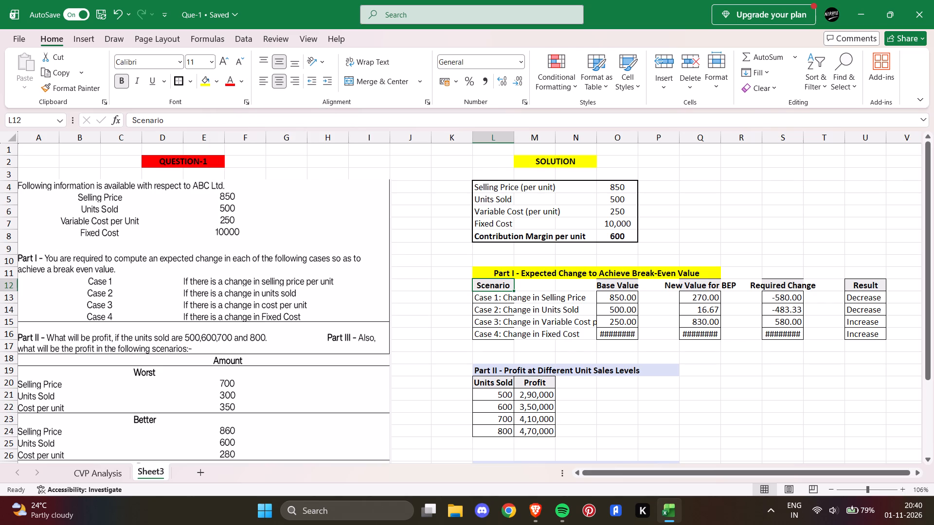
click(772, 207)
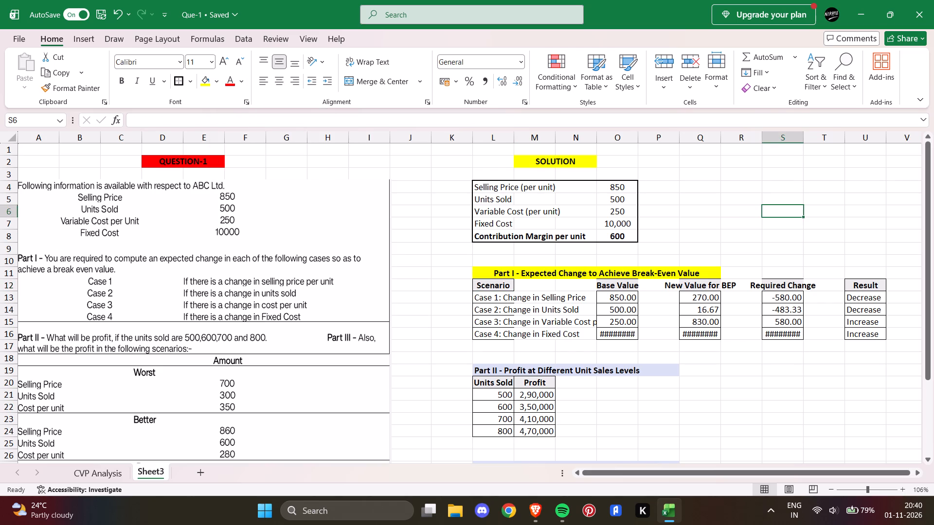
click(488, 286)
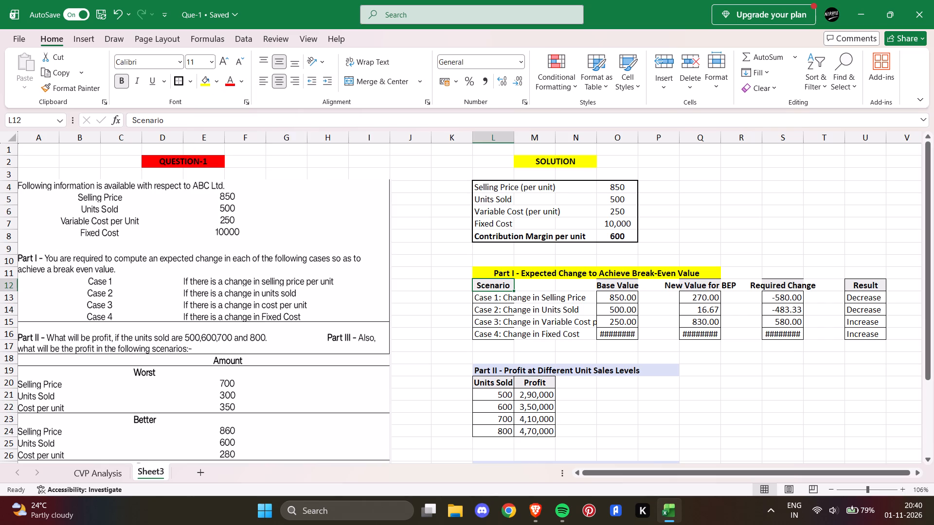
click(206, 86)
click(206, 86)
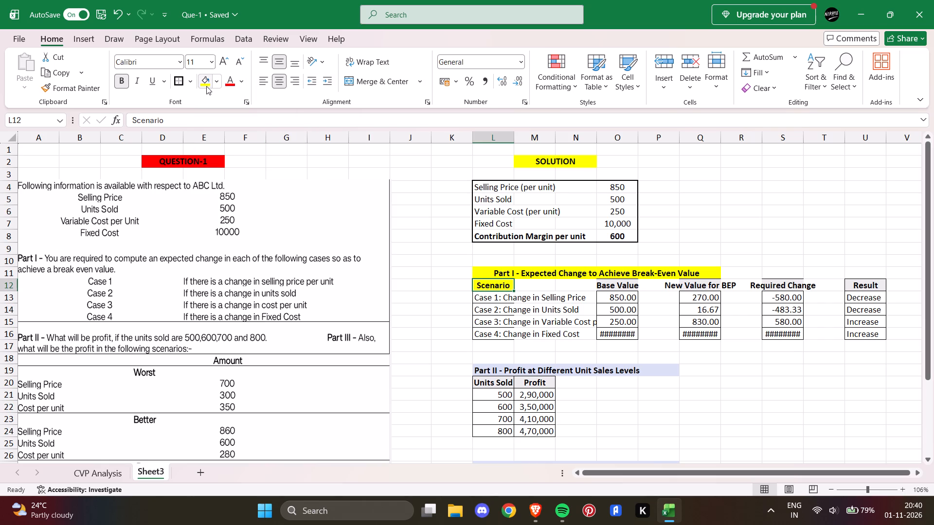
Remove the fill from the Part I headers Scenario, Base Value, New Value for BEP, Required Change and Result in row 12.
click(218, 81)
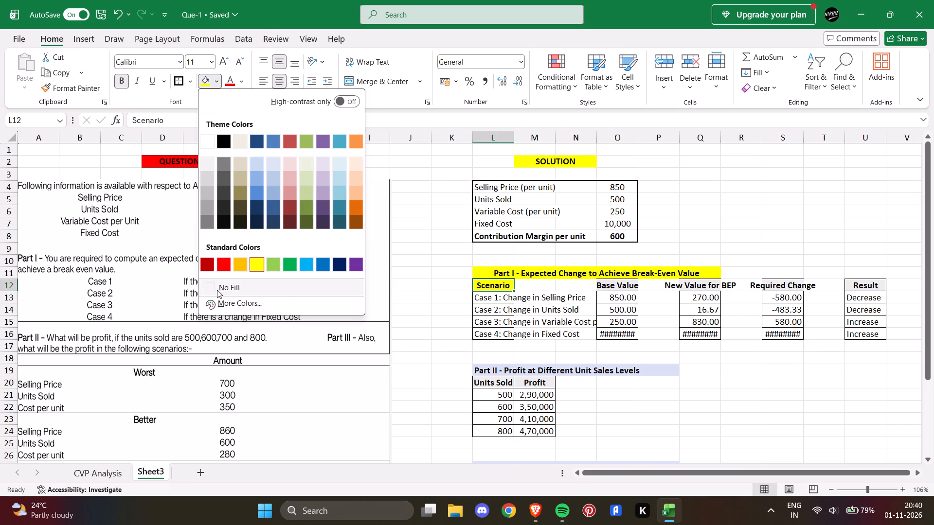
click(217, 290)
click(629, 291)
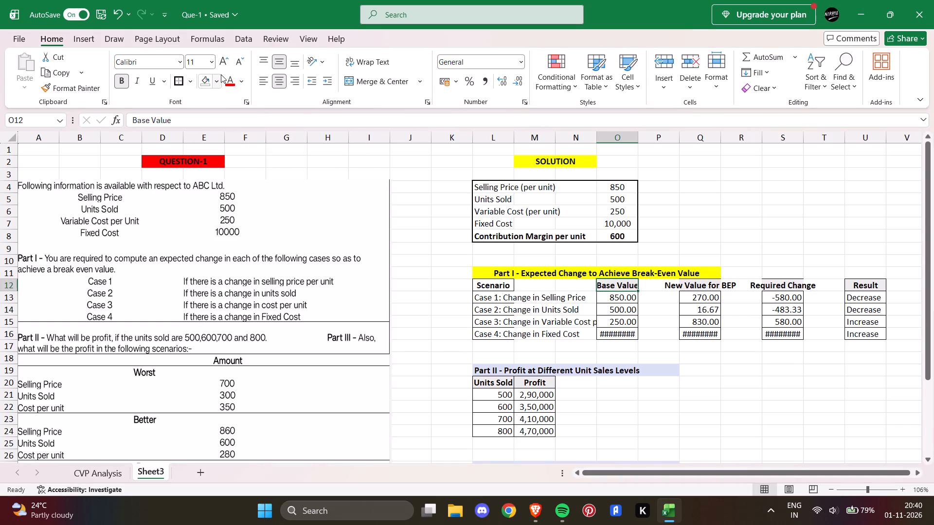
click(220, 84)
click(218, 288)
click(687, 288)
click(215, 83)
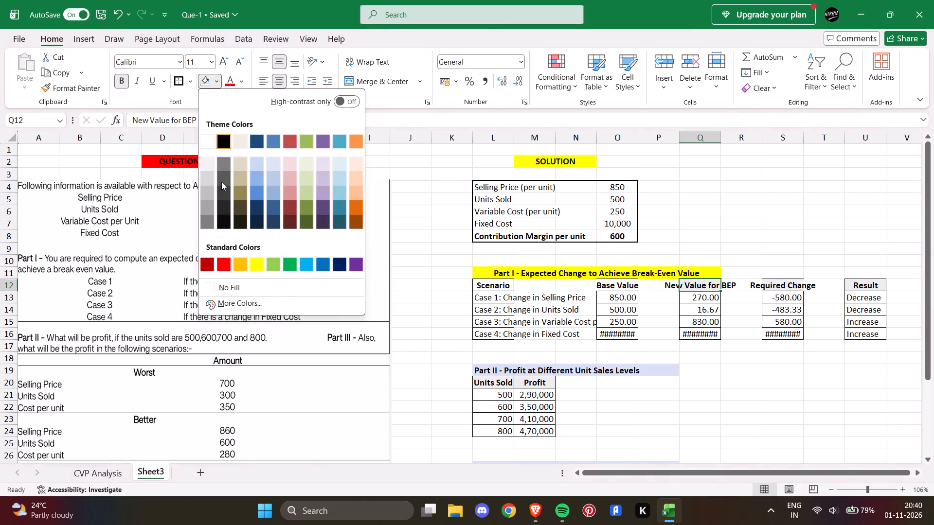
click(216, 284)
click(784, 285)
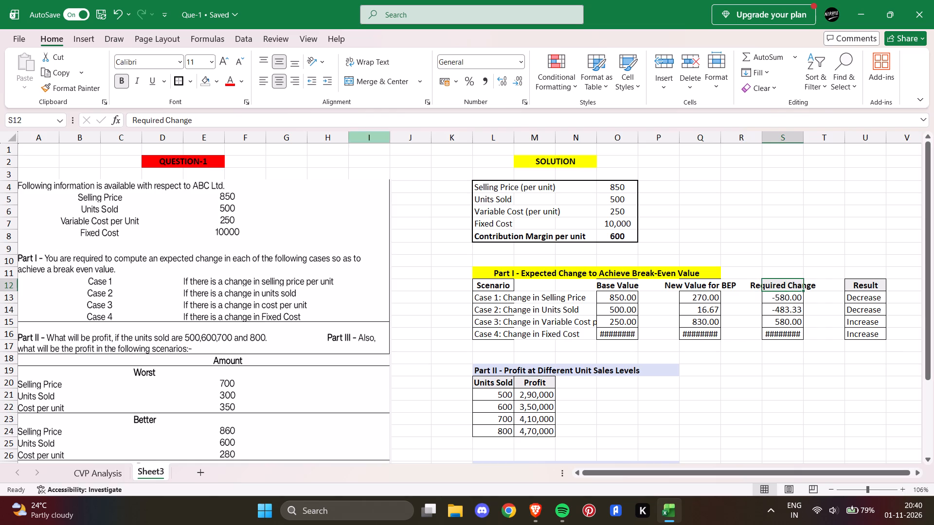
click(214, 79)
click(214, 289)
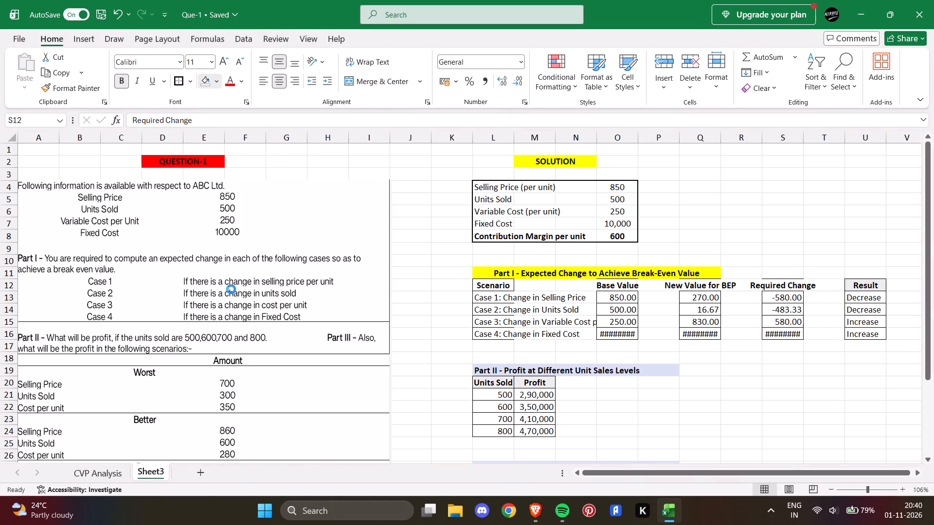
click(868, 291)
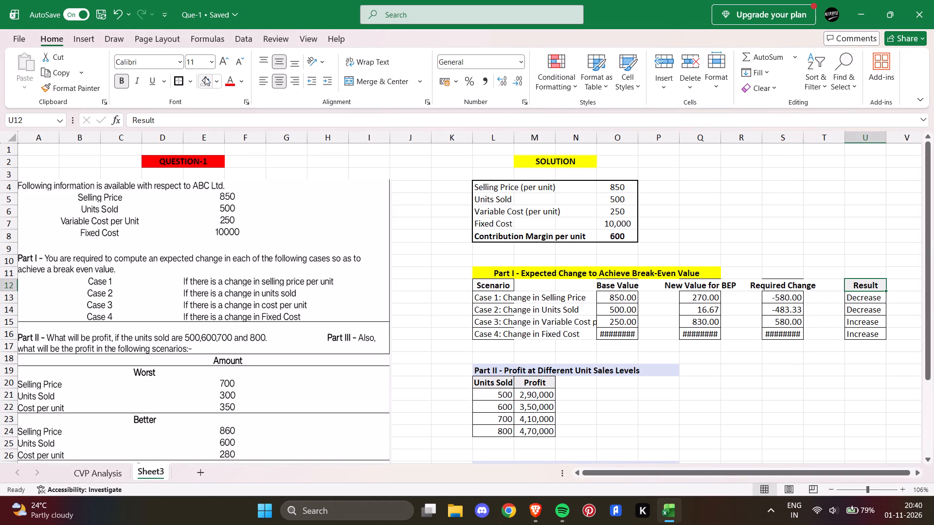
click(206, 81)
click(736, 201)
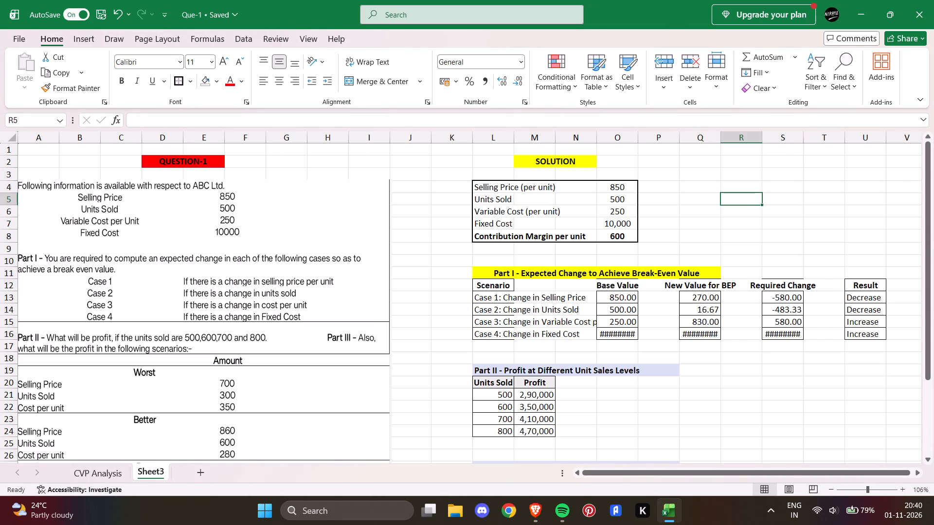
Bold only the words "Case 1" in the L13 scenario label, with a black font.
click(482, 296)
click(496, 300)
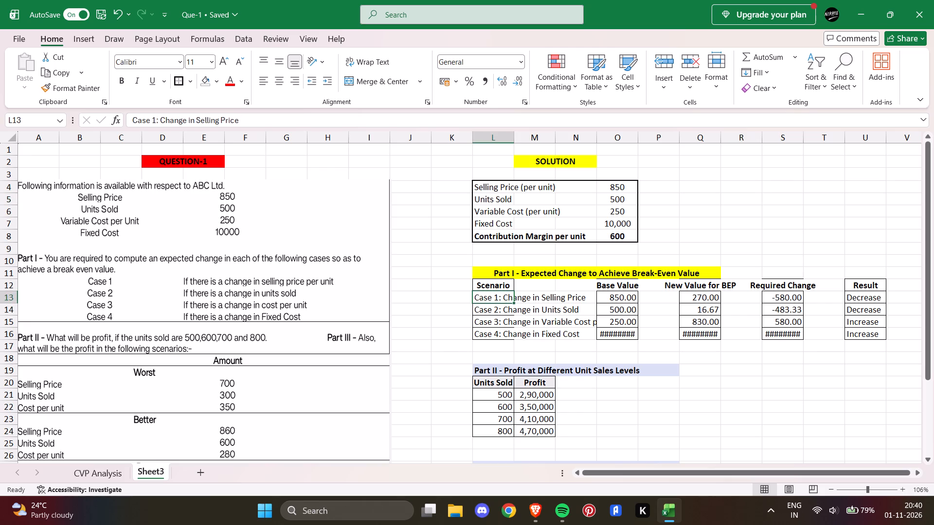
drag(156, 120, 146, 118)
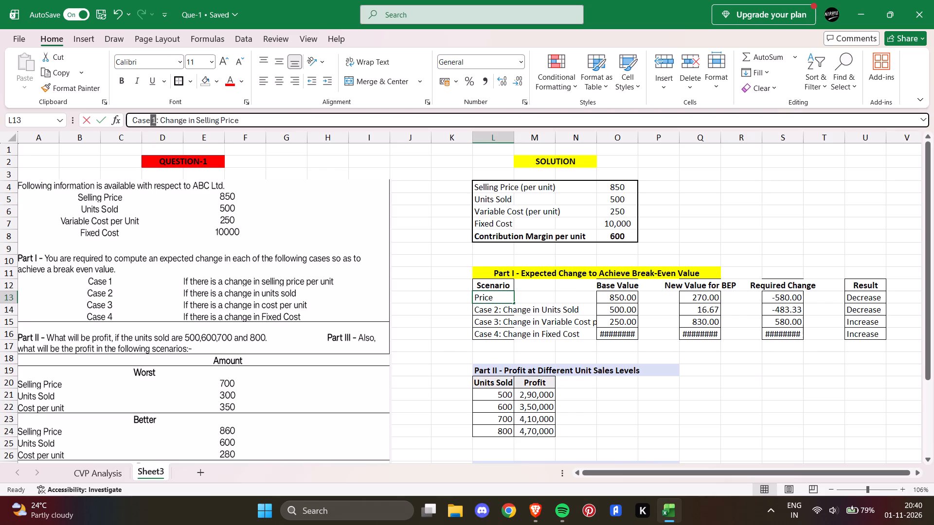
drag(146, 118, 131, 115)
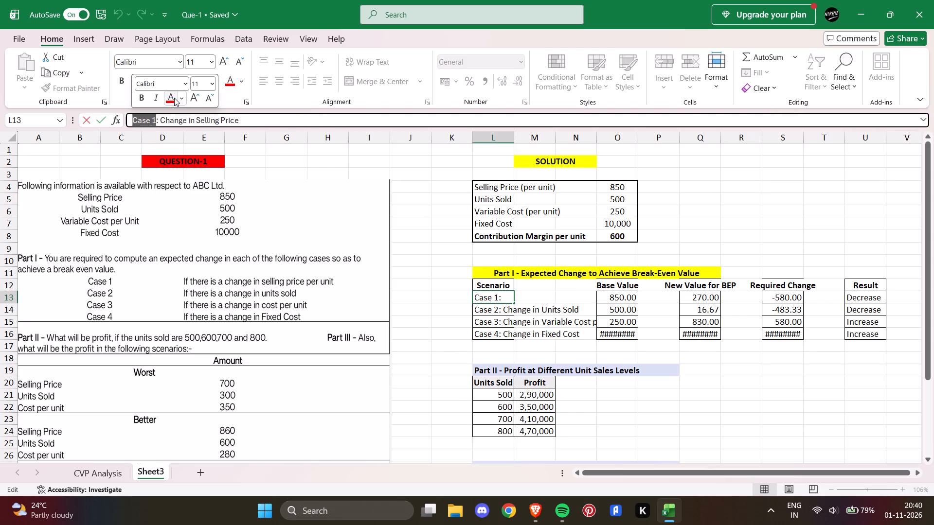
click(146, 97)
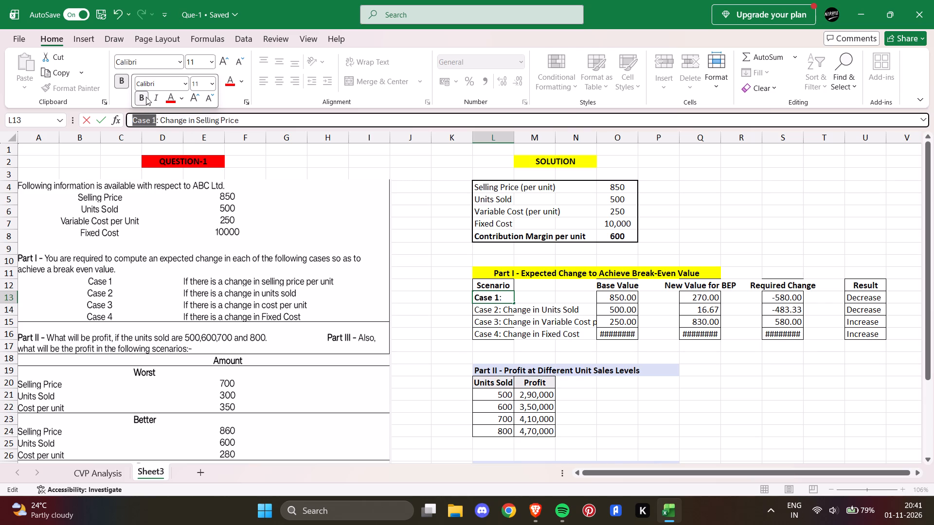
click(170, 100)
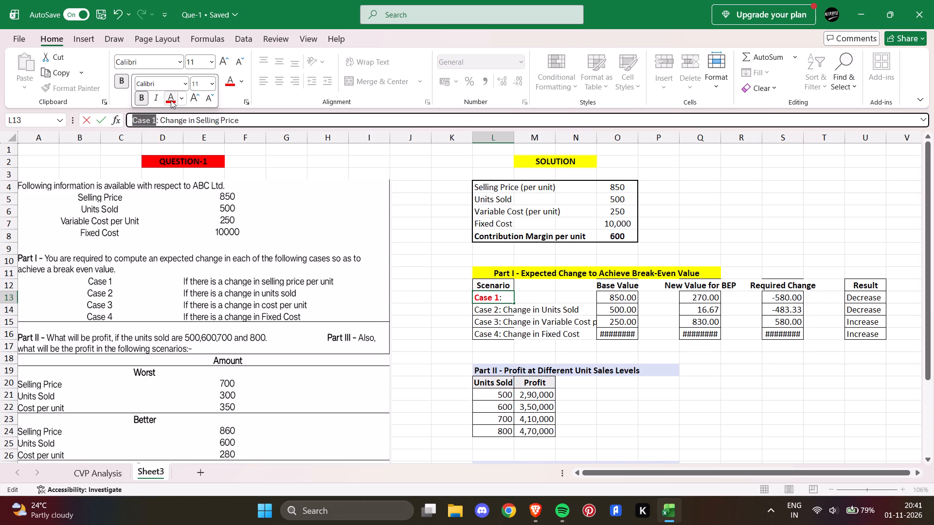
click(171, 100)
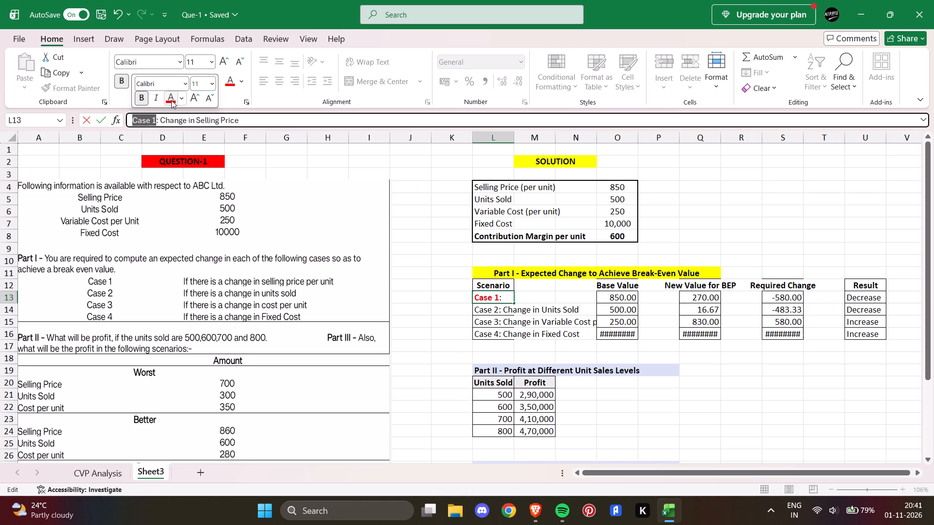
click(180, 97)
click(176, 138)
click(450, 267)
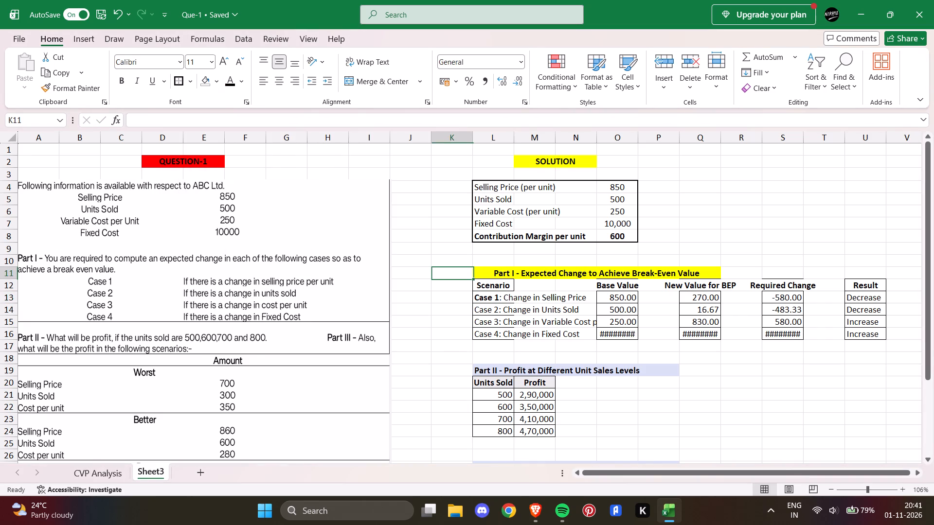
Bold only the words "Case 2", "Case 3" and "Case 4" in the scenario labels in L14, L15 and L16.
click(489, 311)
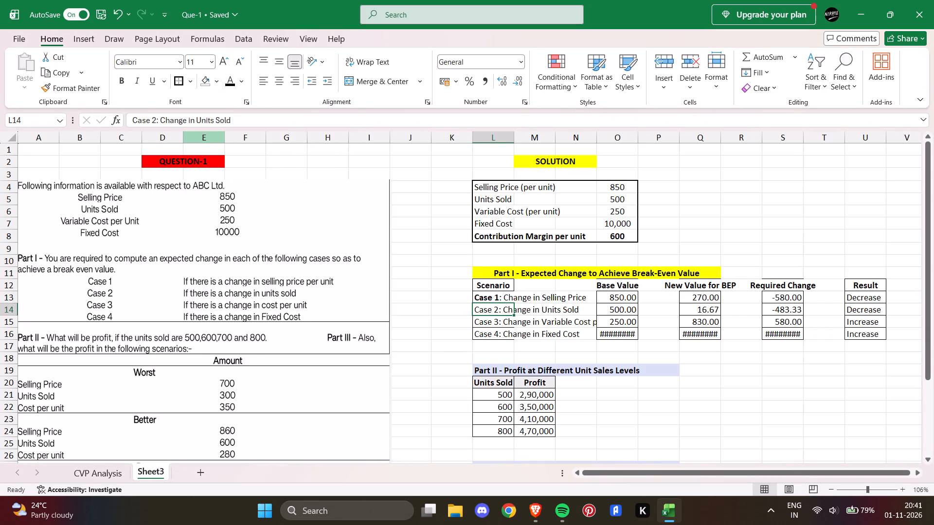
drag(156, 118, 129, 119)
click(136, 99)
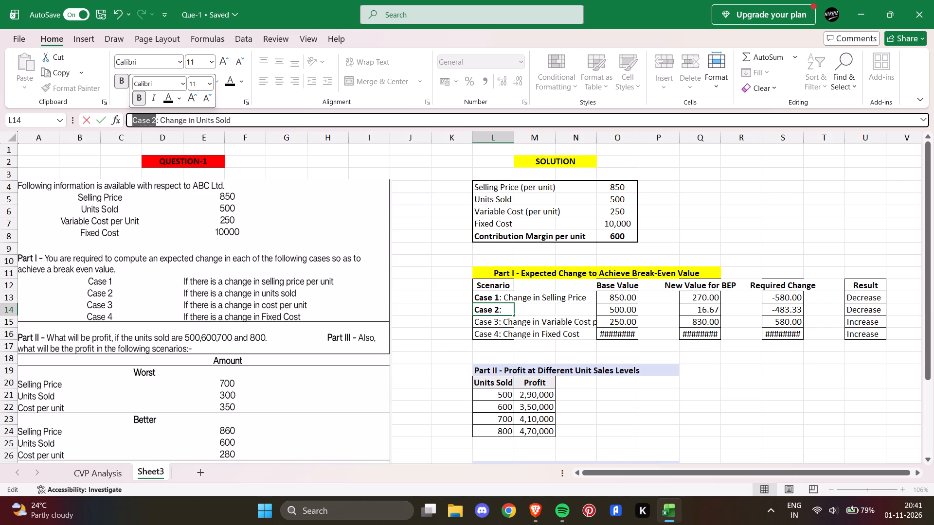
click(486, 325)
drag(155, 120, 141, 118)
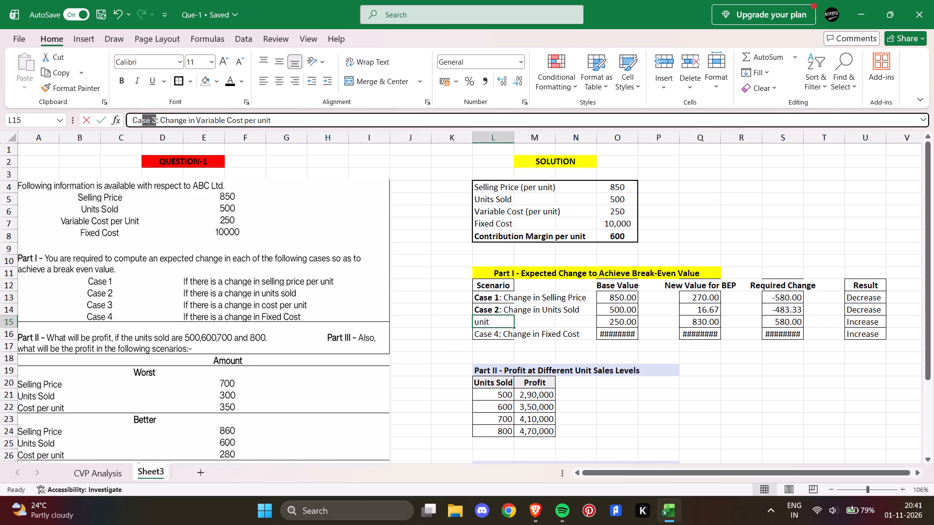
drag(141, 118, 131, 117)
click(122, 78)
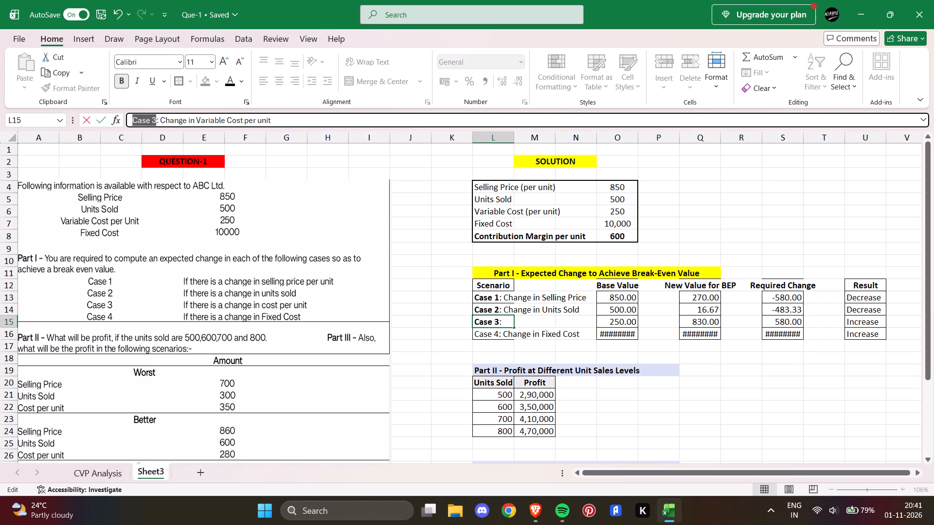
click(485, 334)
drag(155, 120, 129, 118)
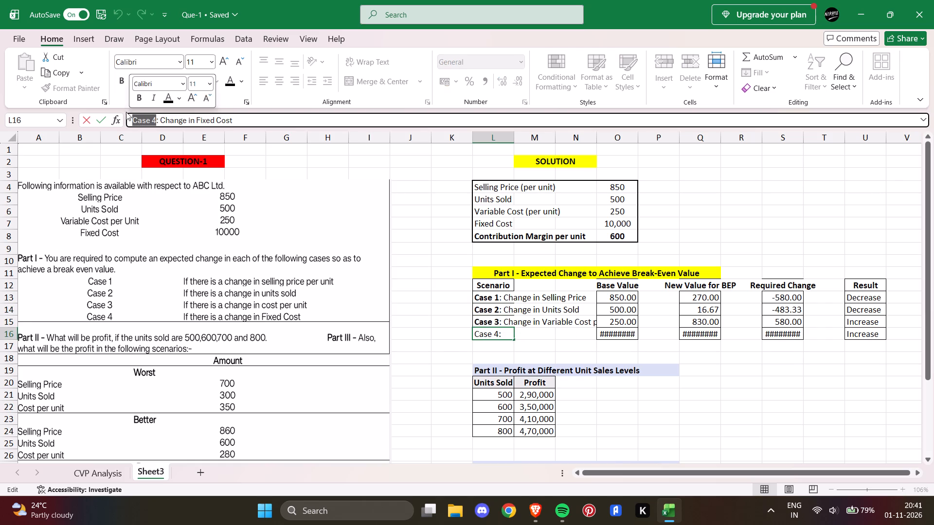
click(125, 78)
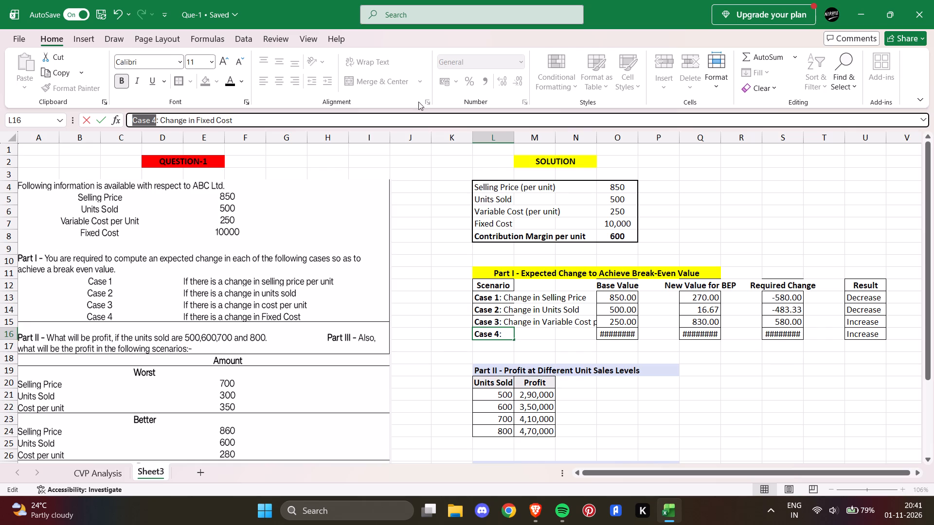
click(415, 204)
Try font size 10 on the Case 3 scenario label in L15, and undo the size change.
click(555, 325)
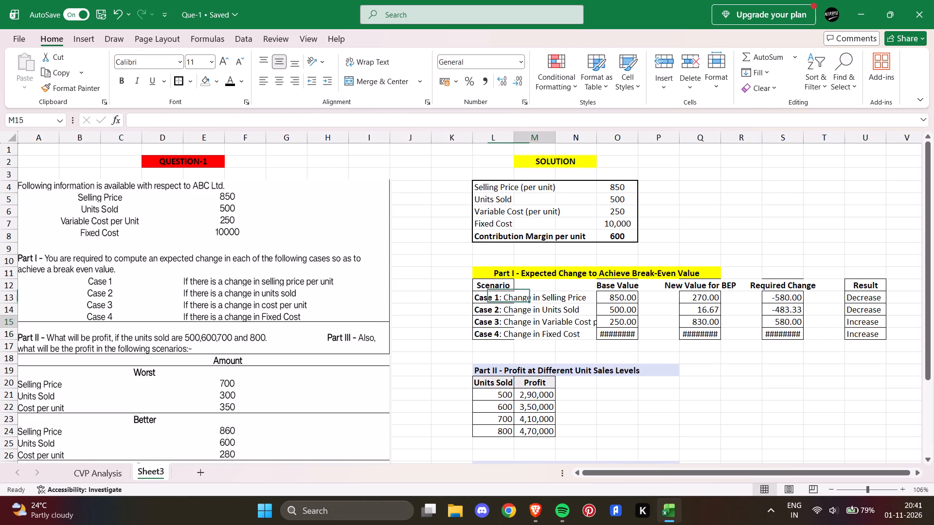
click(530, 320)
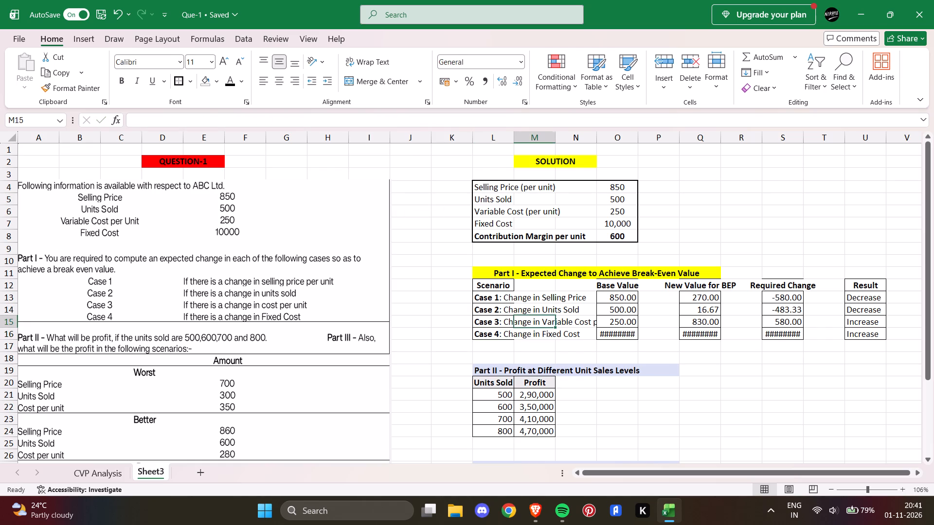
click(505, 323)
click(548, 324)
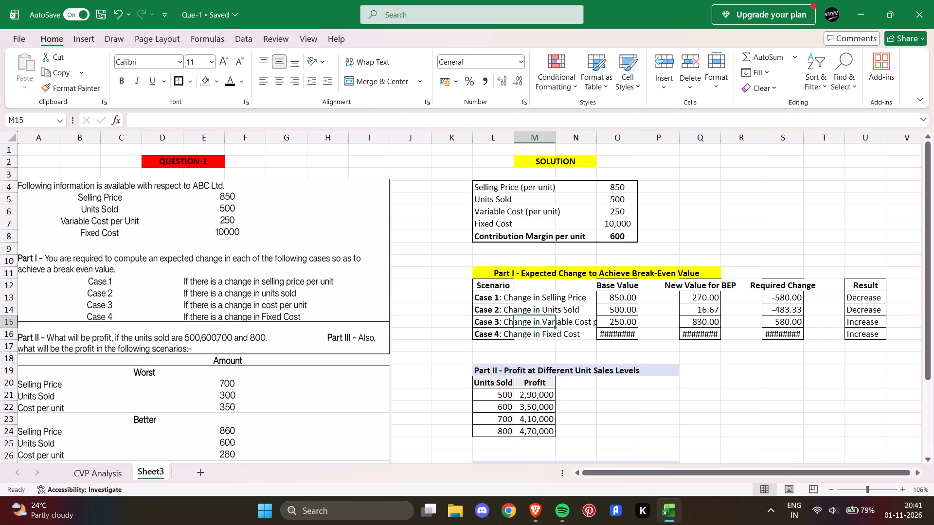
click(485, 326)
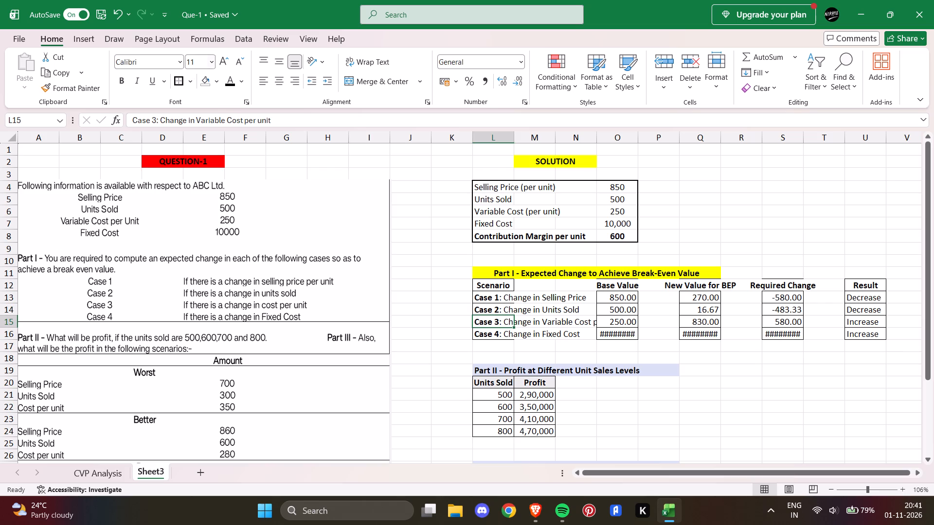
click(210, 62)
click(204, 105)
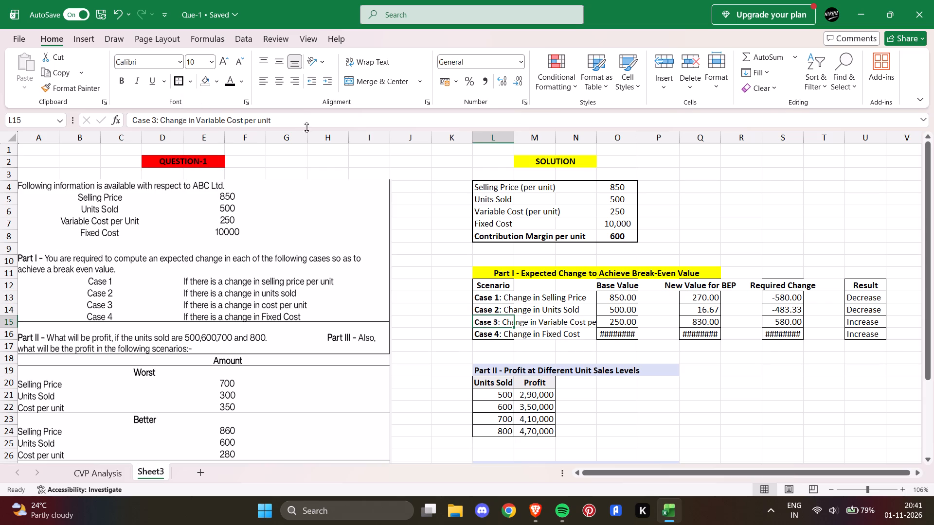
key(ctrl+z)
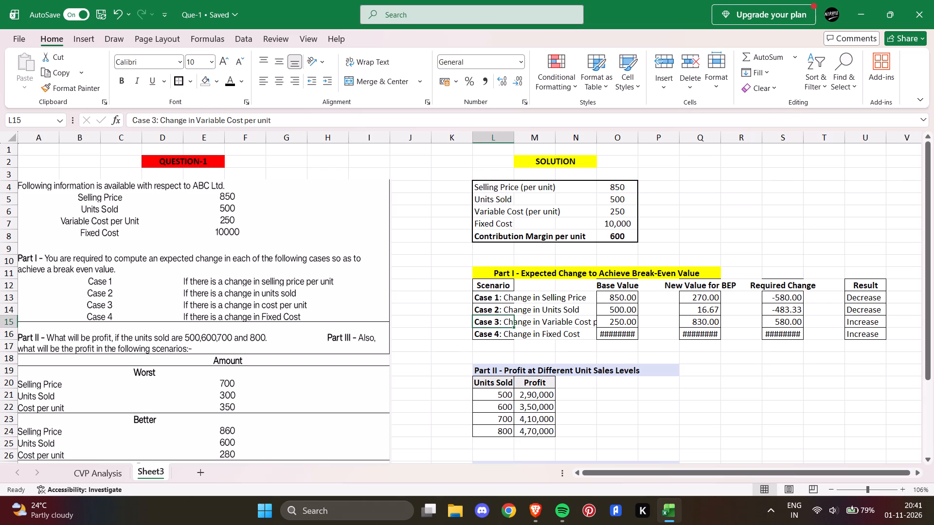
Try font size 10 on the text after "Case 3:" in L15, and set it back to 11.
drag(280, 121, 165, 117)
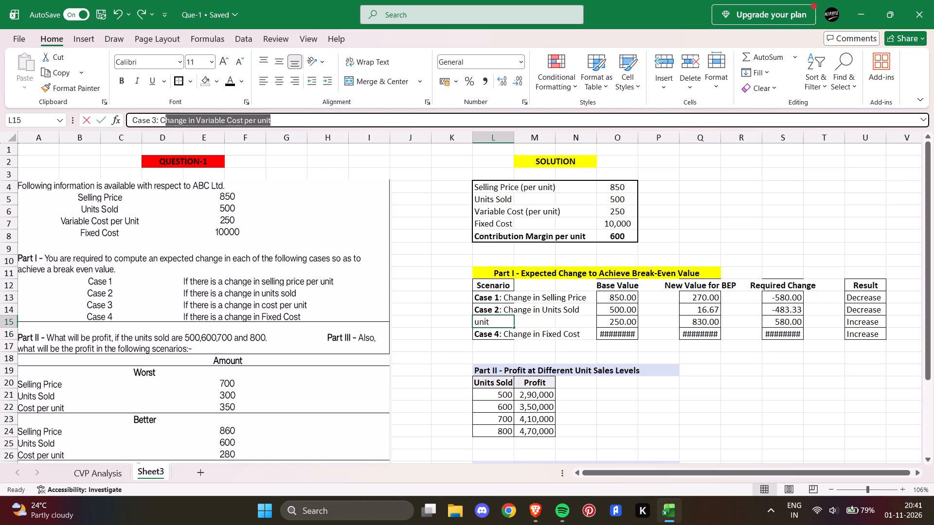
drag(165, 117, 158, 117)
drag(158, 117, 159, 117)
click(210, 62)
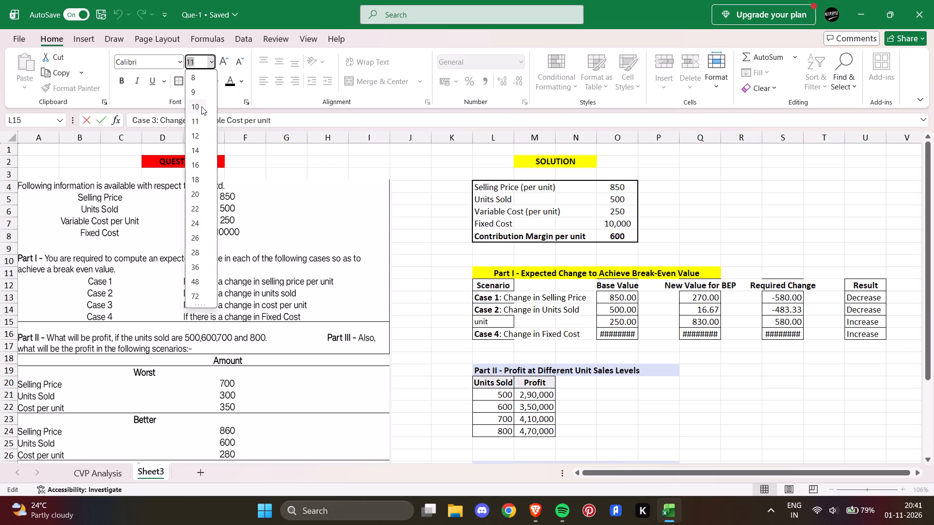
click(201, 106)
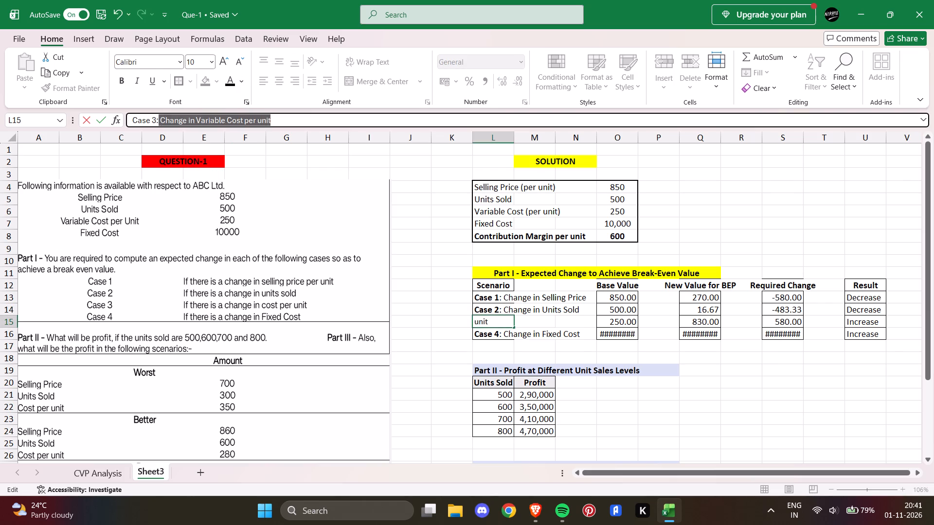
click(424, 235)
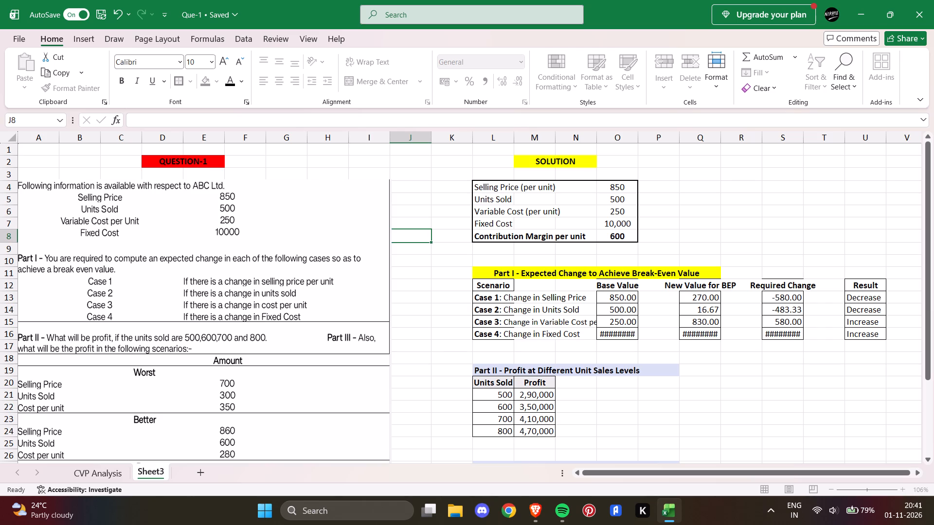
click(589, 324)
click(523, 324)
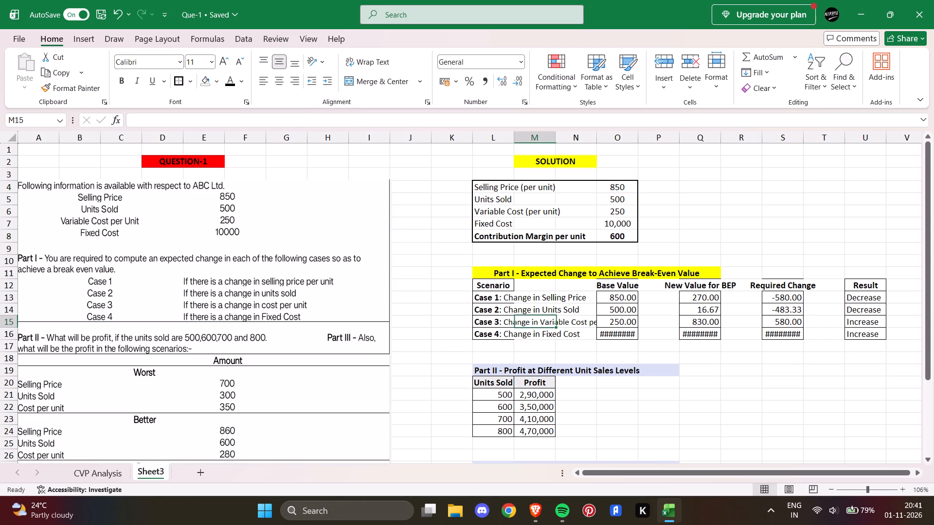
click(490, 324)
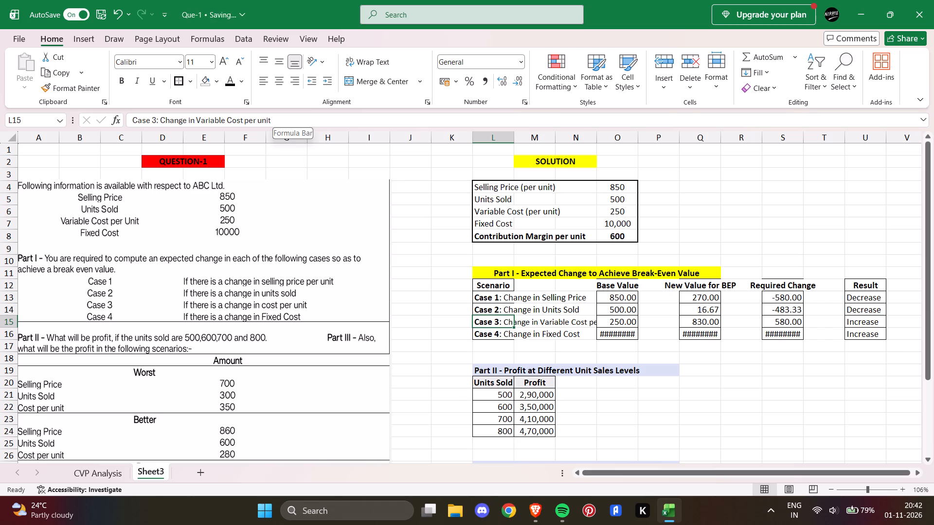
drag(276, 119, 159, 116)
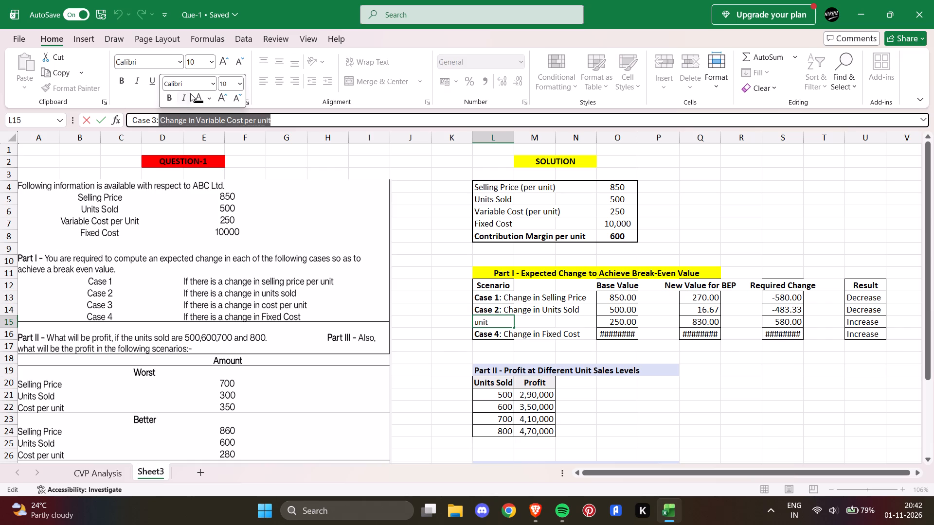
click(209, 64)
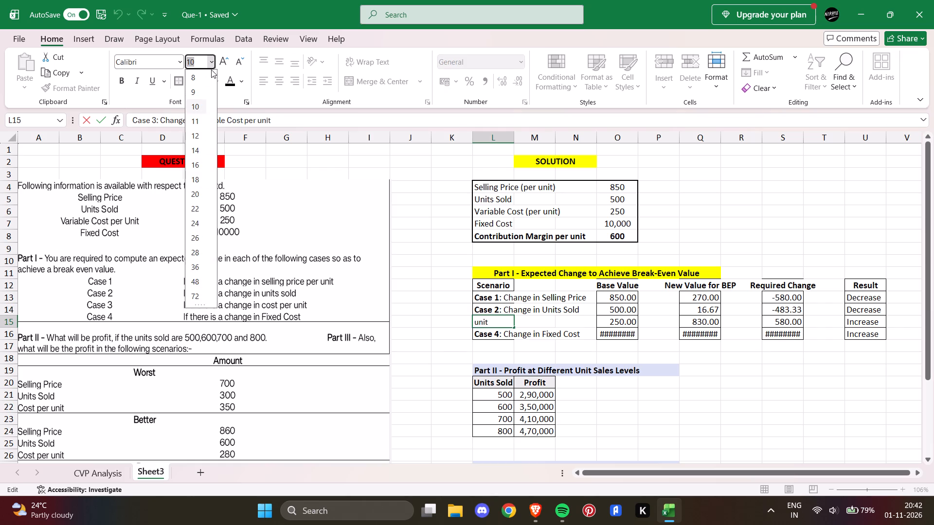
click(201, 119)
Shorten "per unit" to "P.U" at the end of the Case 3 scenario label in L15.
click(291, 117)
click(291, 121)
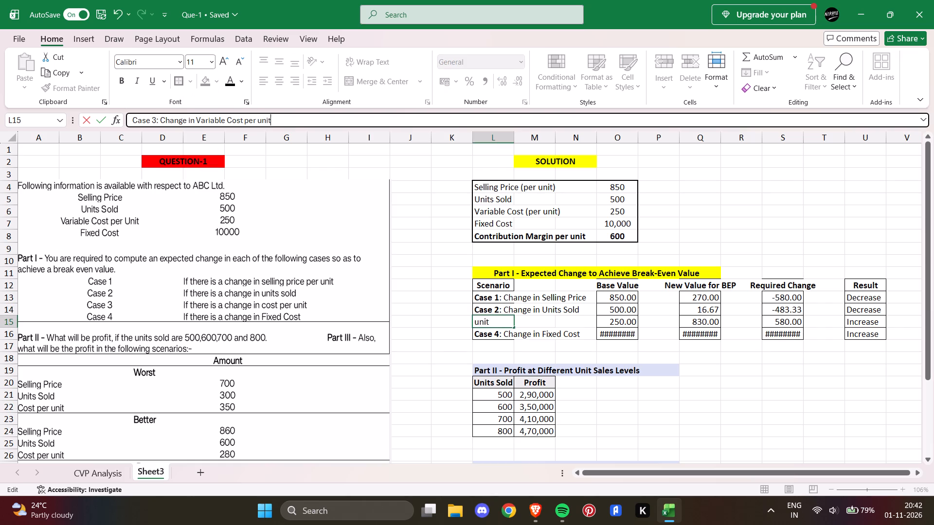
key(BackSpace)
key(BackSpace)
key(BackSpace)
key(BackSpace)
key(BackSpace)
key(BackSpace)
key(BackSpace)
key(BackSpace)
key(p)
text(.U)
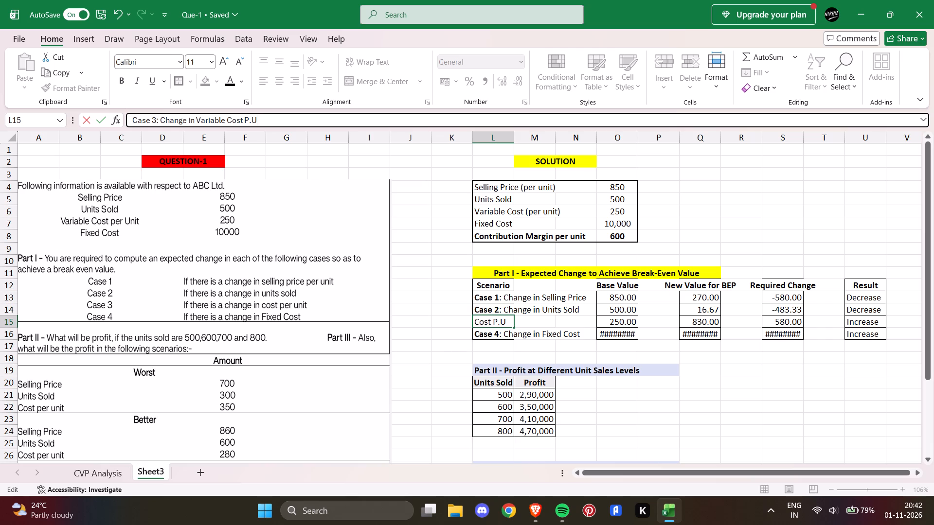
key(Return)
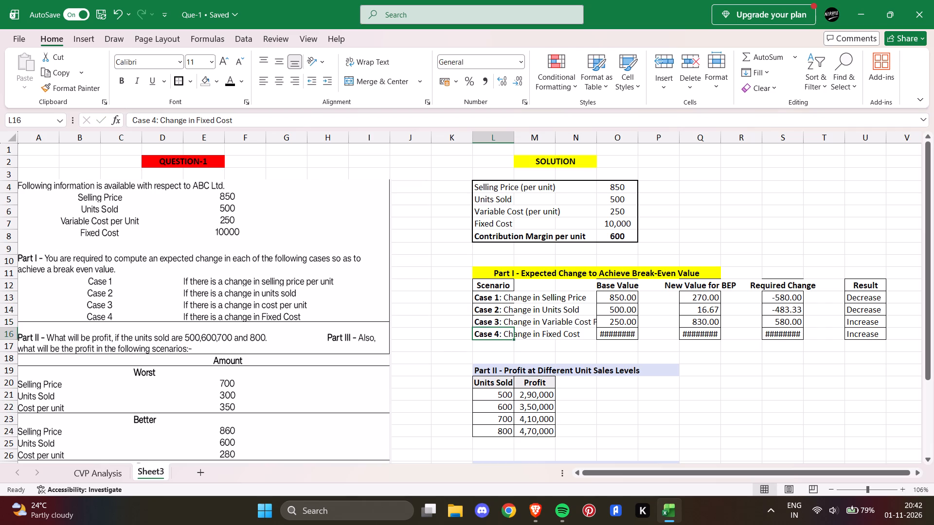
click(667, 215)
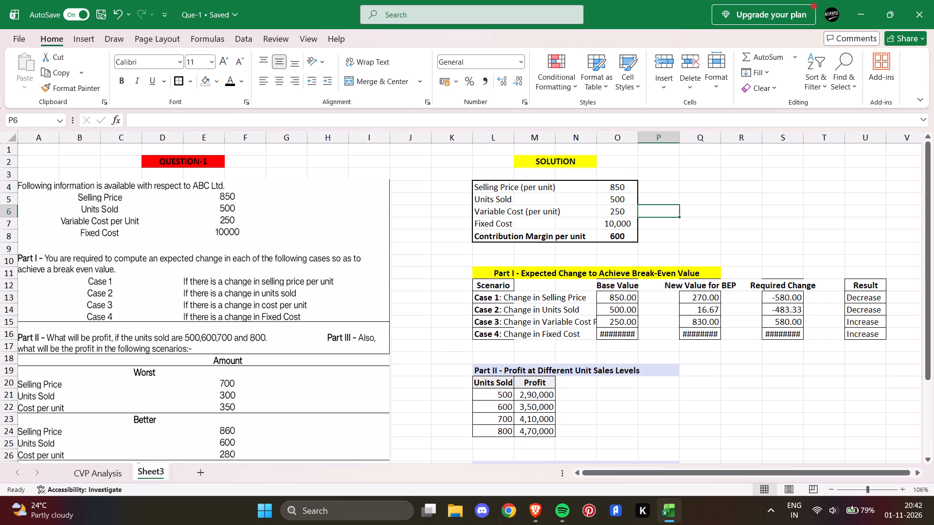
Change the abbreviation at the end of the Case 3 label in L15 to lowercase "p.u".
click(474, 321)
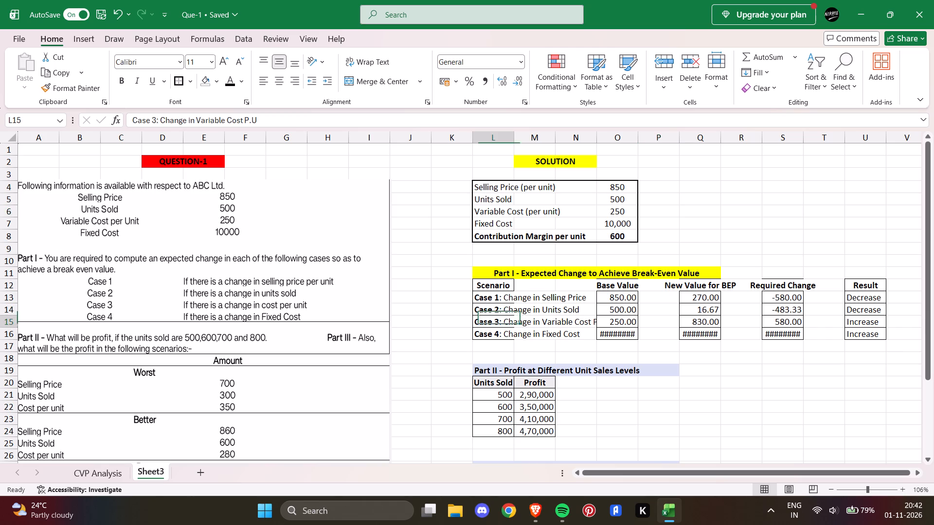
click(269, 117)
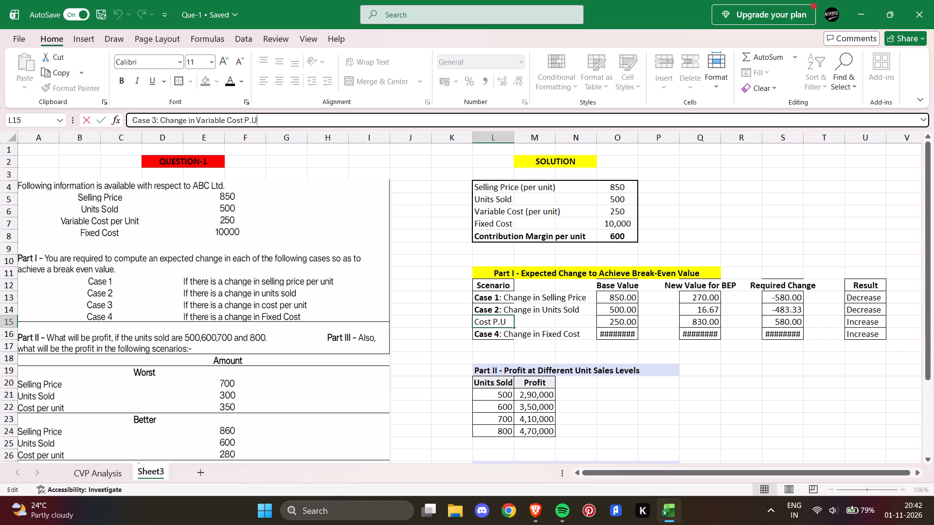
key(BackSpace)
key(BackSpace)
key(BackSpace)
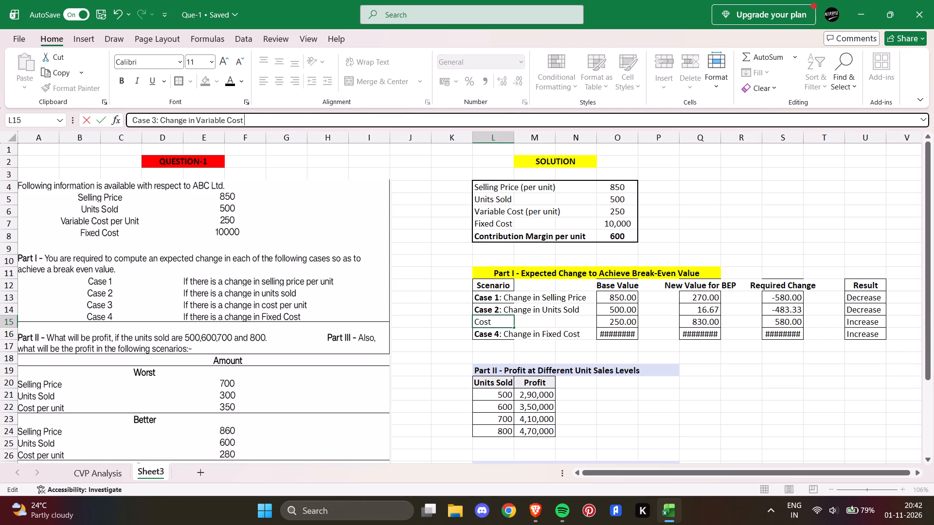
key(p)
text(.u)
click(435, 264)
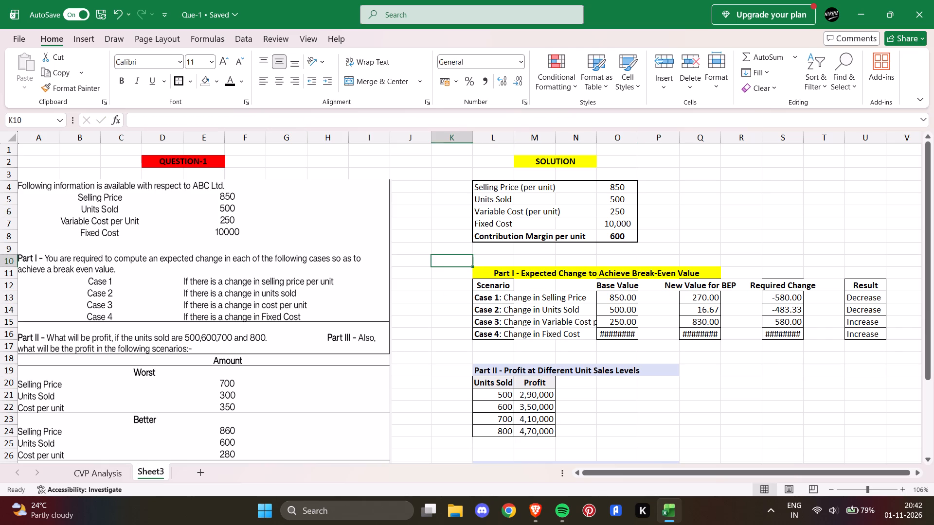
Move the Base Value column of the Part I table, O12:O16, one column over to P12:P16.
click(615, 284)
drag(617, 288, 632, 329)
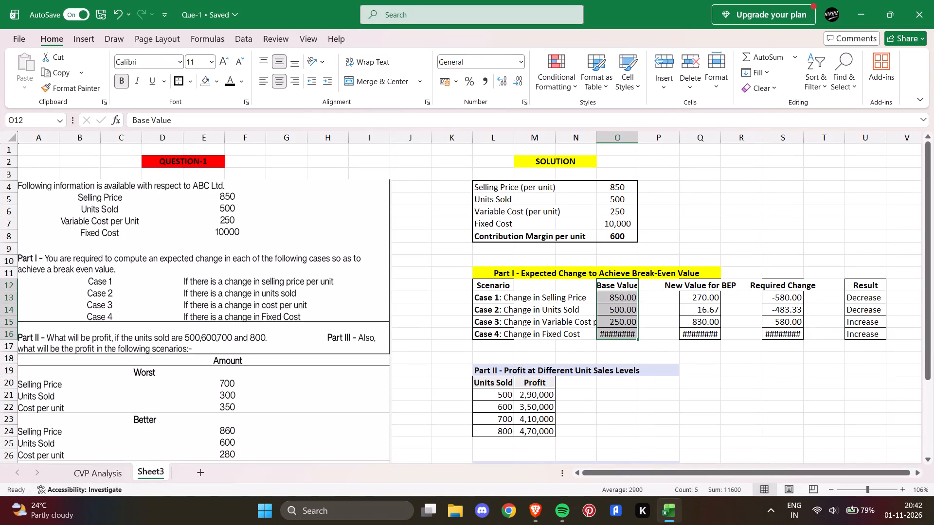
key(ctrl+x)
click(655, 287)
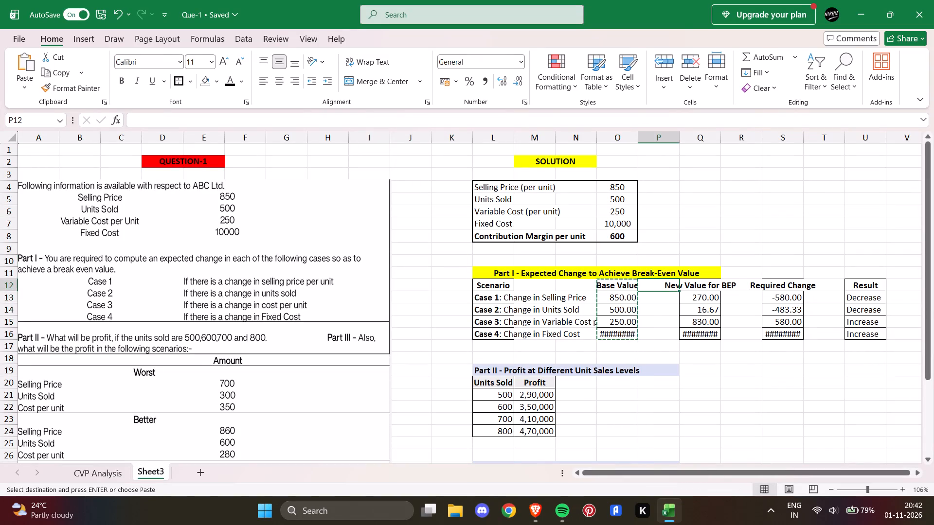
key(ctrl+v)
click(701, 247)
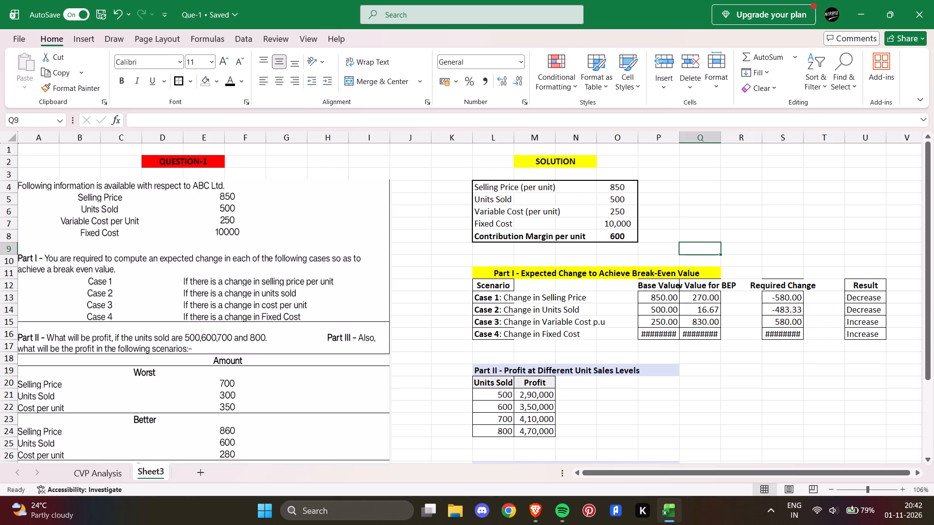
Replace "p.u" with "per unit" in the Case 3 scenario label in L15.
click(605, 323)
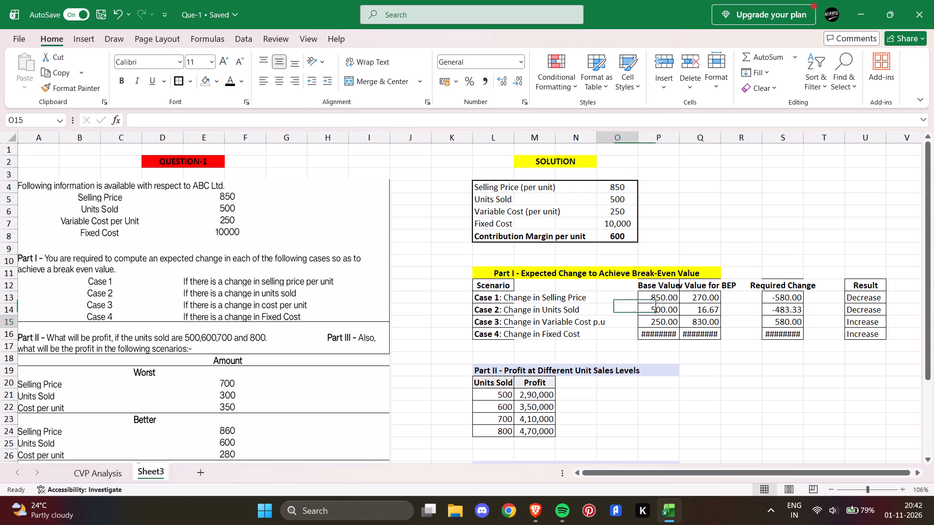
click(583, 324)
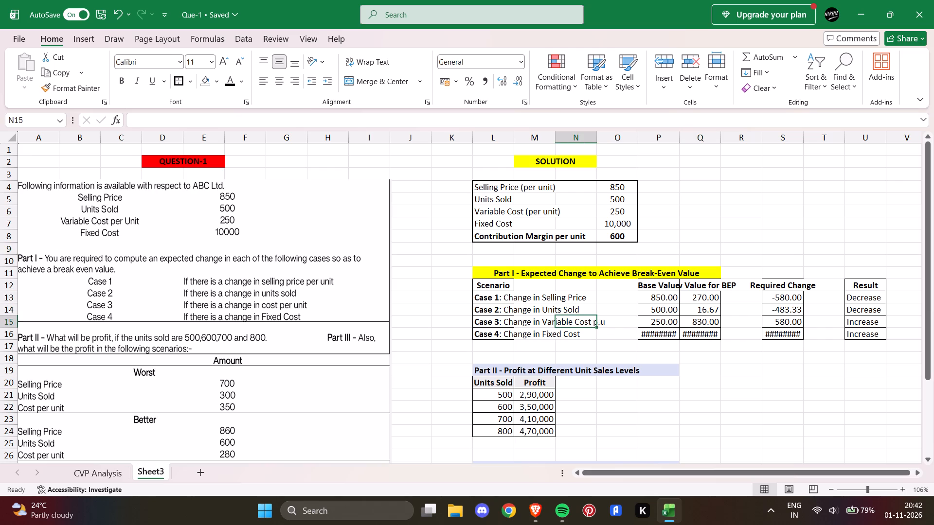
click(493, 328)
click(500, 323)
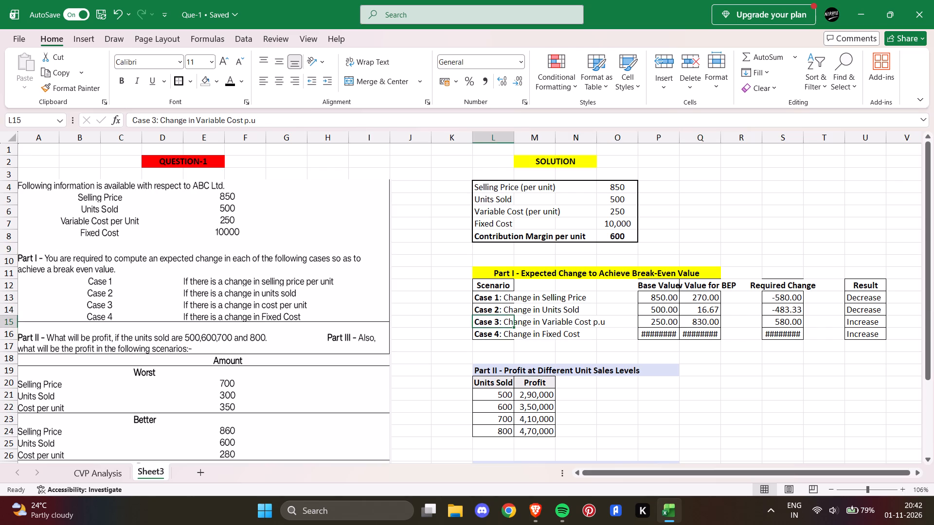
click(270, 121)
key(BackSpace)
key(BackSpace)
key(BackSpace)
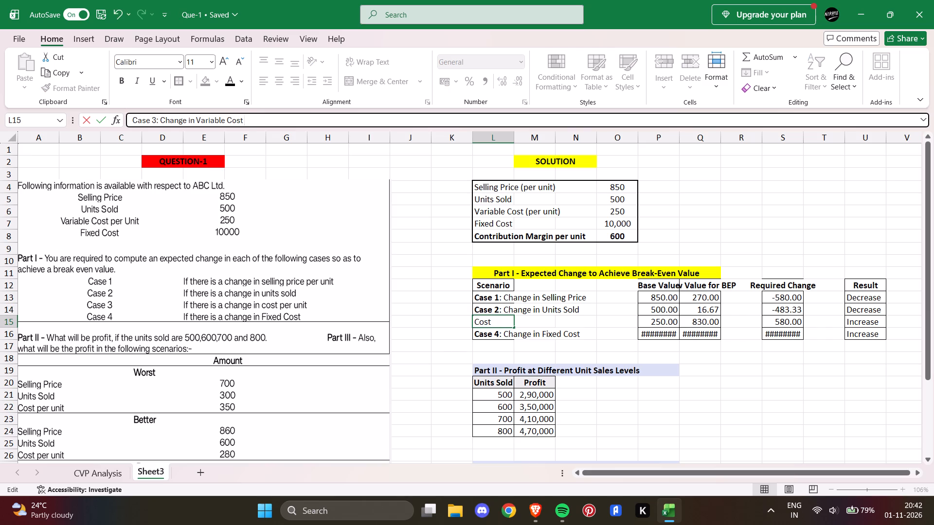
text(per unit)
key(Return)
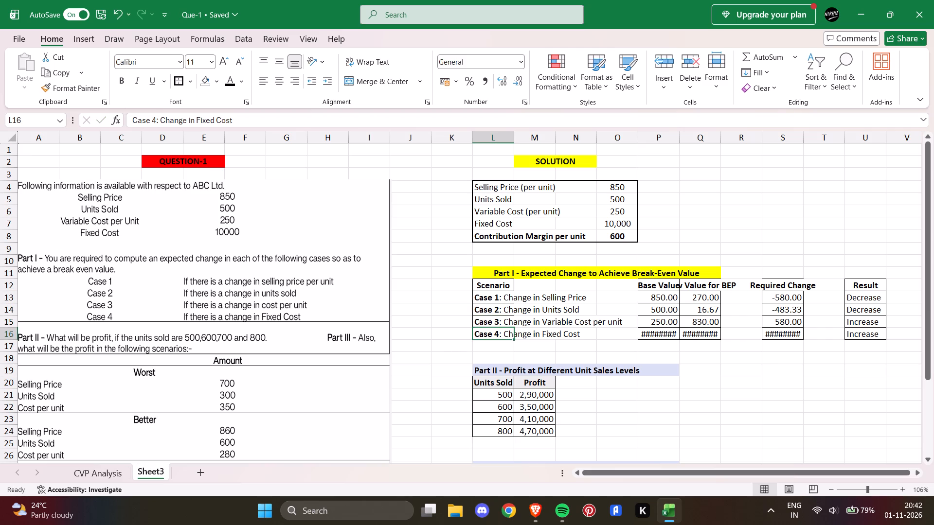
click(702, 242)
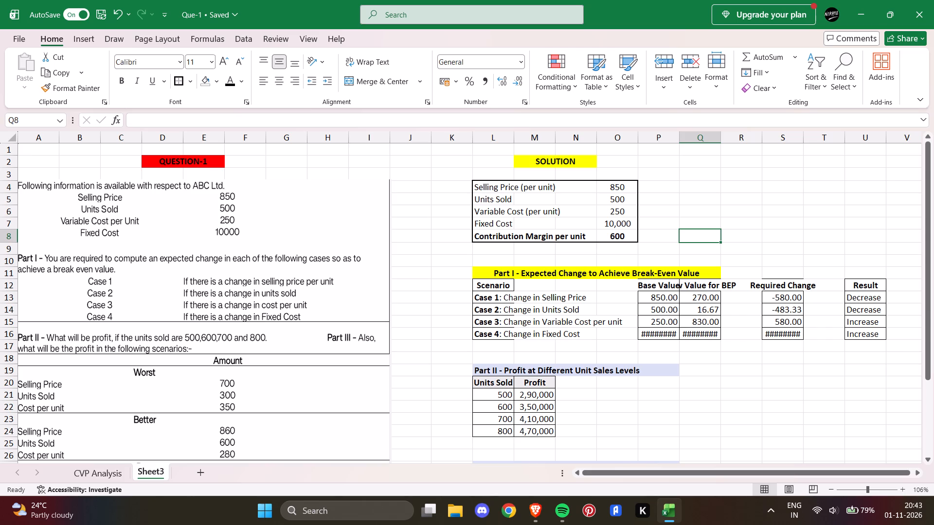
Move the four Part I case labels in L13:O16 down one row so they start at L14.
drag(484, 297, 515, 311)
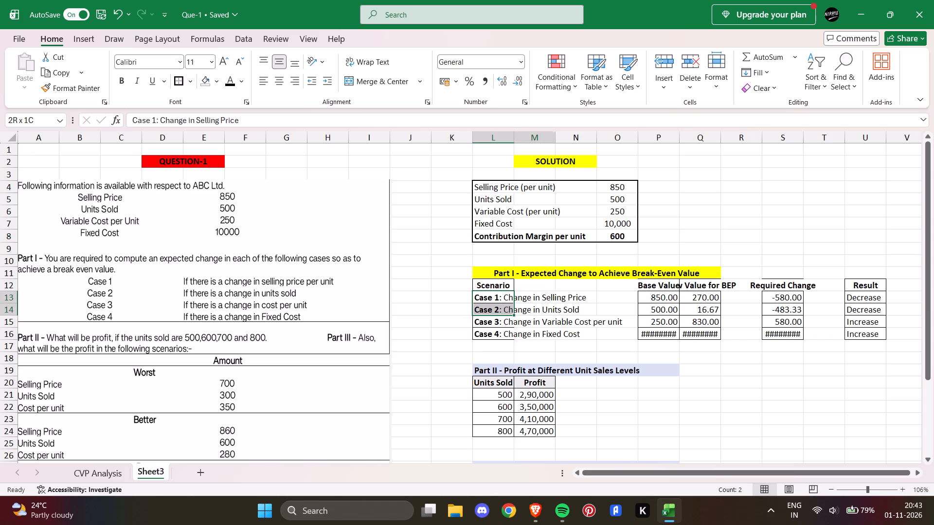
drag(515, 311, 610, 334)
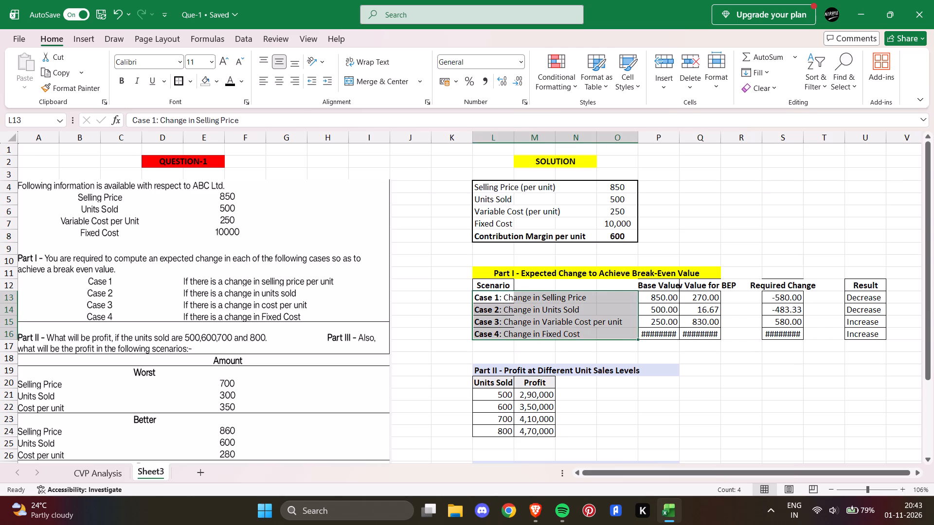
drag(637, 338, 637, 347)
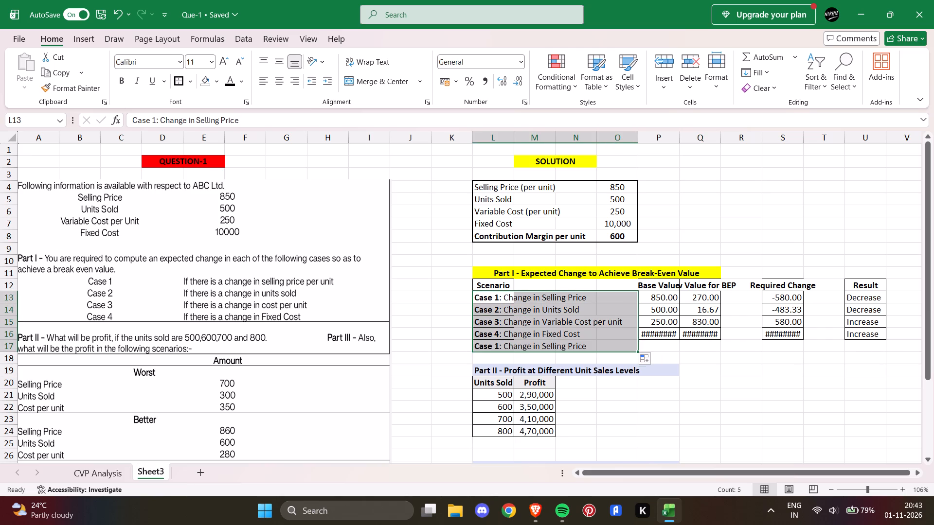
key(ctrl+z)
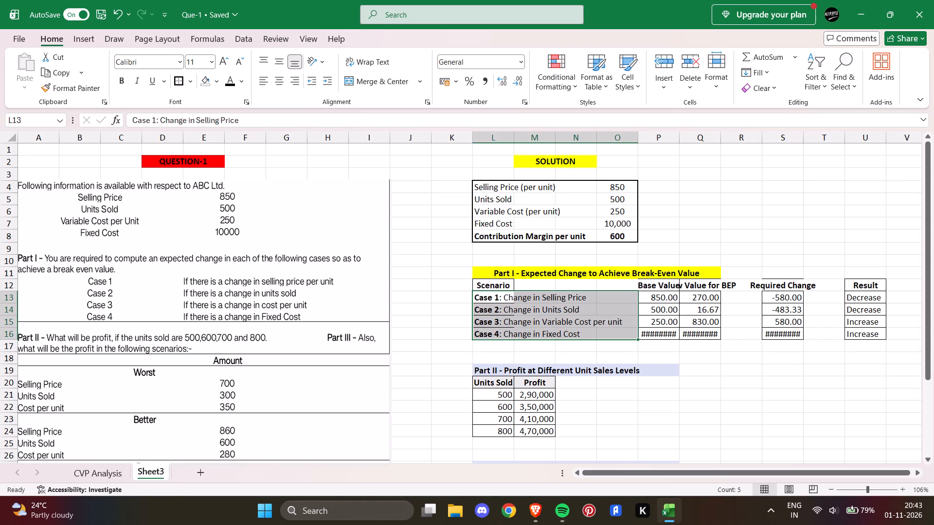
key(ctrl+x)
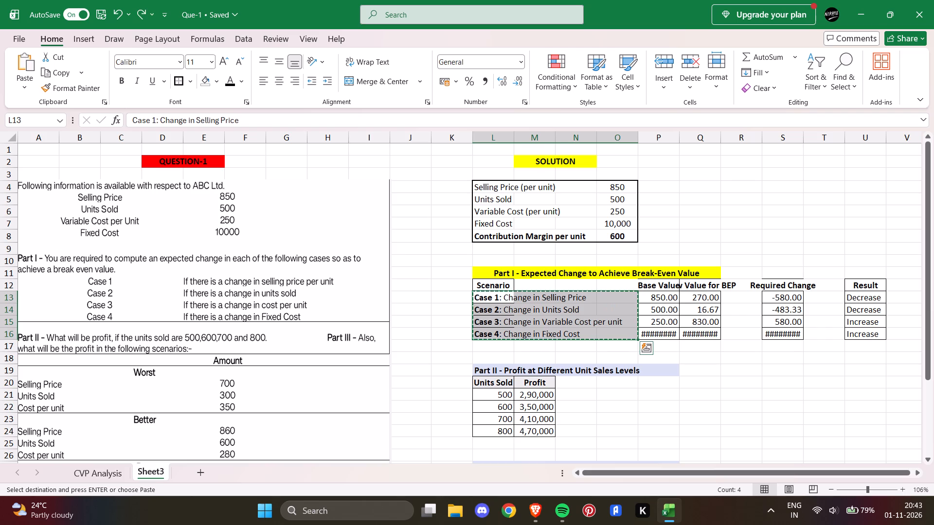
click(598, 309)
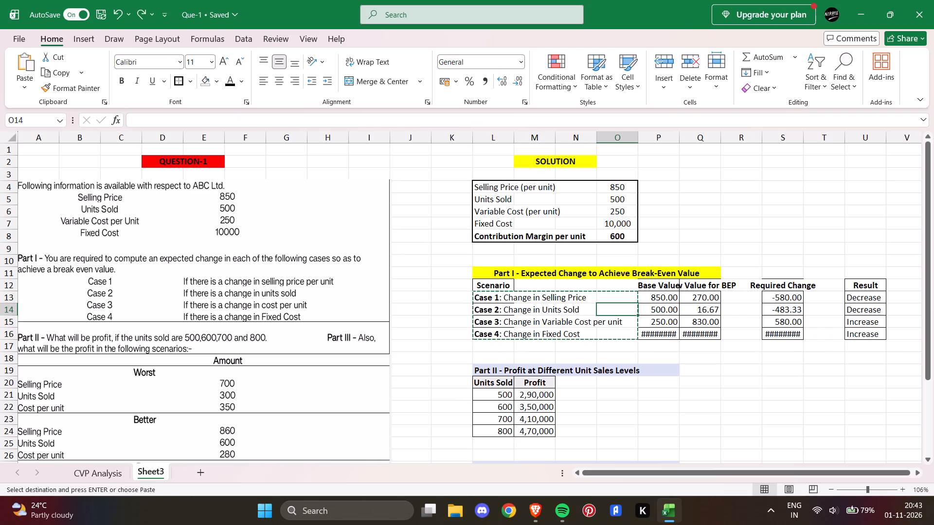
click(479, 308)
key(ctrl+v)
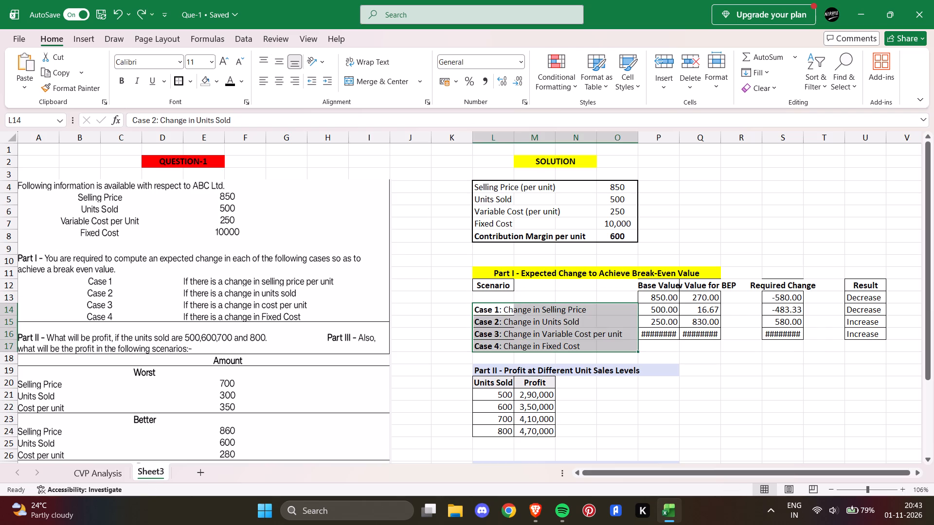
click(567, 295)
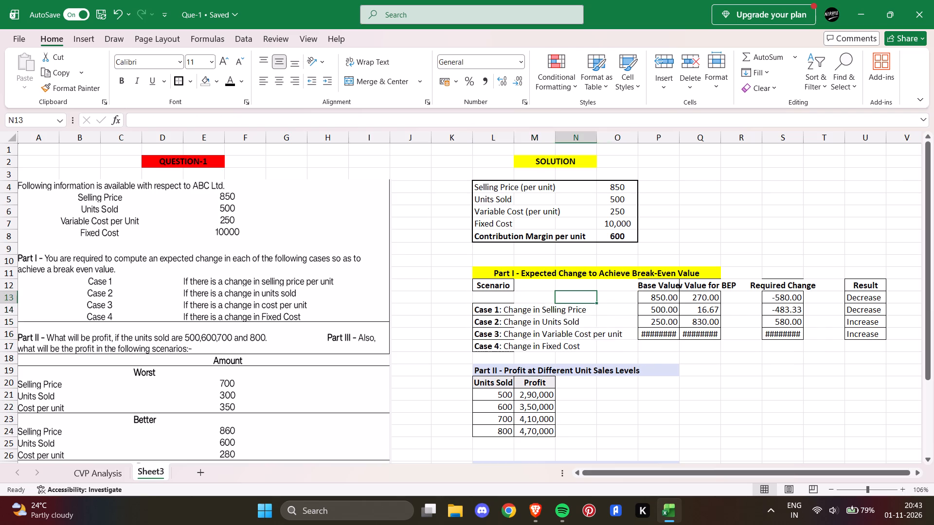
Move the Base Value and New Value for BEP figures in P13:Q16 down one row to P14:Q17.
drag(648, 295, 700, 329)
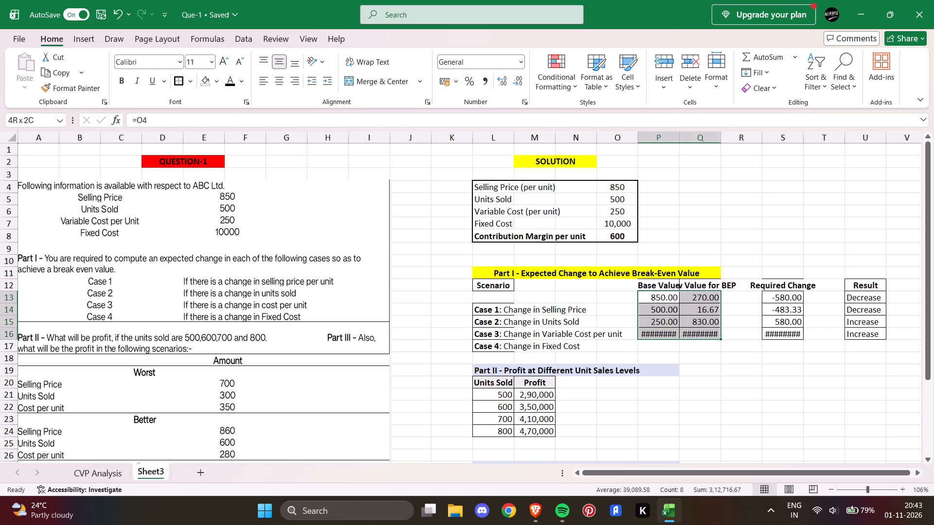
drag(700, 329, 700, 330)
key(ctrl+x)
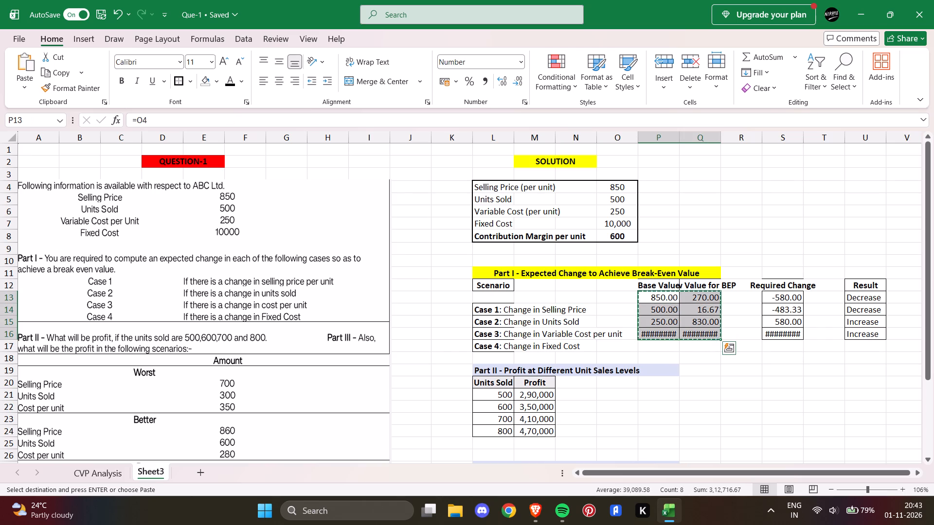
click(649, 307)
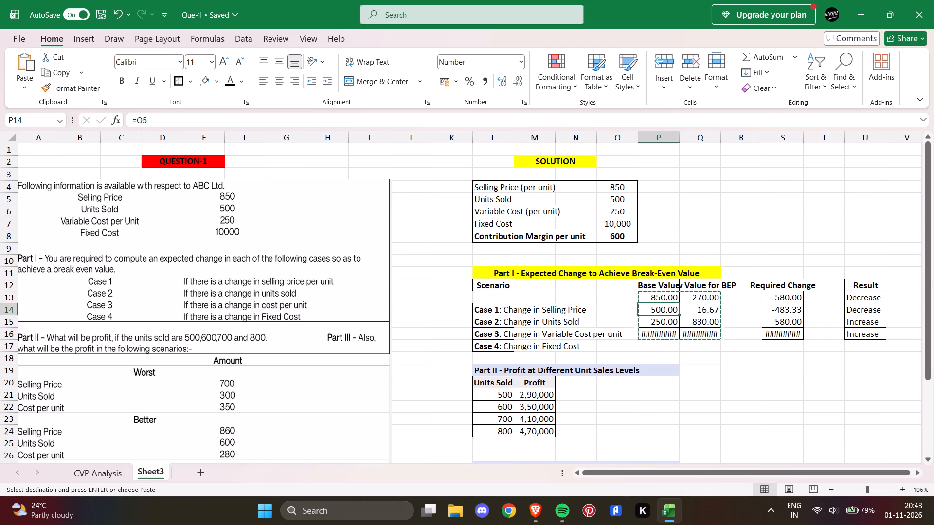
key(ctrl+v)
Split the Base Value heading over two cells, with "Base" in P12 and "value" in P13.
click(664, 288)
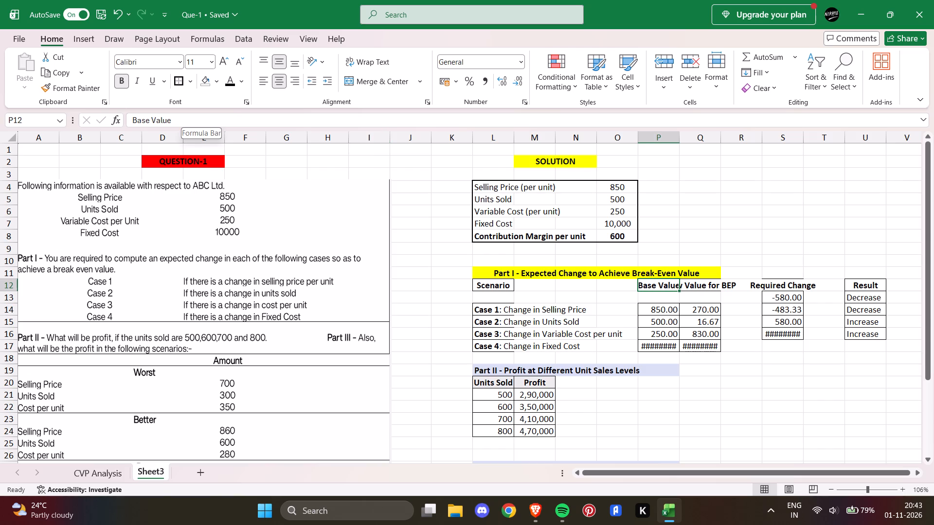
drag(175, 118, 128, 122)
key(BackSpace)
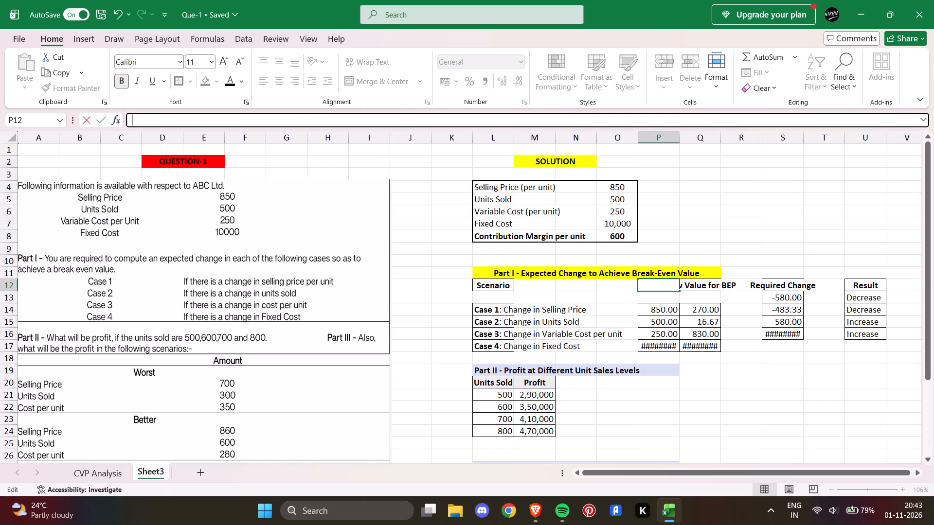
click(645, 287)
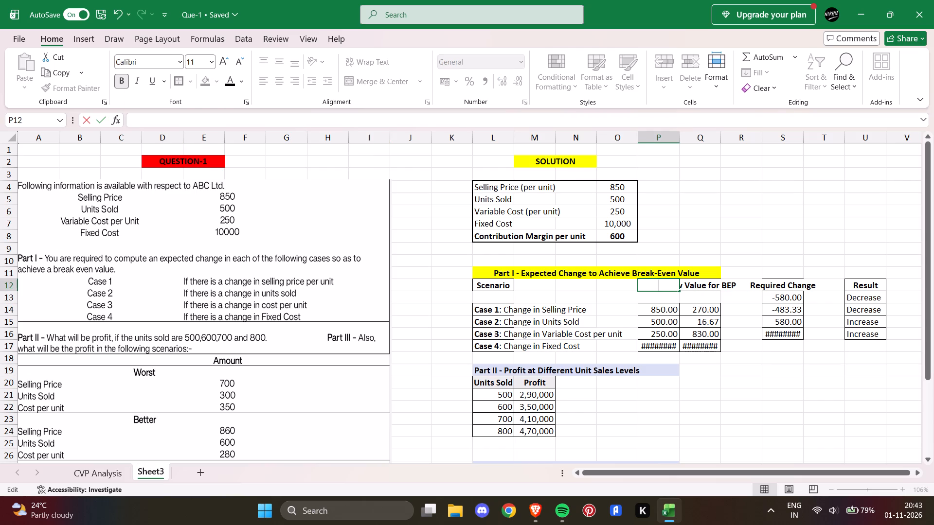
click(704, 241)
click(649, 284)
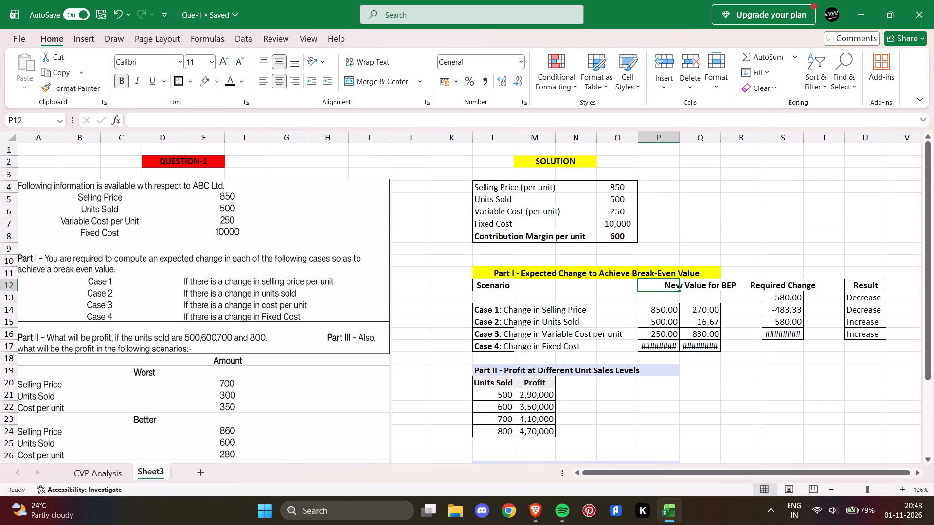
click(180, 122)
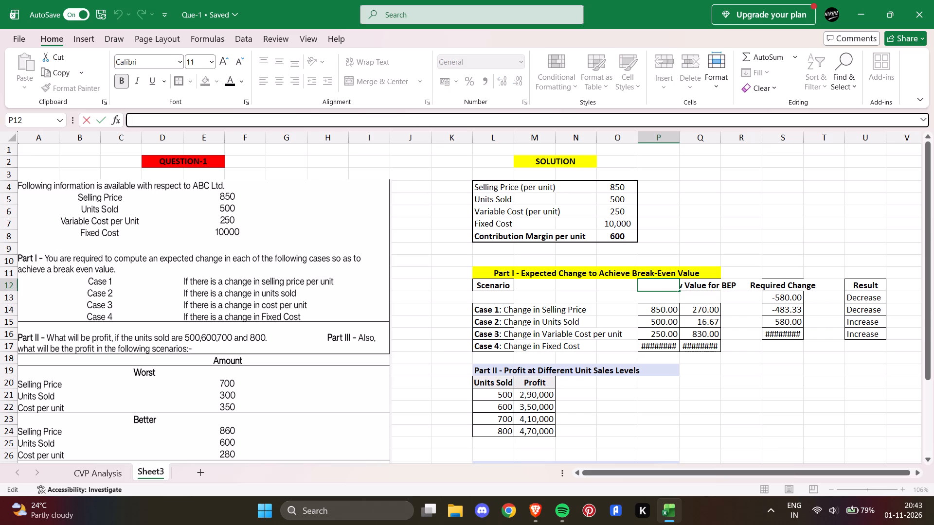
text(ase)
key(Return)
text(value)
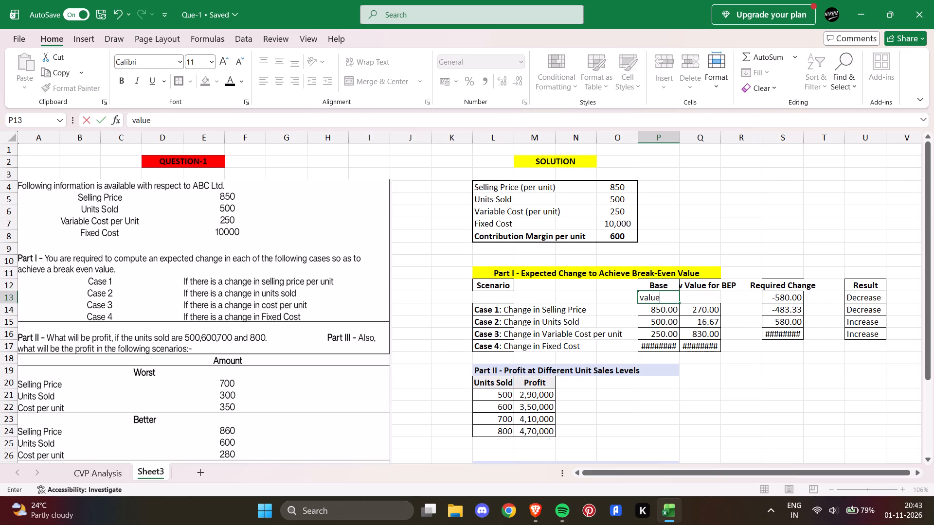
click(778, 228)
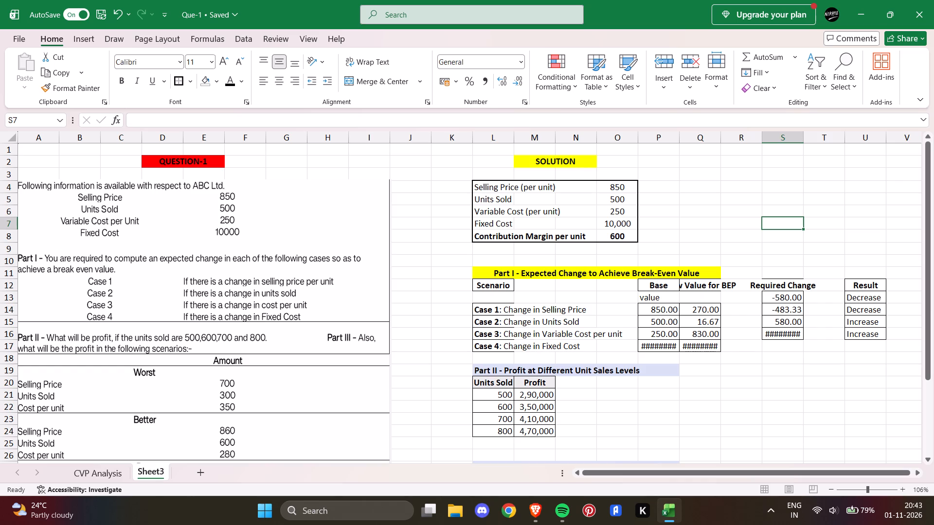
Remove the borders from the Part I header cells P12, Q12 and S12.
click(655, 283)
click(191, 84)
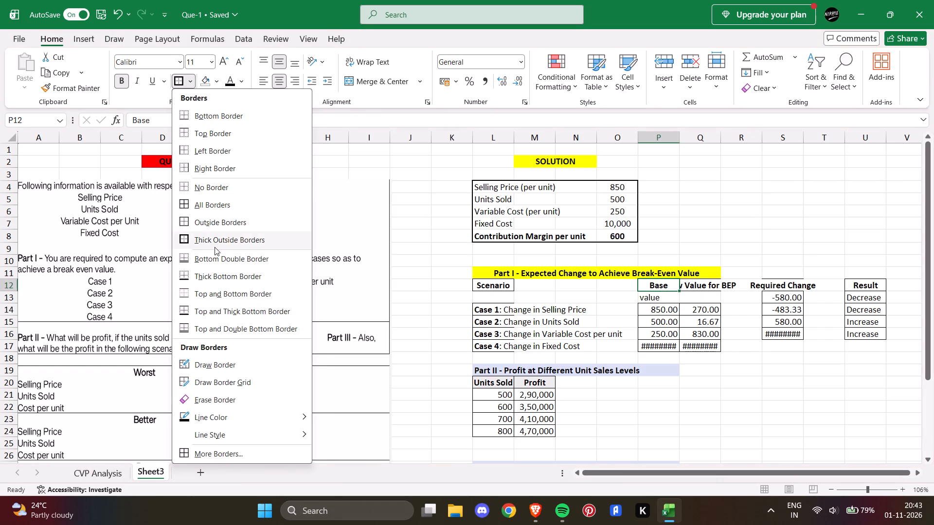
click(219, 190)
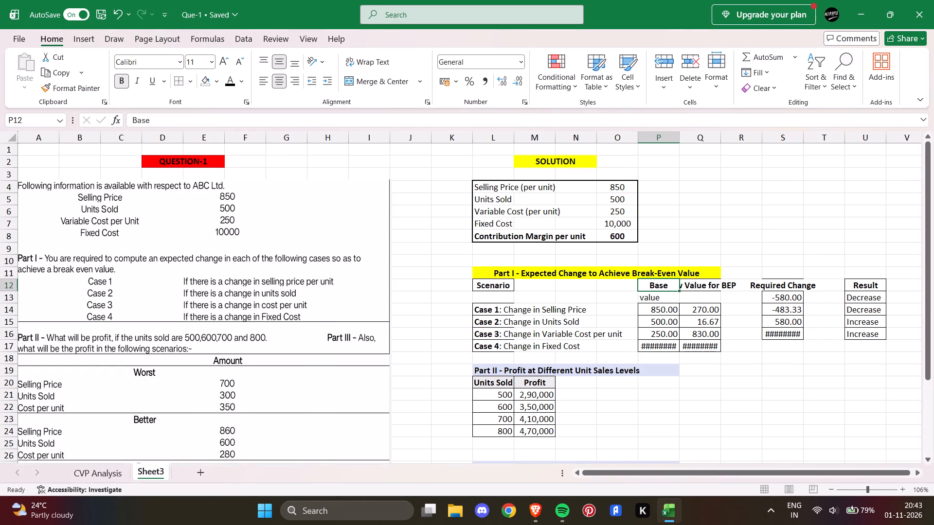
click(705, 288)
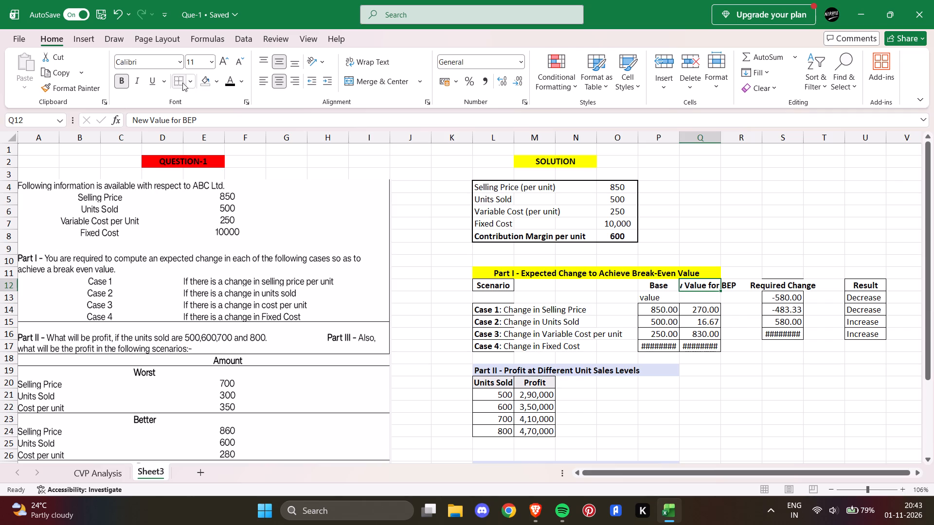
click(180, 81)
click(794, 287)
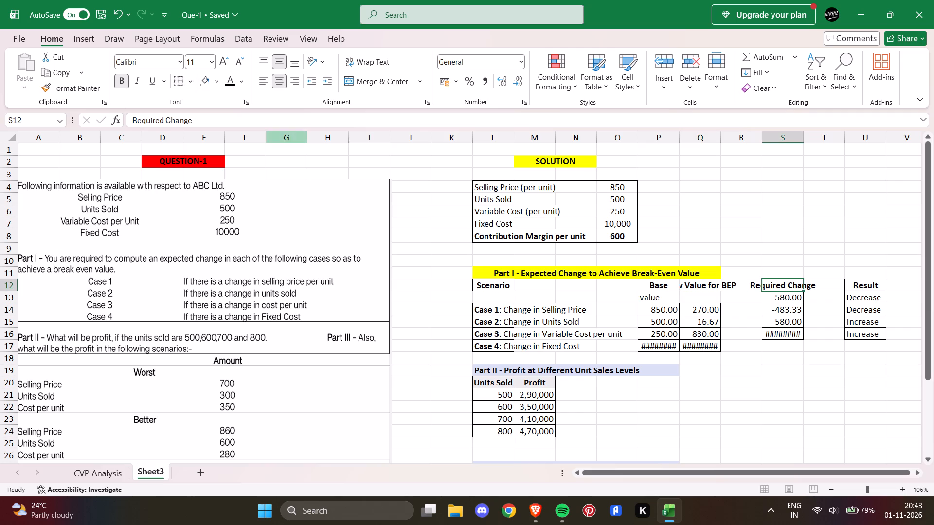
click(181, 82)
Remove the borders from the Result column cells U12, U13, U15 and U16.
click(873, 284)
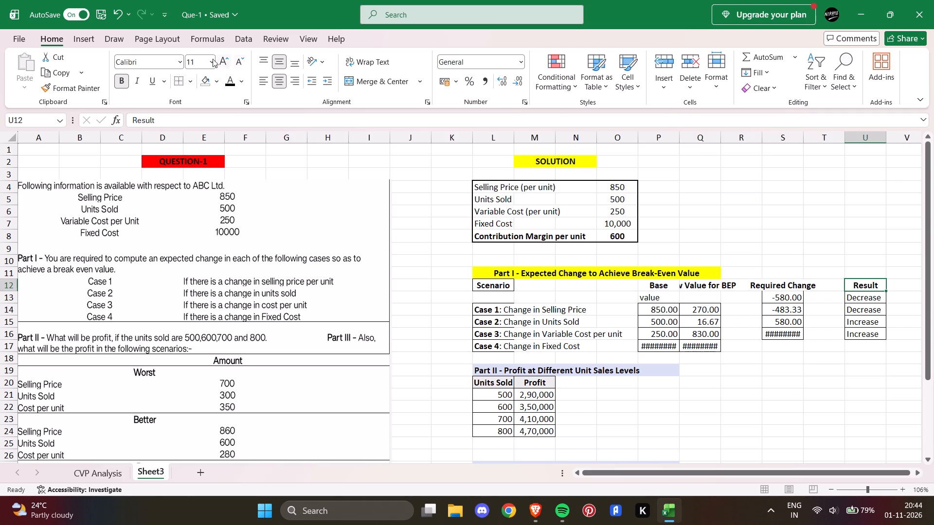
click(187, 79)
click(186, 79)
click(183, 81)
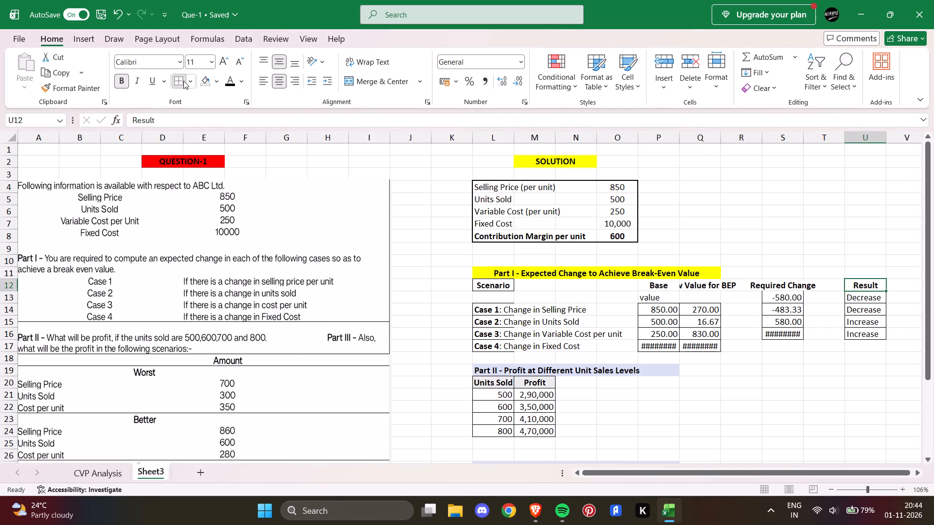
key(Down)
click(183, 82)
key(Down)
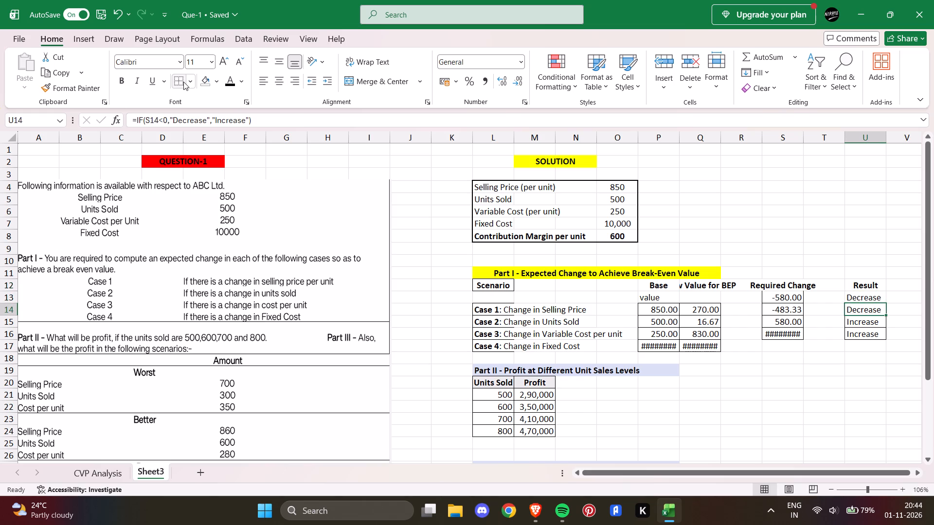
key(Down)
click(183, 82)
key(Down)
click(183, 82)
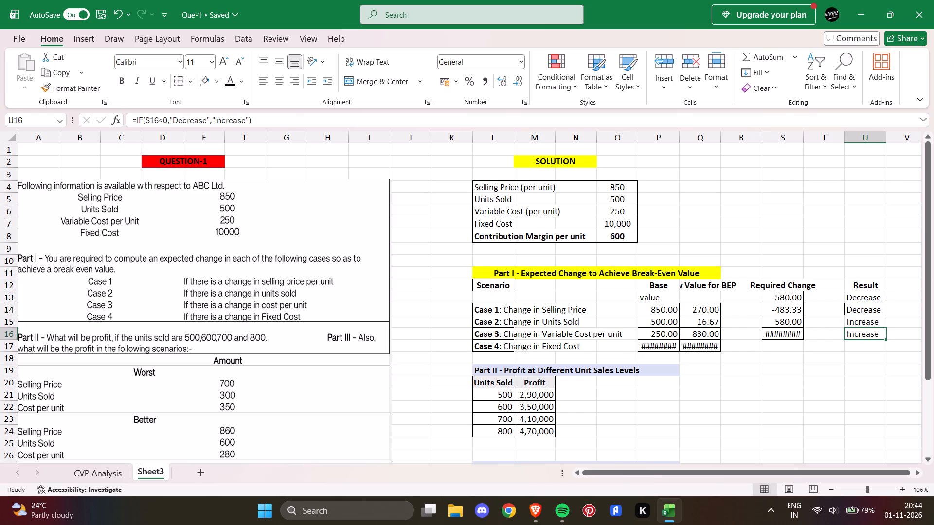
Remove the borders from the Required Change figures in S13:S16.
click(788, 301)
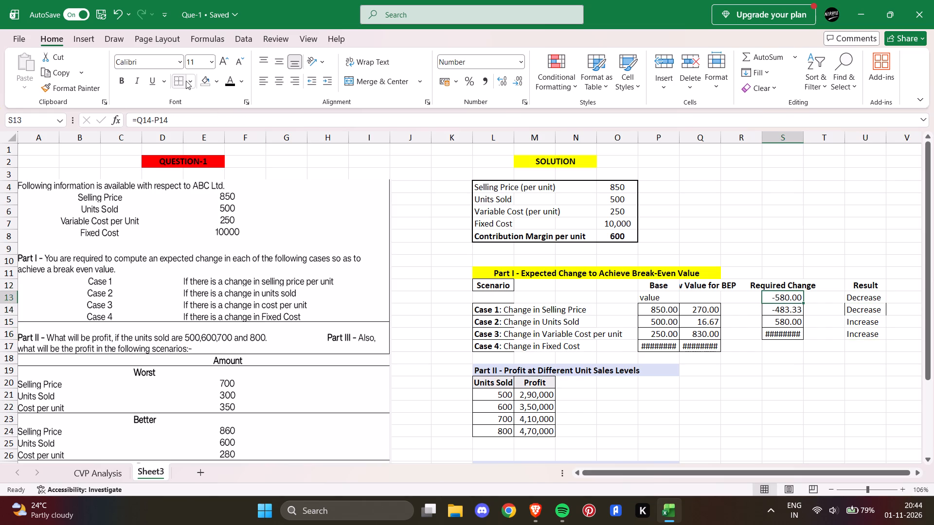
click(185, 81)
key(Down)
key(Down)
click(185, 81)
key(Down)
click(185, 81)
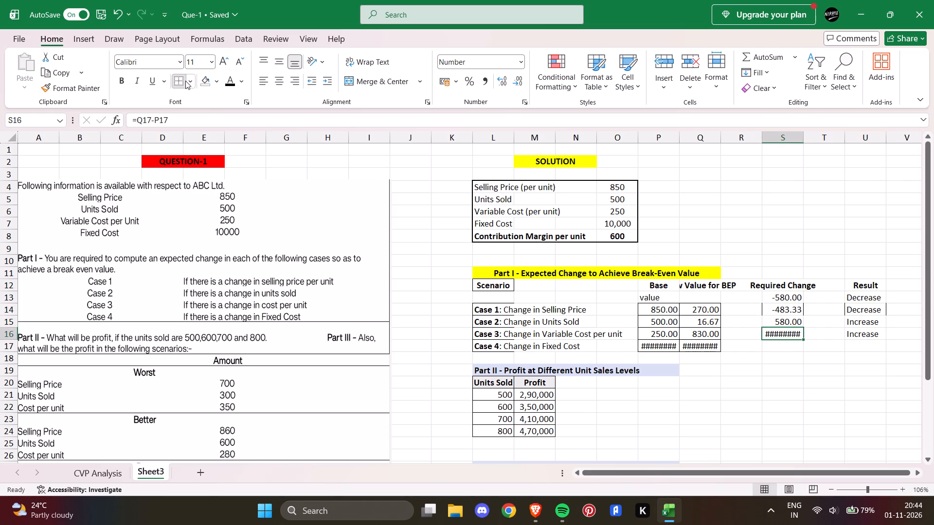
click(185, 81)
key(Up)
key(Up)
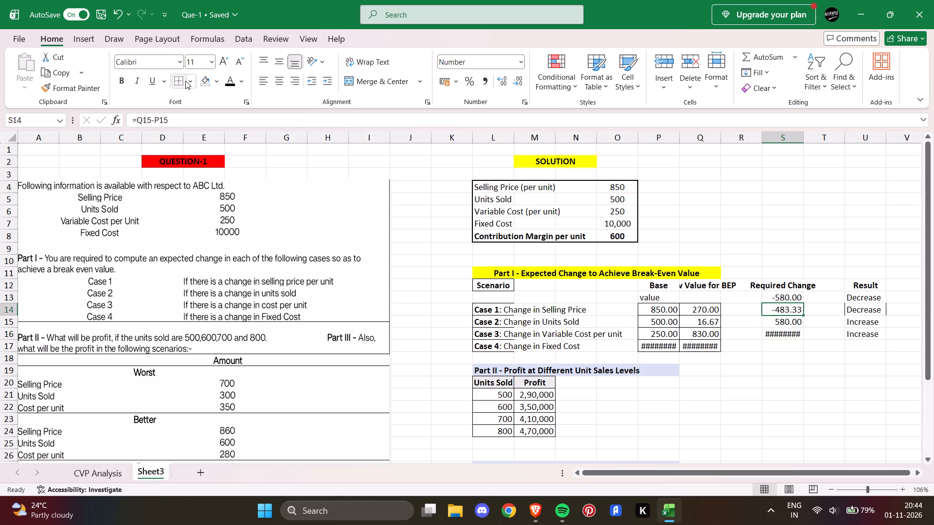
click(185, 81)
click(185, 81)
Clear the remaining side borders of cell U14 in the Result column.
key(Right)
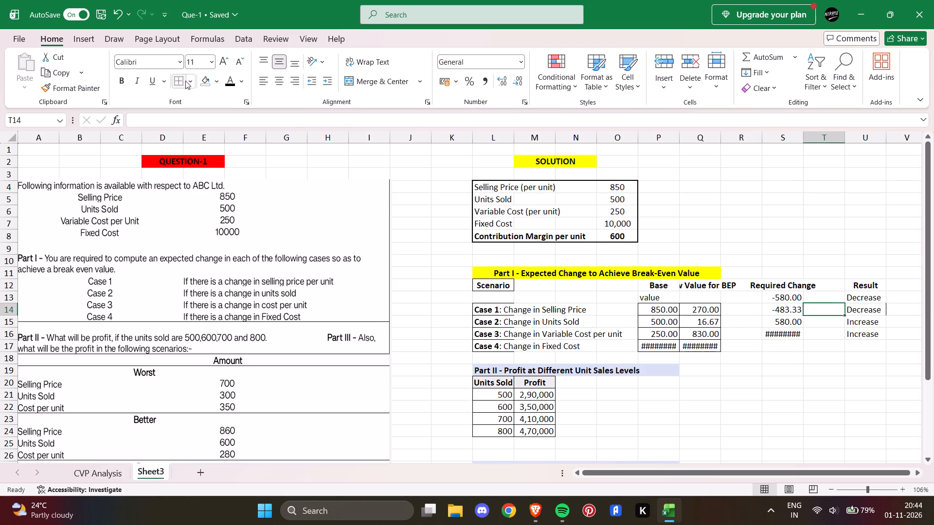
key(Right)
click(185, 81)
Remove the borders from the base value figures in P14:P17.
key(Left)
key(Left)
key(Left)
key(Left)
key(Left)
key(Left)
key(Left)
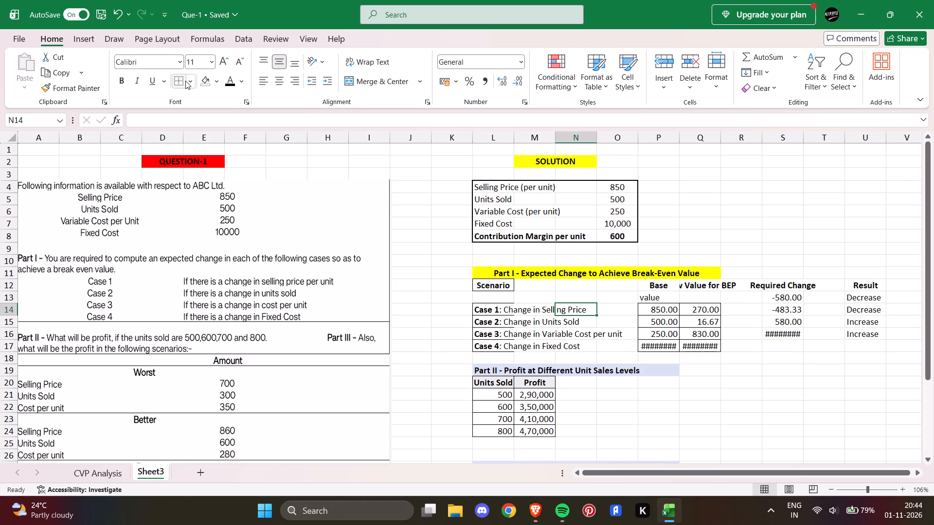
key(Right)
key(Right)
click(185, 81)
key(Down)
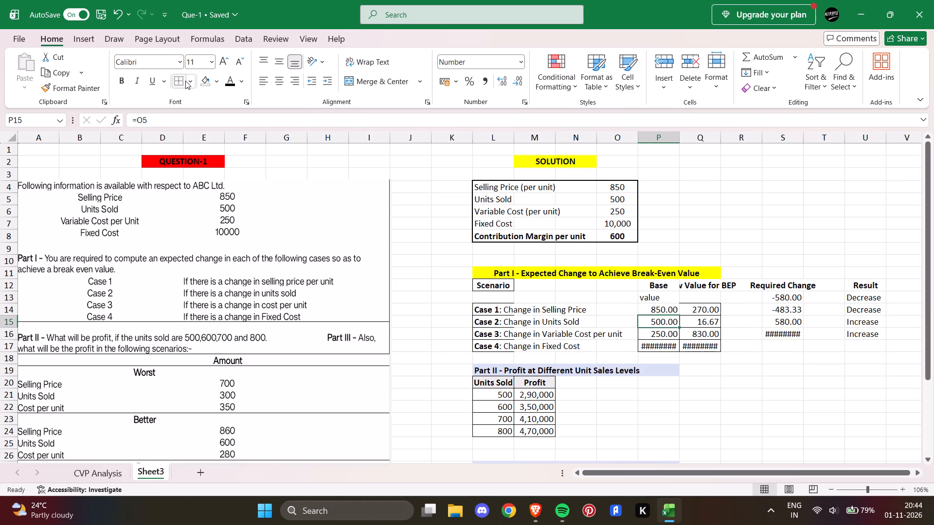
click(185, 81)
key(Down)
click(185, 81)
key(Down)
click(185, 81)
Remove the borders from the New Value for BEP figures in Q14:Q17.
key(Right)
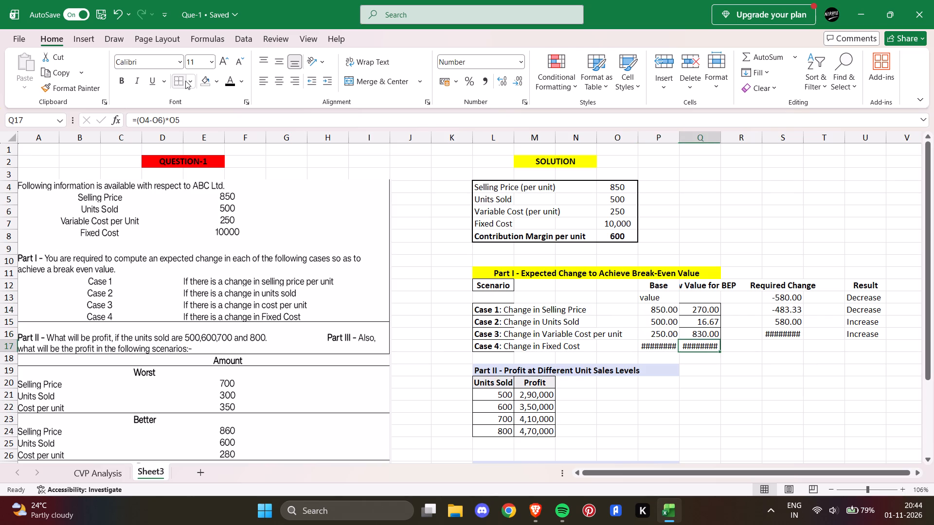
click(185, 81)
key(Up)
click(185, 81)
key(Up)
click(185, 81)
key(Up)
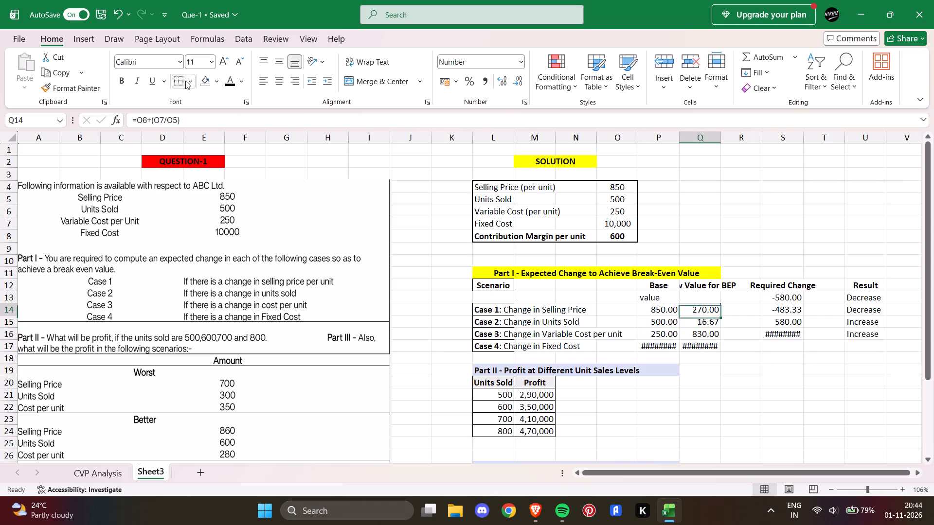
click(185, 81)
key(Up)
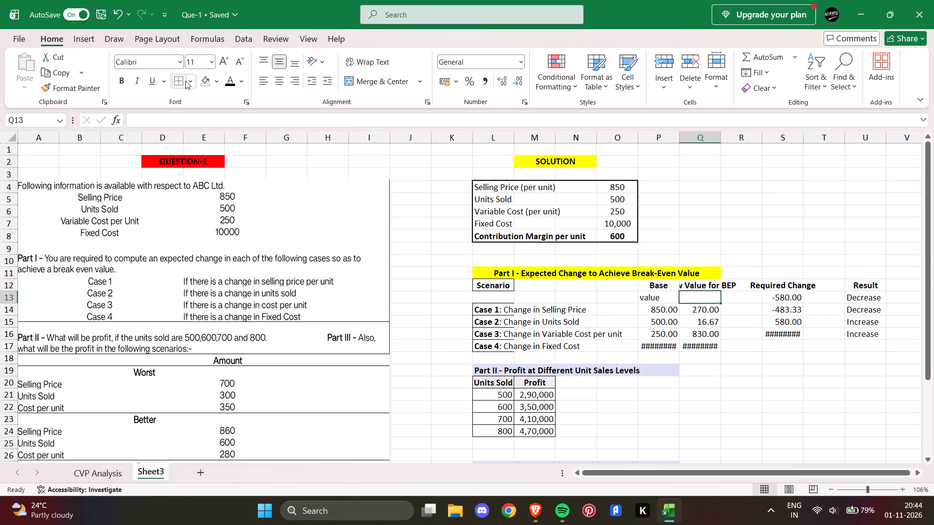
Remove the borders from the Scenario header in L12 and the Case 1 to Case 4 labels in L14:L17.
key(Left)
key(Left)
key(Left)
key(Left)
key(Up)
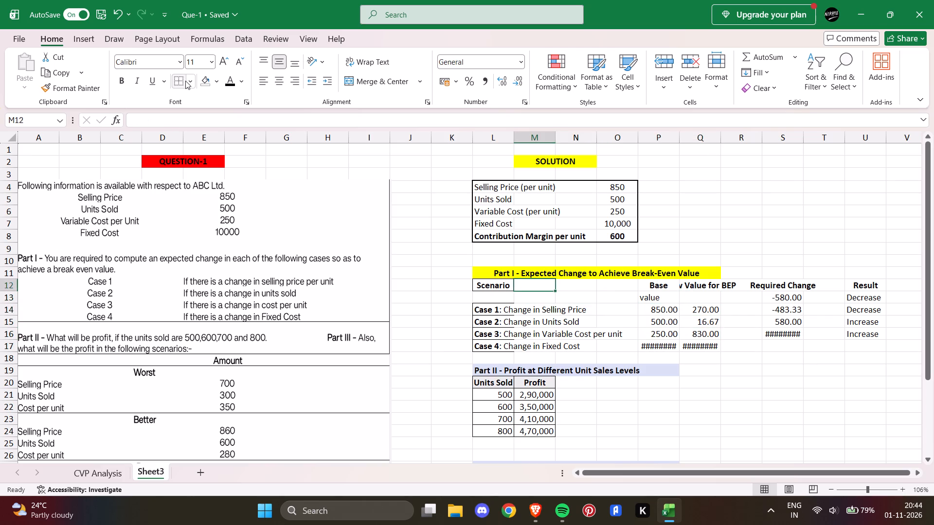
key(Left)
click(185, 81)
key(Down)
key(Down)
click(185, 81)
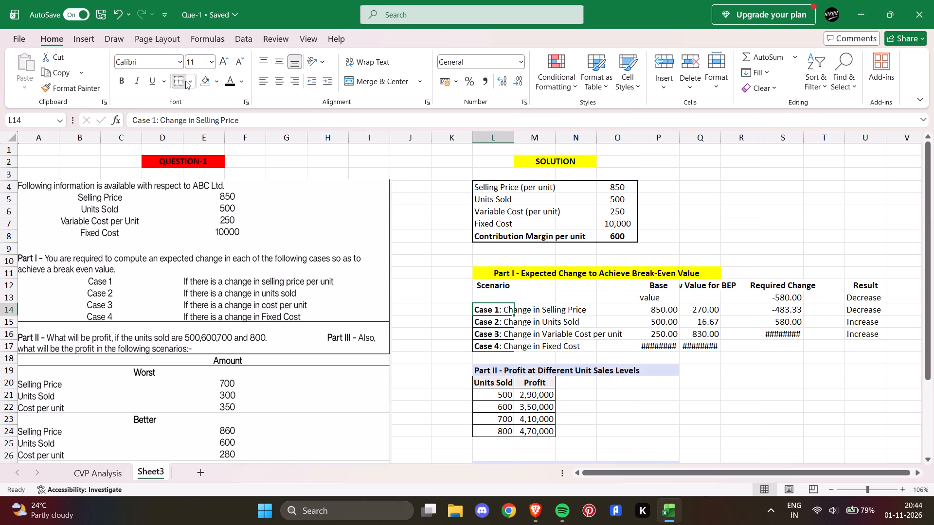
key(Down)
click(185, 81)
key(Down)
click(185, 81)
click(185, 81)
key(Down)
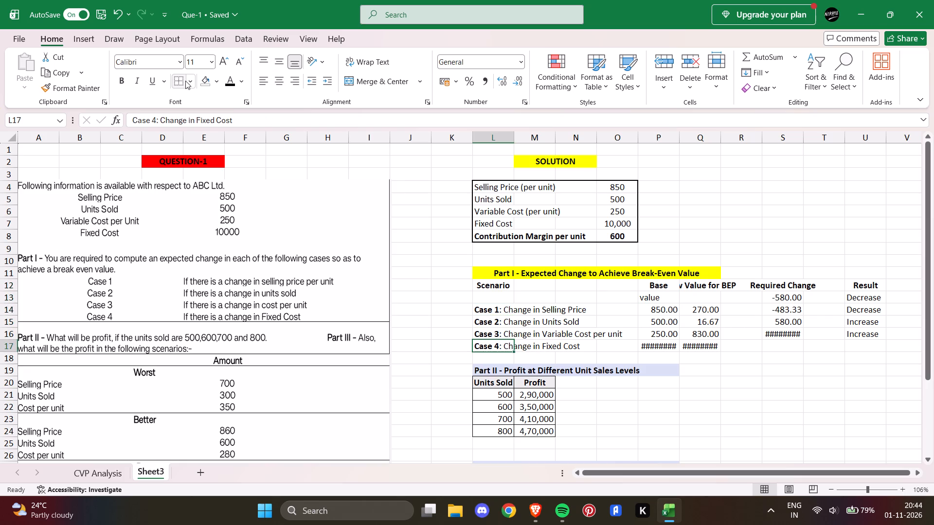
click(185, 81)
key(Up)
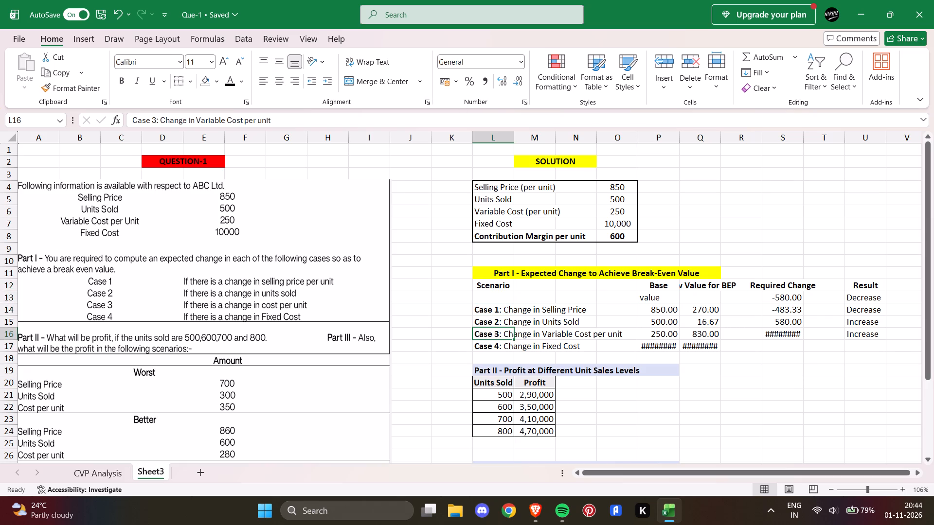
Complete the header in P12 so that it reads "Base value" in a single cell.
click(649, 285)
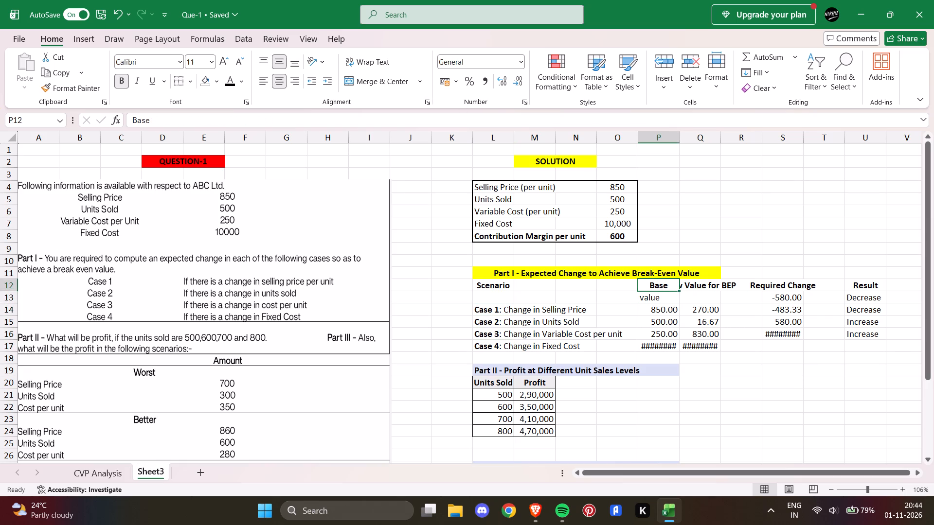
click(655, 298)
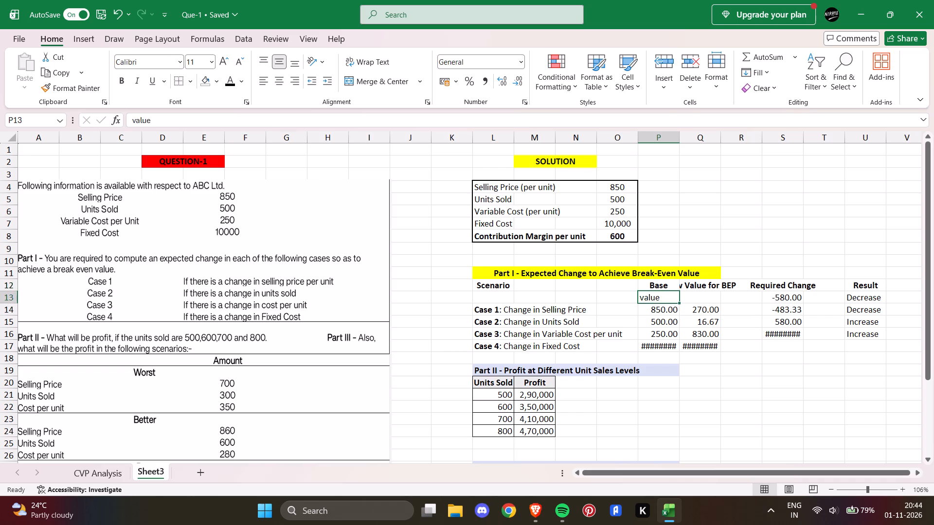
click(662, 287)
click(175, 121)
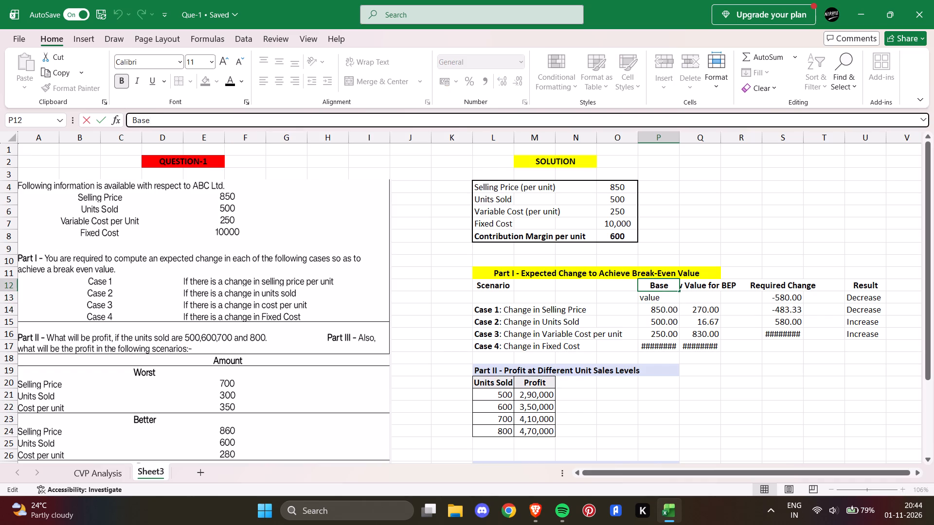
key(space)
text(value)
key(Return)
click(752, 230)
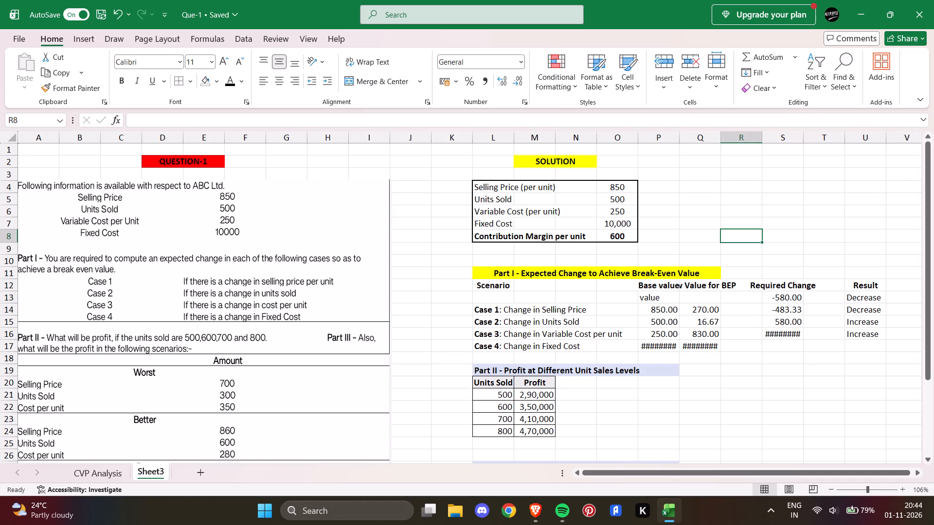
Set the font size of the Base value header in P12 to 10.
click(655, 285)
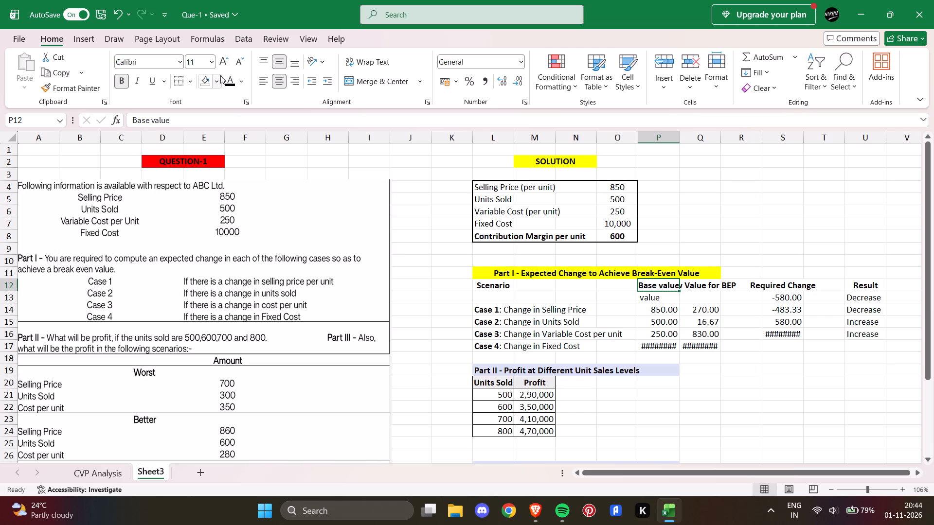
click(212, 61)
click(200, 106)
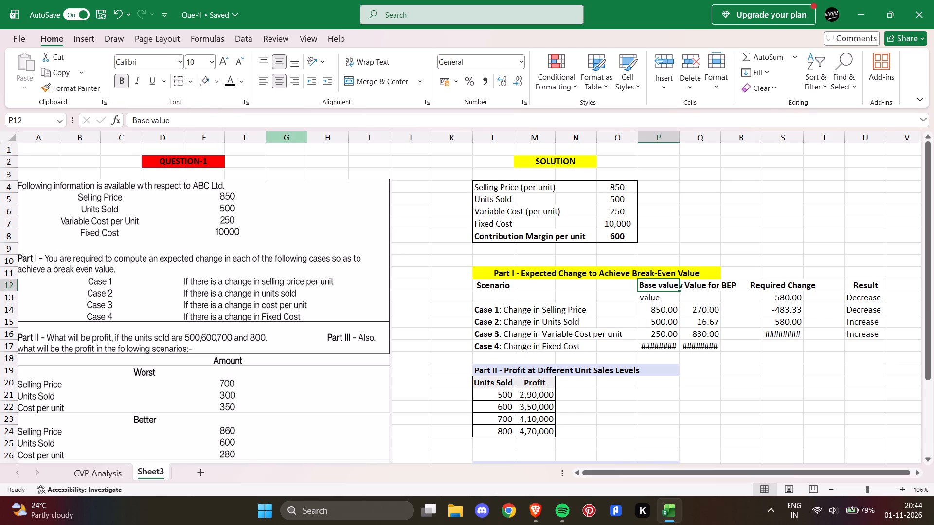
click(726, 193)
Shorten the header in Q12 to "New value".
click(698, 286)
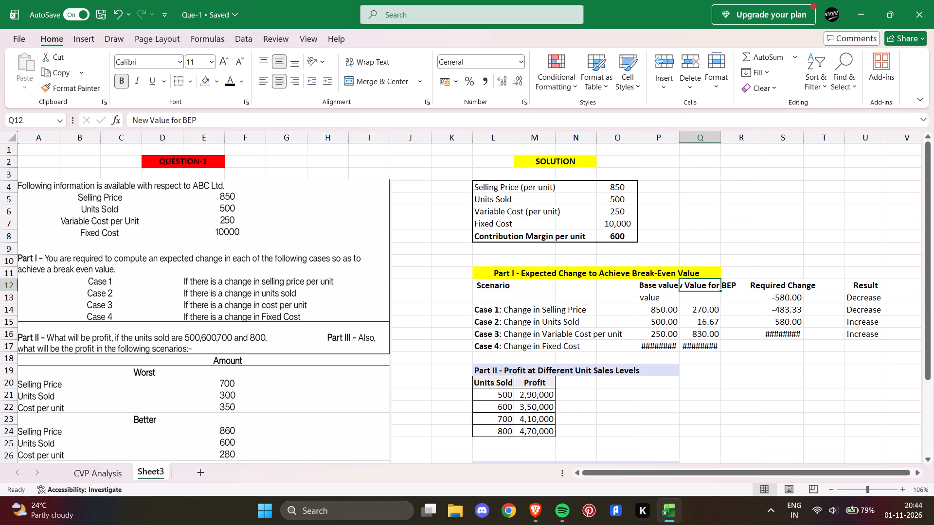
click(205, 121)
key(BackSpace)
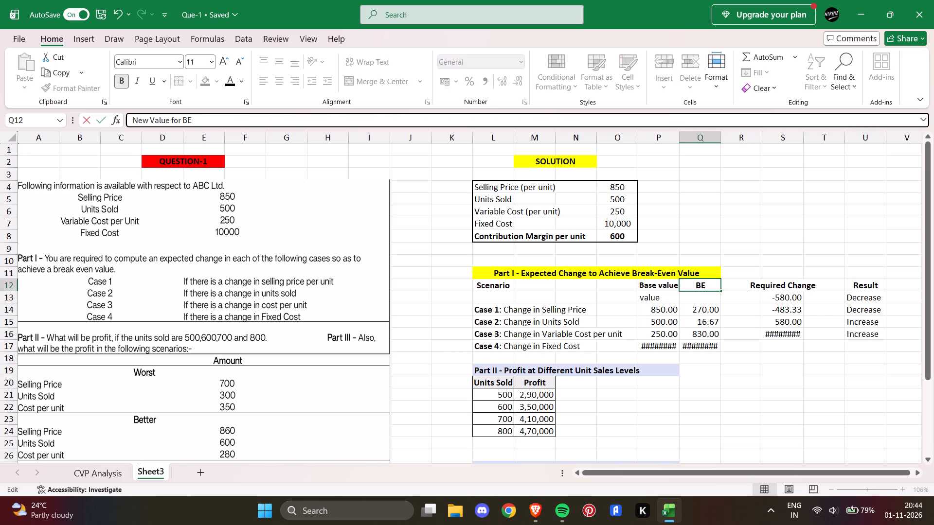
key(BackSpace)
key(BackSpace)
key(BackSpace)
key(BackSpace)
key(BackSpace)
key(BackSpace)
key(BackSpace)
key(BackSpace)
key(BackSpace)
key(BackSpace)
key(BackSpace)
key(BackSpace)
key(BackSpace)
key(BackSpace)
key(BackSpace)
key(BackSpace)
key(BackSpace)
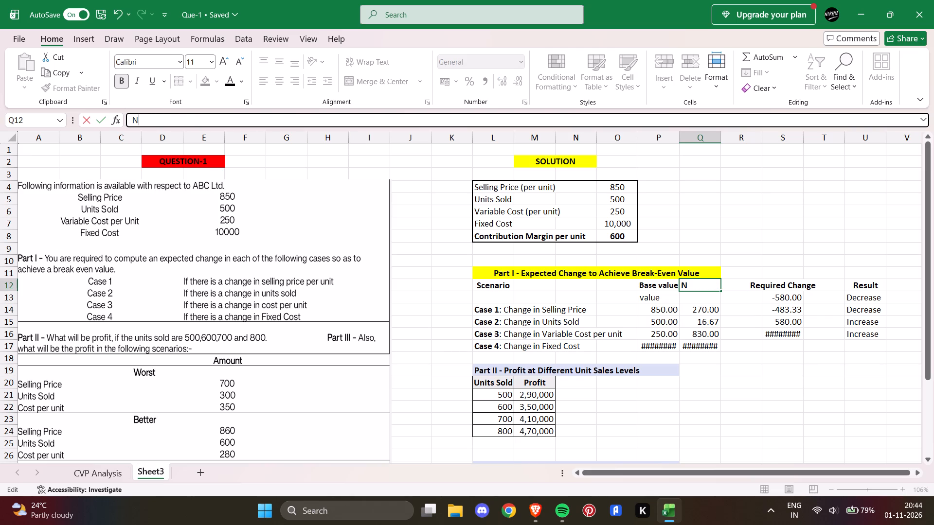
text(ew c)
key(BackSpace)
text(value)
click(696, 294)
Set the font size of the New value header in Q12 to 10.
click(709, 288)
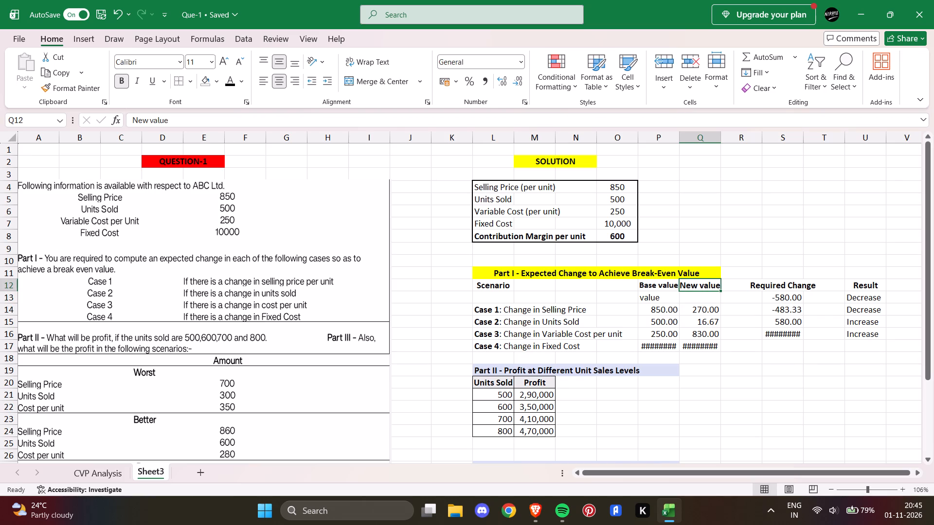
click(213, 60)
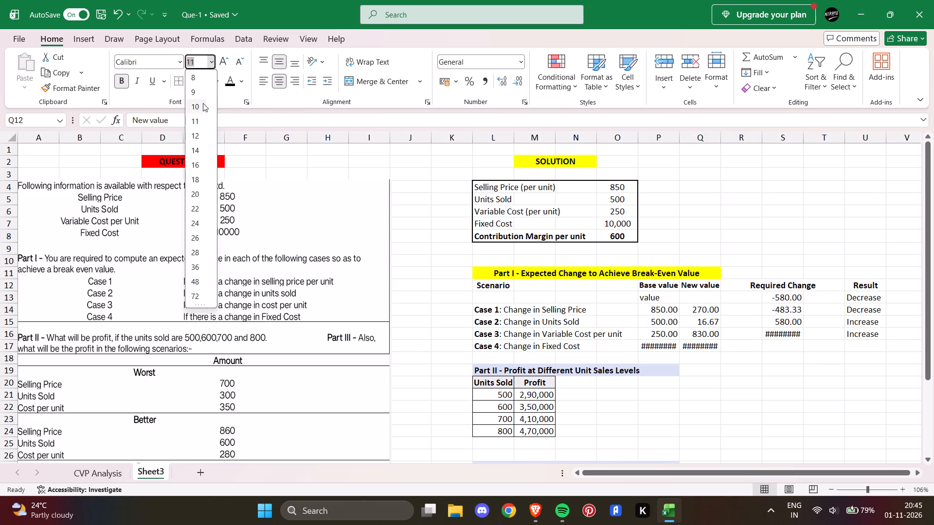
click(202, 105)
Enter "for BEP" in Q13 below the New value header and make it bold.
click(700, 299)
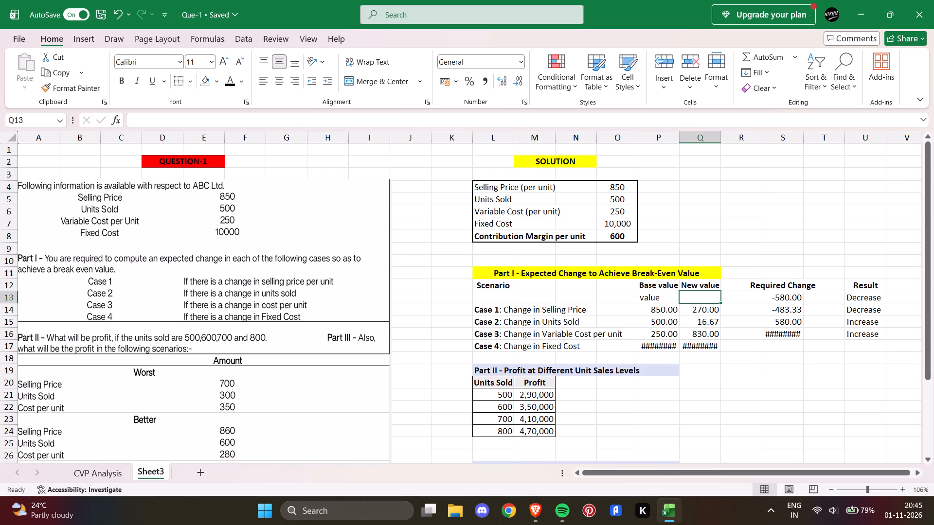
text(for)
key(space)
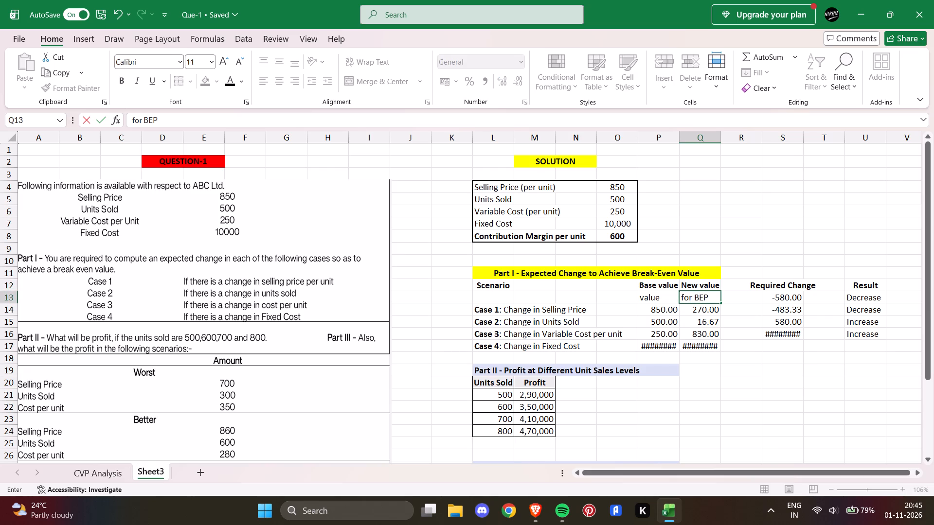
click(802, 224)
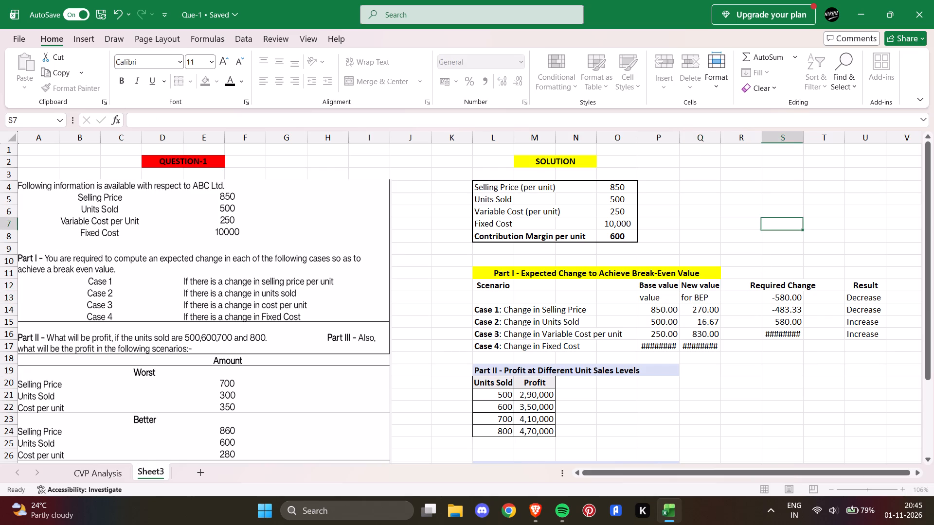
click(709, 295)
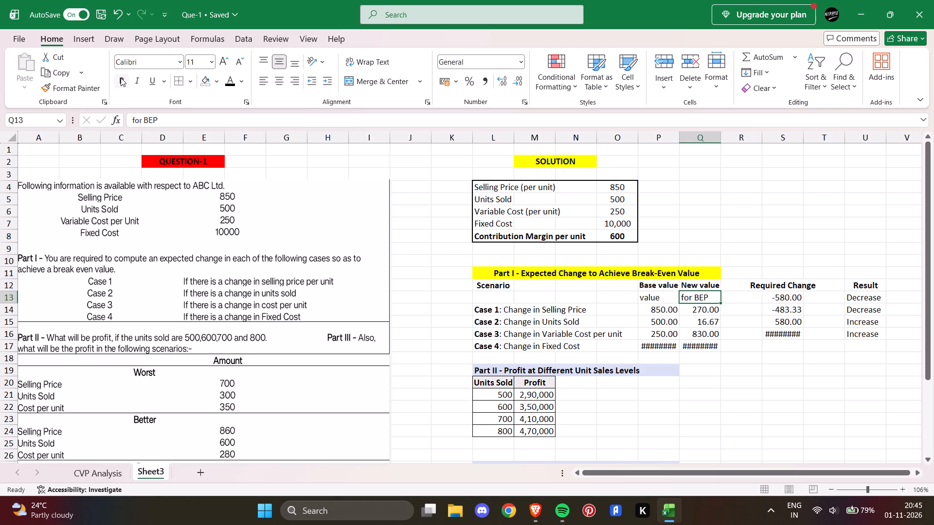
click(121, 78)
Delete the leftover word "value" from P13.
click(647, 302)
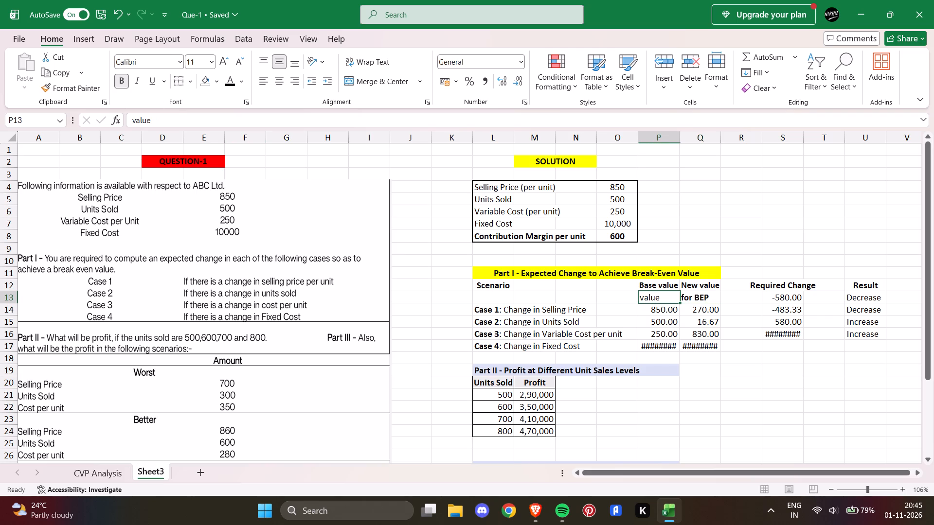
key(BackSpace)
Centre the "for BEP" header text horizontally in Q13.
click(694, 295)
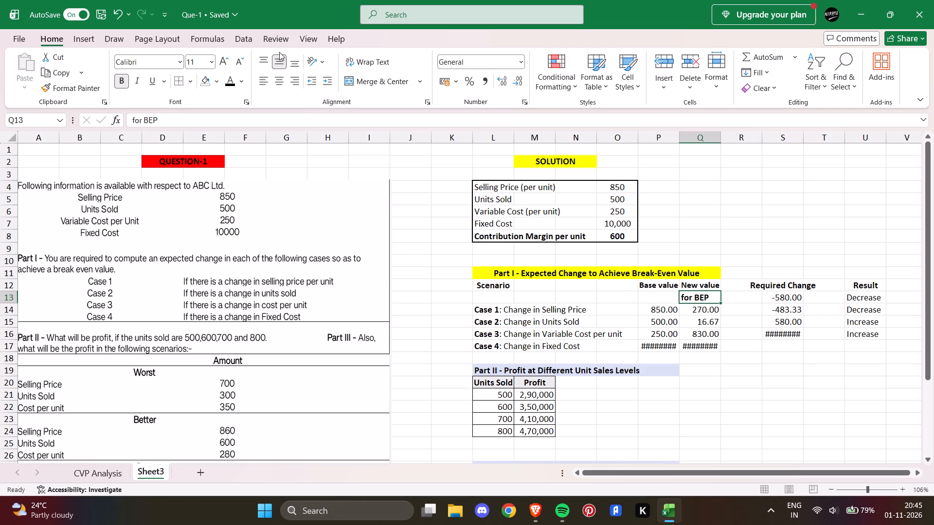
click(282, 81)
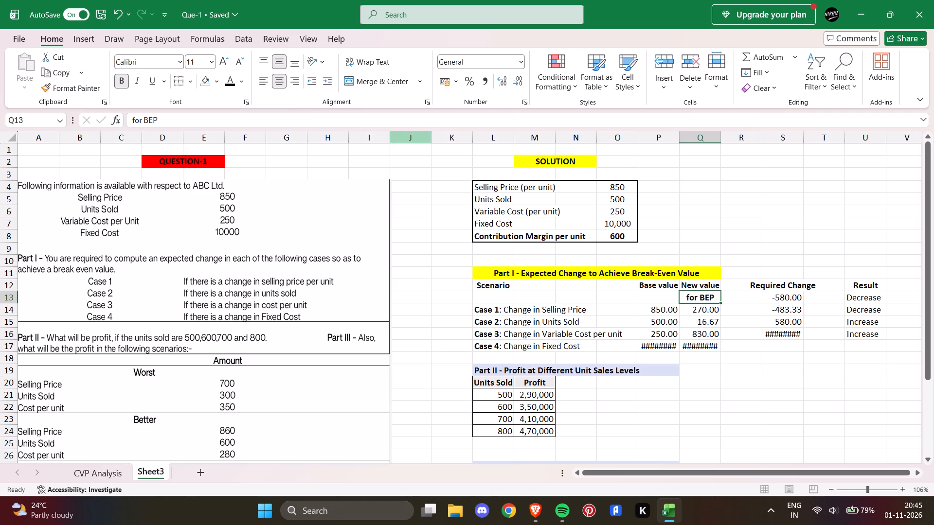
Move the Required Change header and its figures from S12:S16 into column R, starting at R12.
click(763, 285)
click(737, 285)
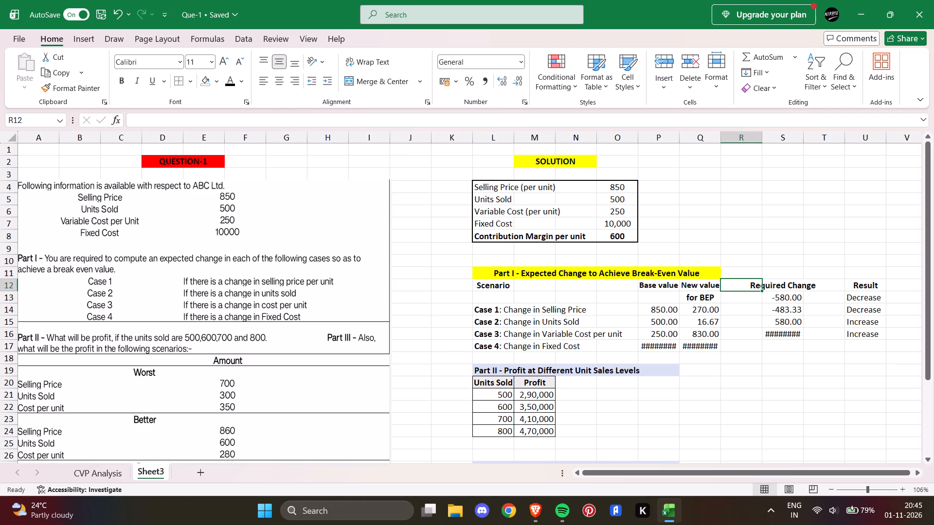
click(774, 288)
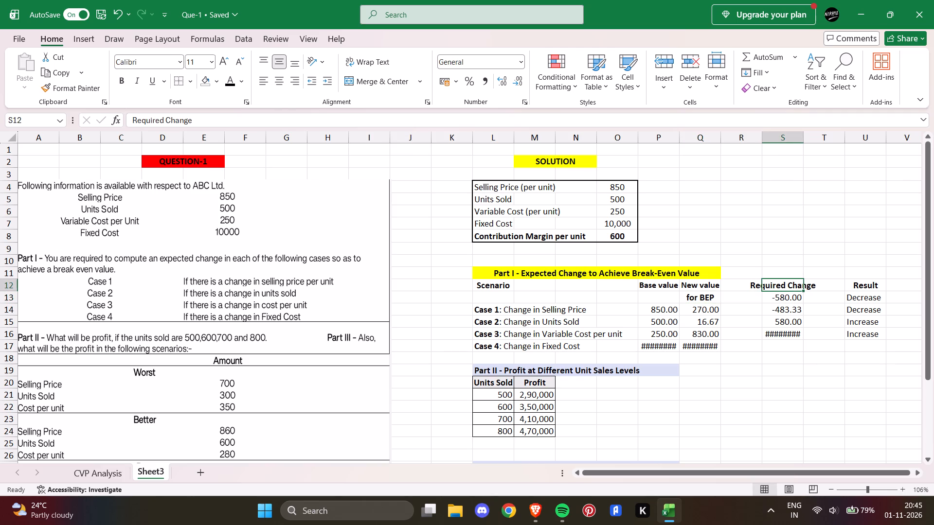
drag(780, 288, 793, 330)
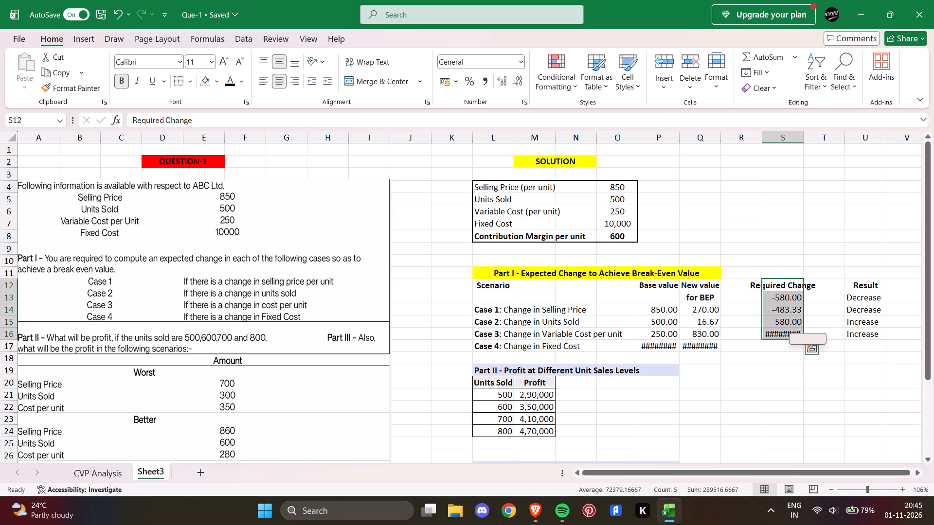
key(ctrl+x)
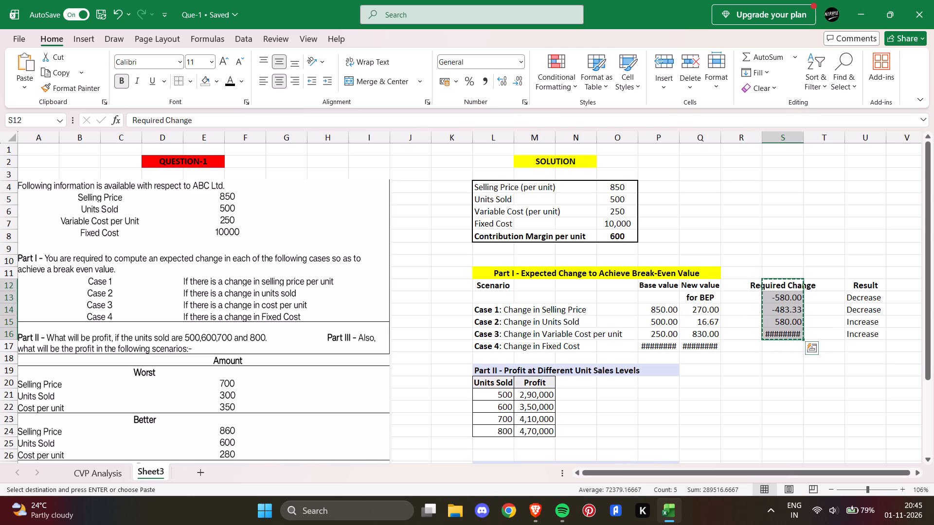
click(739, 284)
key(ctrl+v)
click(774, 253)
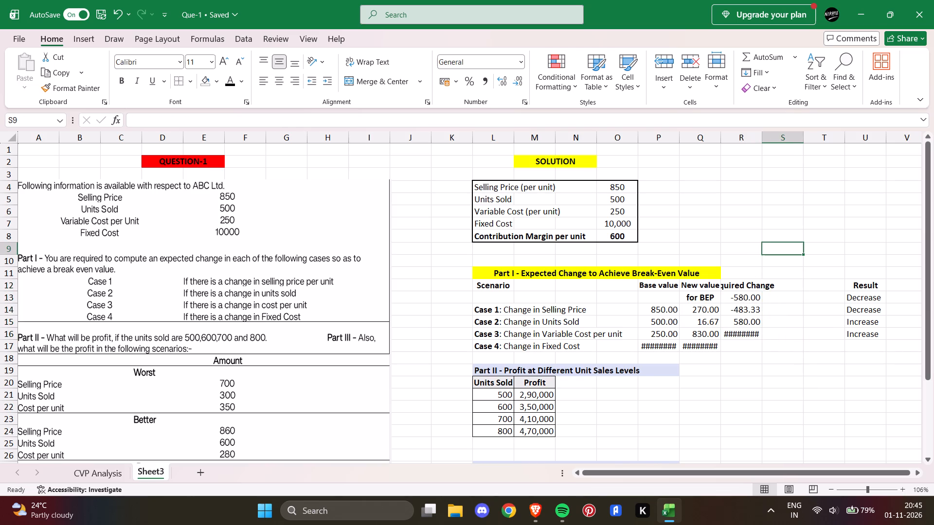
Move the Required Change figures from R13:R16 down one row into R14:R17, in line with their cases.
drag(739, 296, 752, 330)
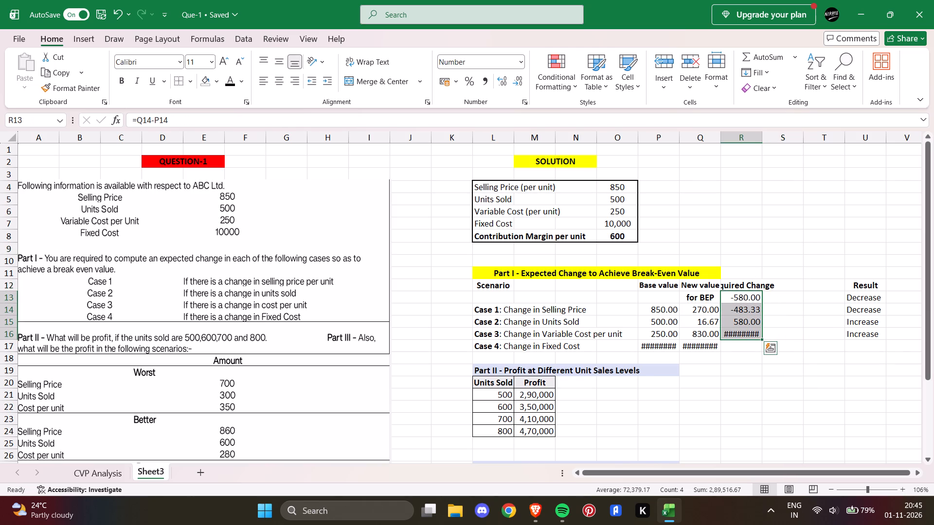
key(ctrl+x)
click(743, 306)
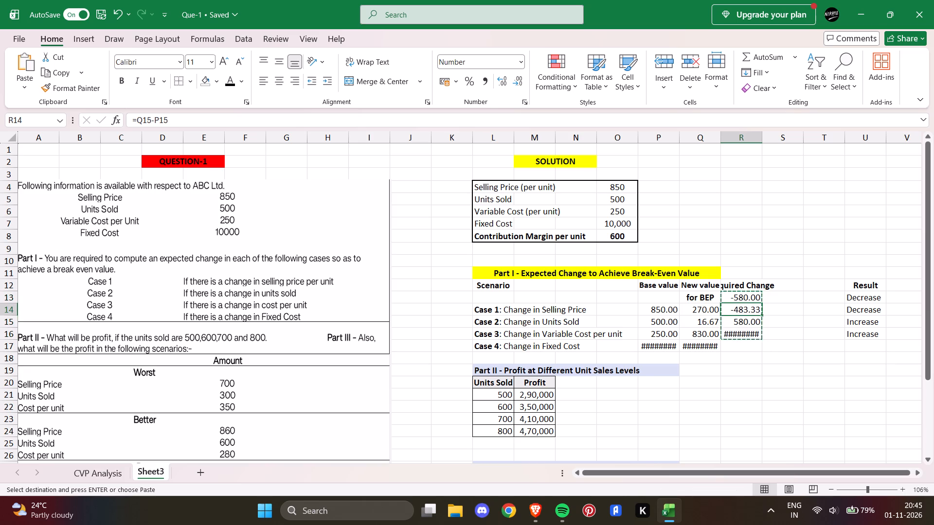
key(ctrl+v)
Split the Required Change header over two cells, with "Required" in R12 and "Change" in R13.
click(746, 287)
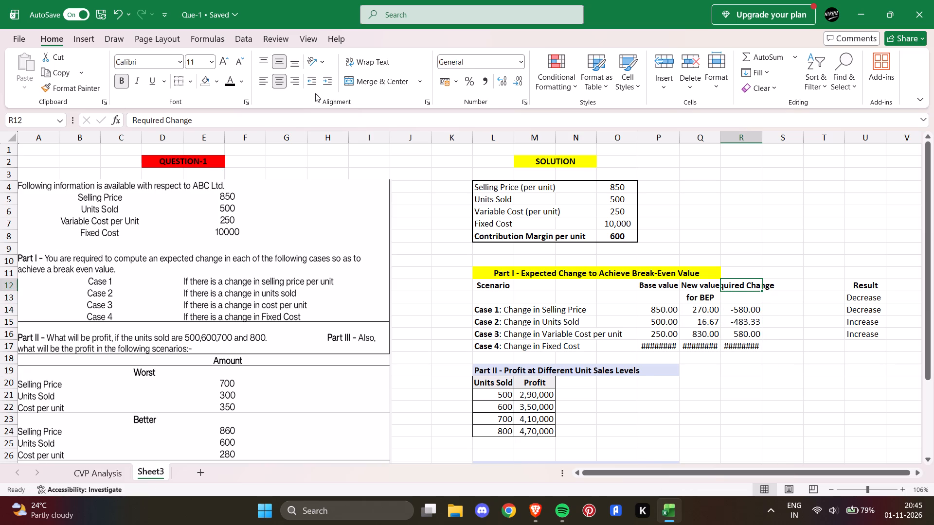
drag(210, 116, 129, 121)
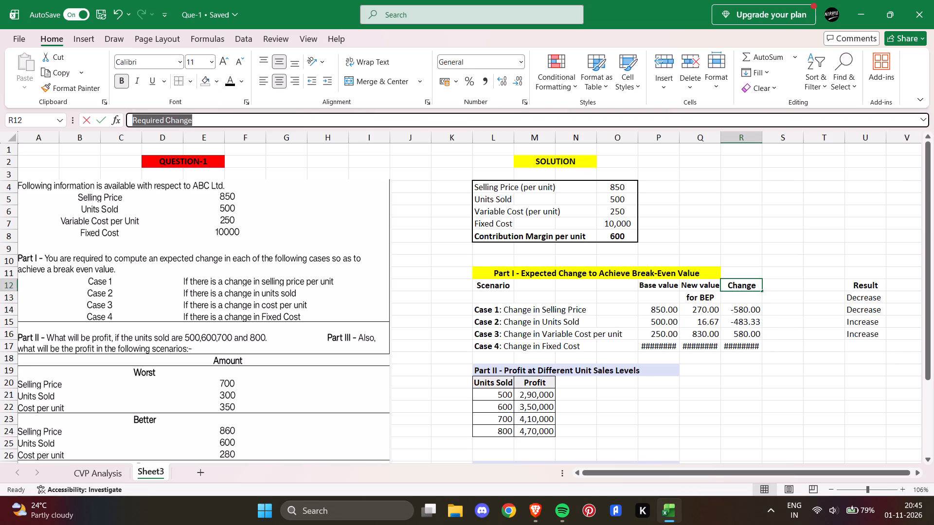
key(BackSpace)
click(743, 282)
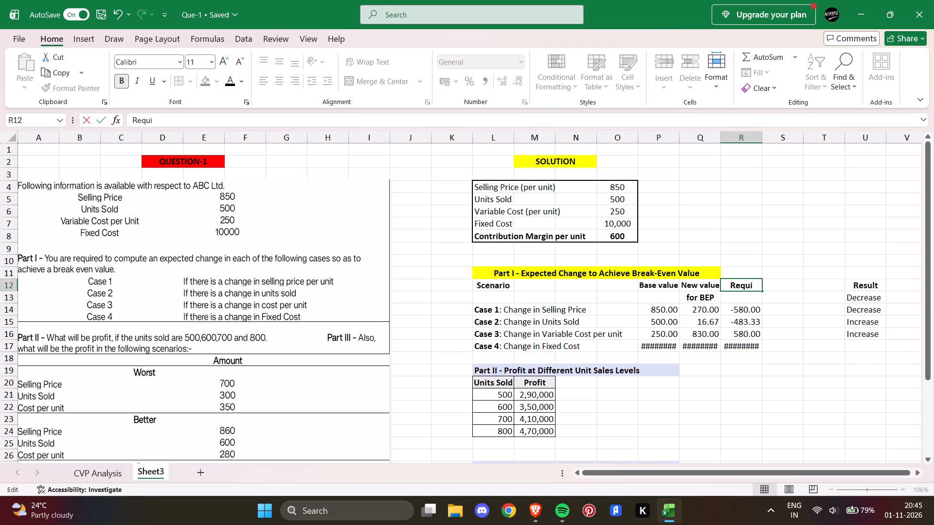
key(Return)
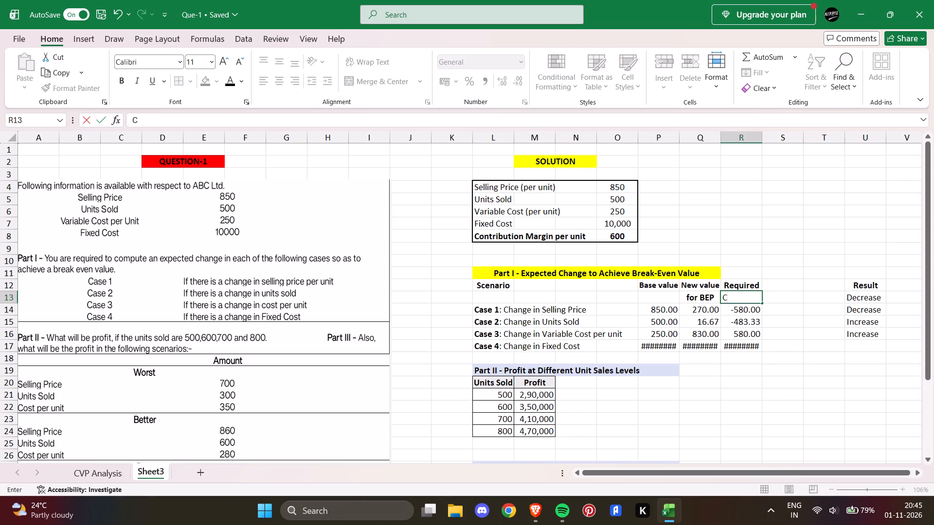
text(hange)
click(744, 280)
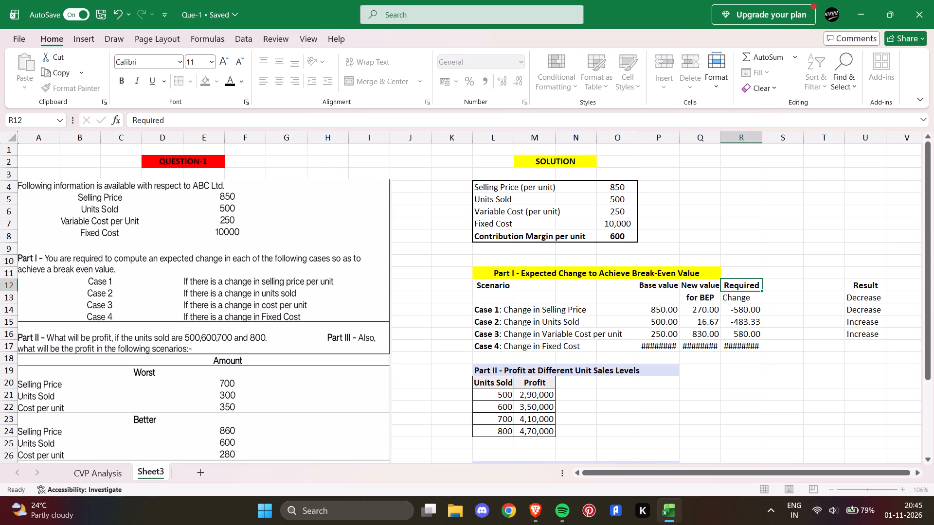
Make the "Change" header in R13 bold and centre it horizontally.
click(748, 301)
click(122, 81)
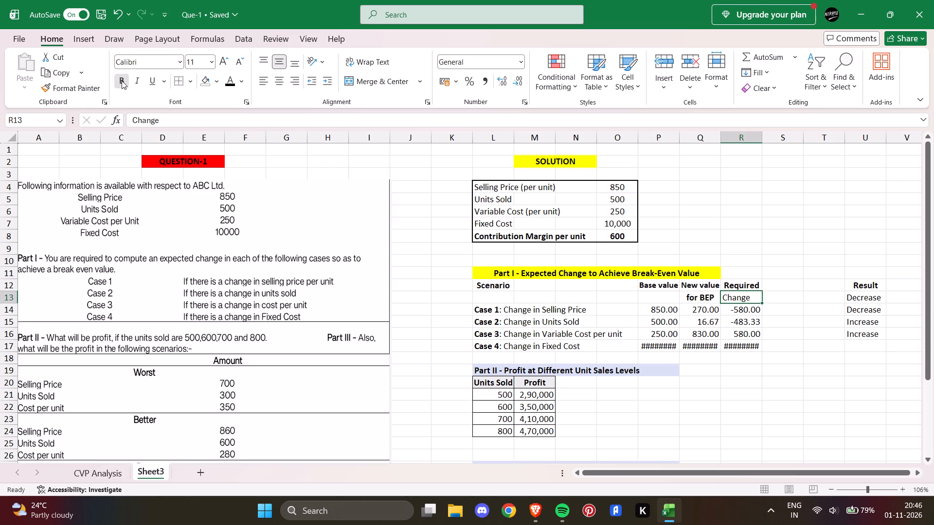
click(277, 84)
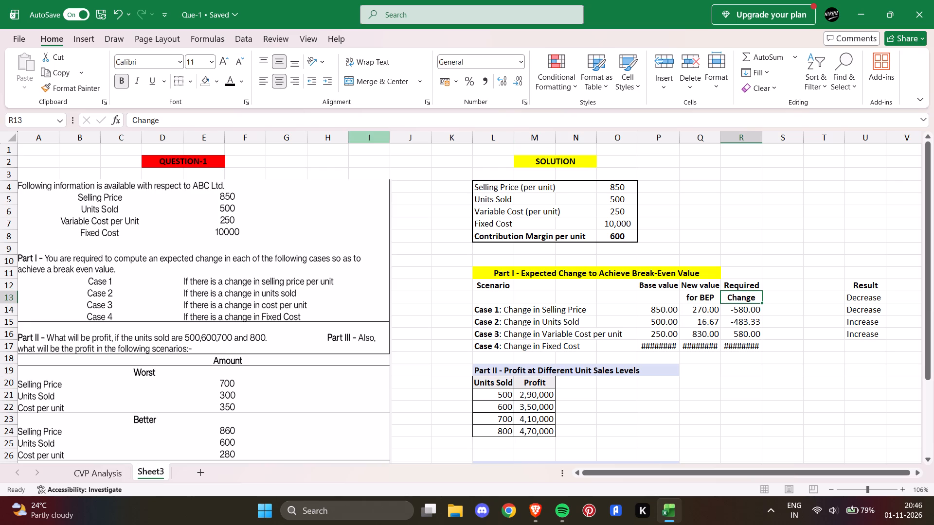
click(801, 260)
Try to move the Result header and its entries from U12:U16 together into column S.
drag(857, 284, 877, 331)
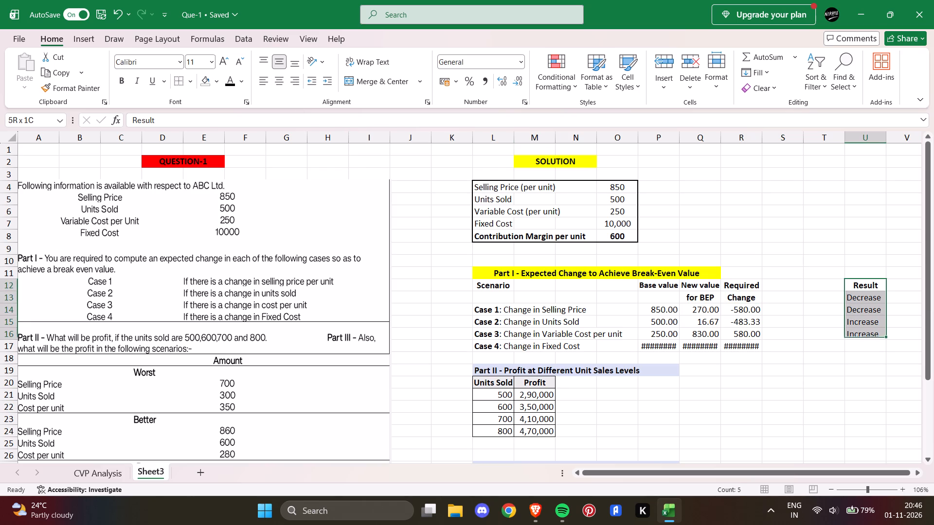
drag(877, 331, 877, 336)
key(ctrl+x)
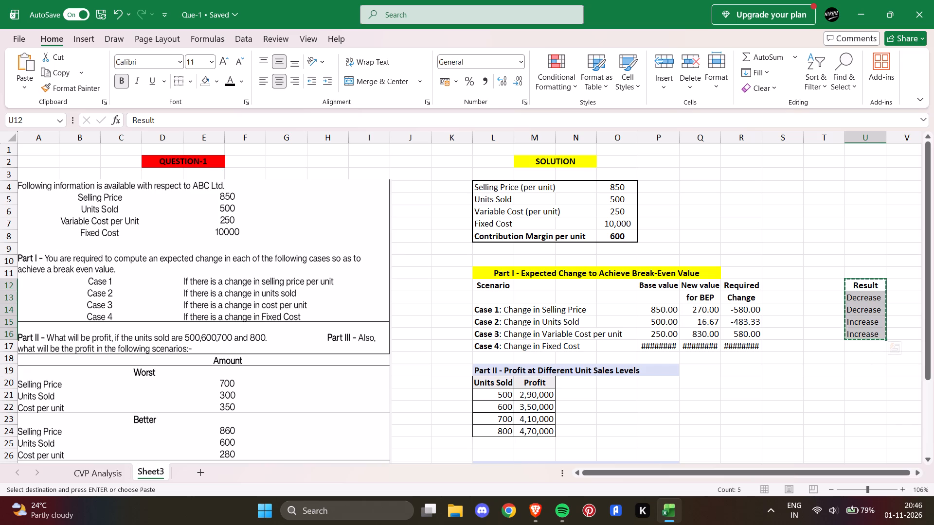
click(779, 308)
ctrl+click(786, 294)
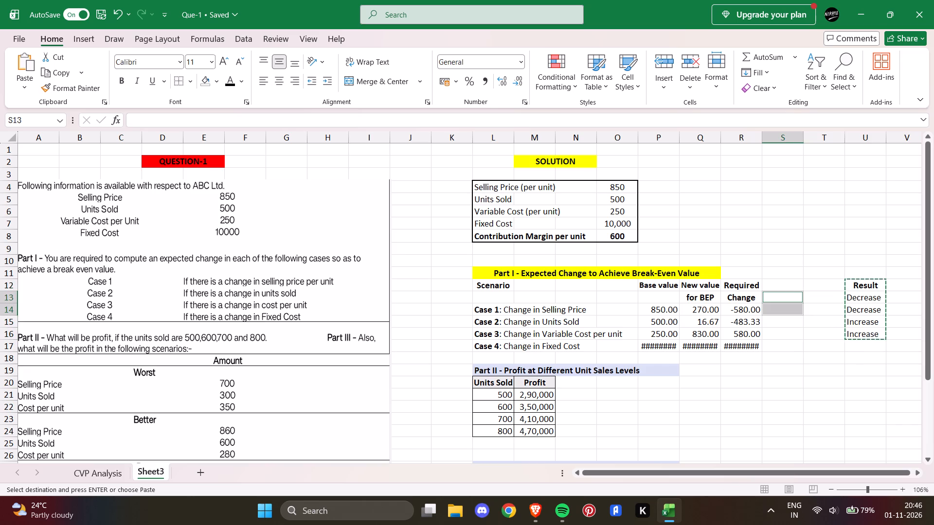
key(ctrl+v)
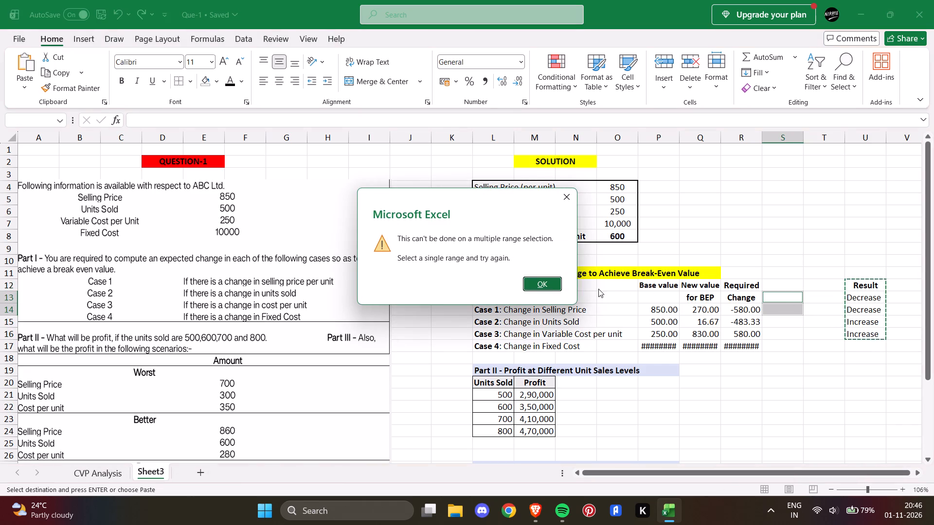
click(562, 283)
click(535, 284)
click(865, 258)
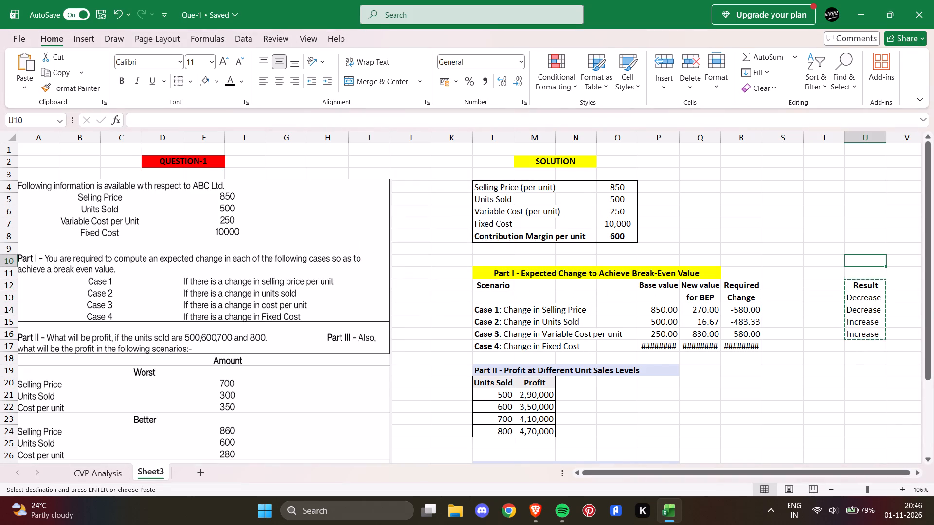
Move the Increase/Decrease result formulas from U13:U16 into S14:S17, in line with the four cases.
drag(862, 298, 872, 332)
key(ctrl+x)
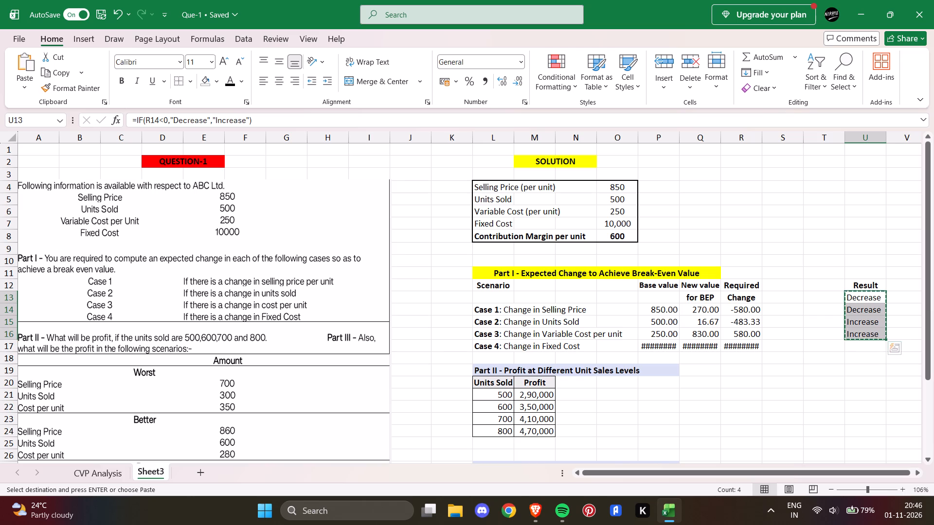
click(778, 306)
key(ctrl+v)
Move the Result header from U12 to S12, beside the Required header.
click(861, 288)
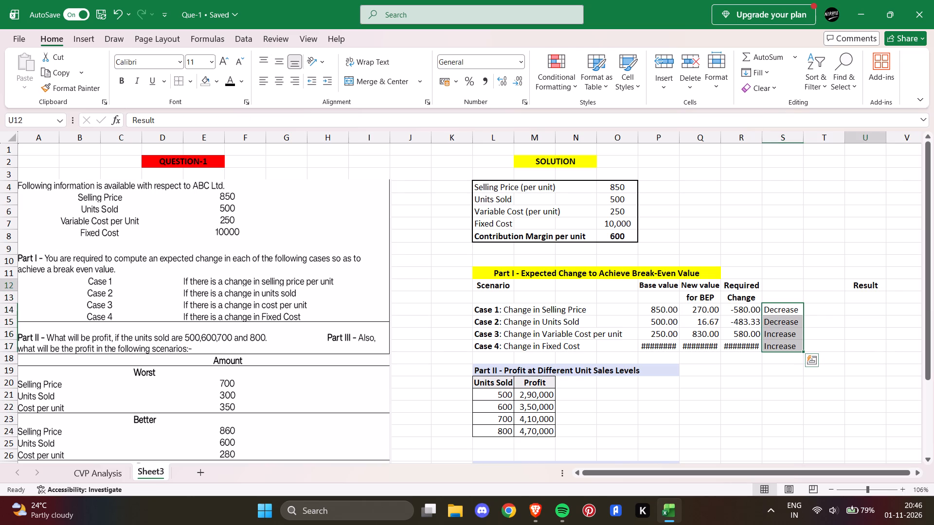
key(ctrl+x)
click(784, 289)
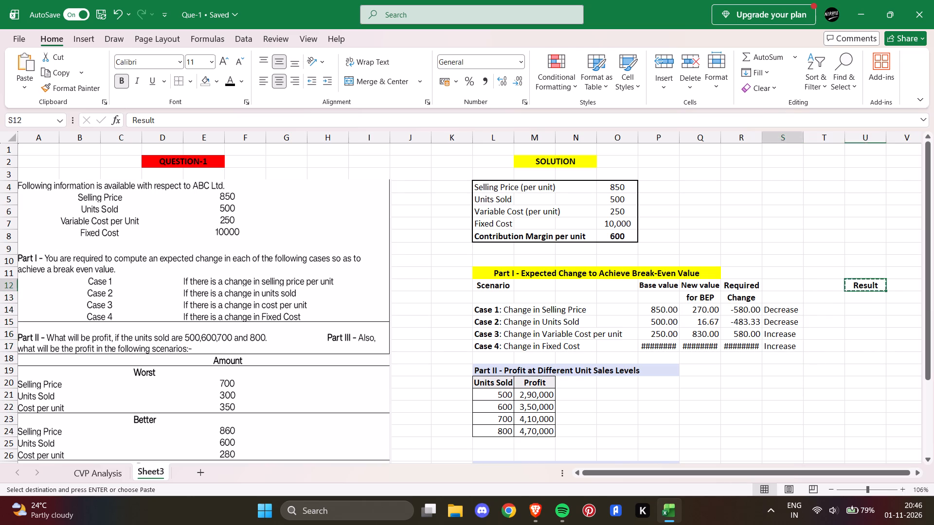
key(ctrl+v)
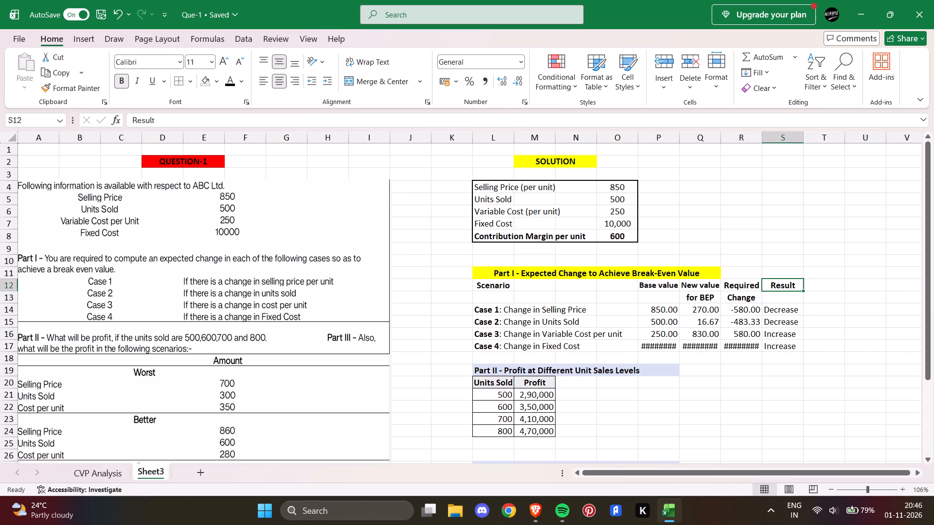
click(796, 250)
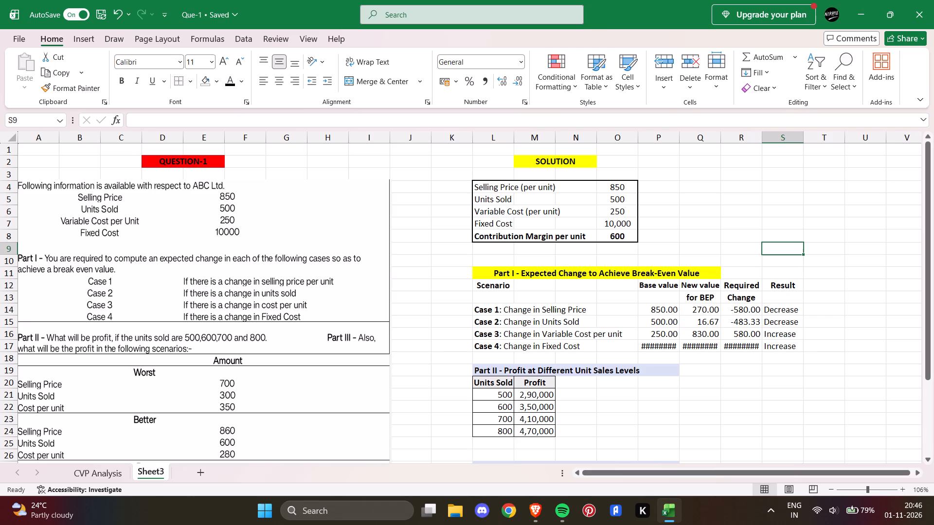
Replace the formula in P17, the Case 4 base value, with the fixed number 10000.
click(661, 342)
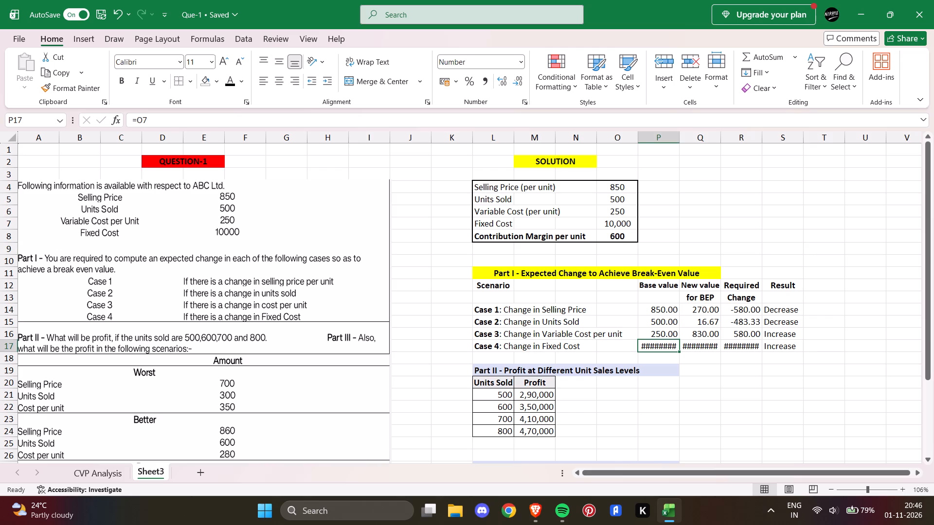
click(161, 119)
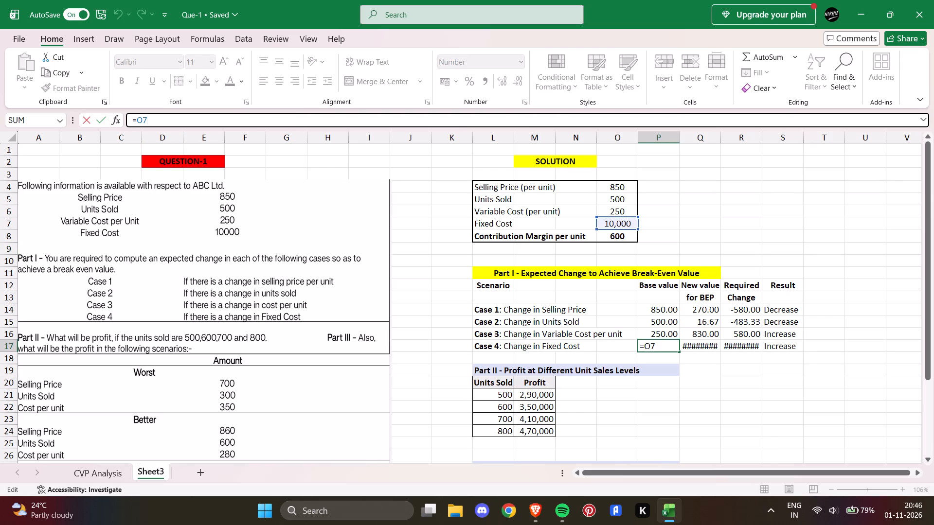
key(BackSpace)
key(BackSpace)
key(BackSpace)
key(BackSpace)
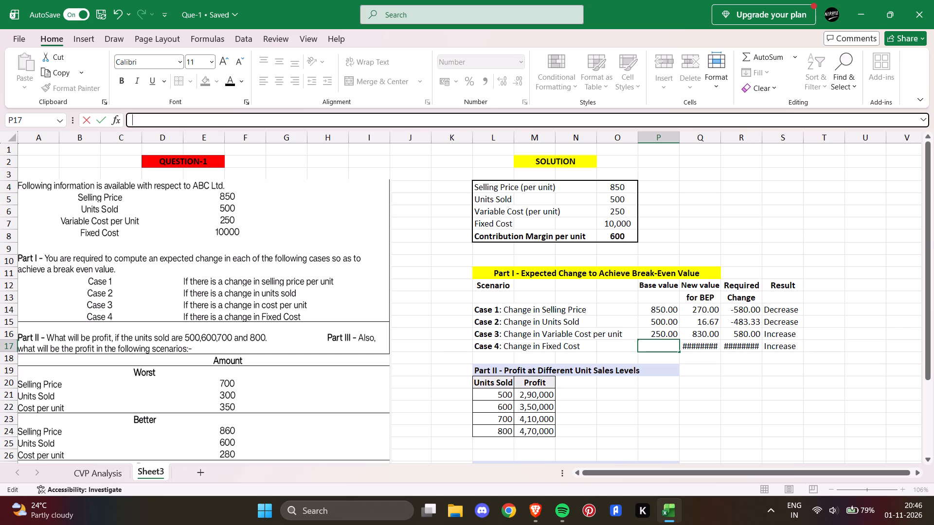
scroll(608, 399, down, 4)
scroll(608, 399, up, 3)
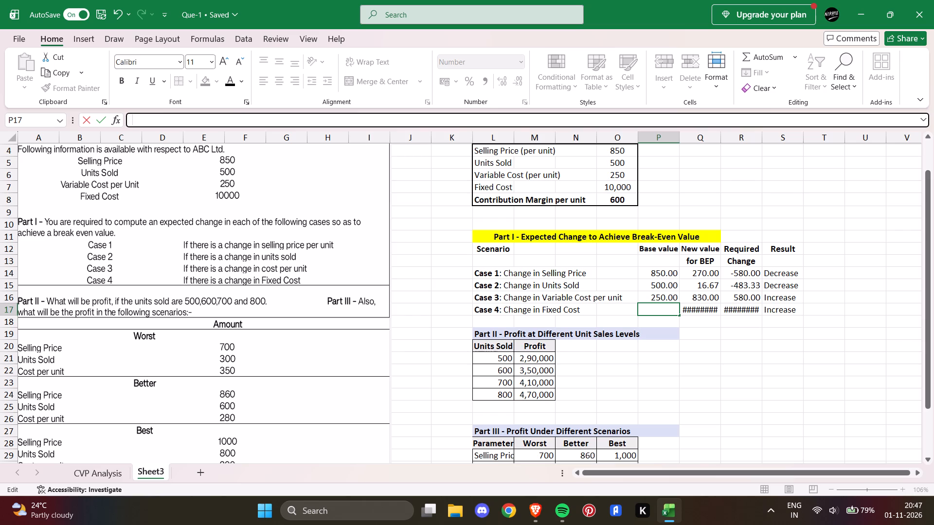
text(10)
text(000)
key(Right)
key(Right)
Replace the formula in Q17, the Case 4 new value for BEP, with 300.
click(707, 312)
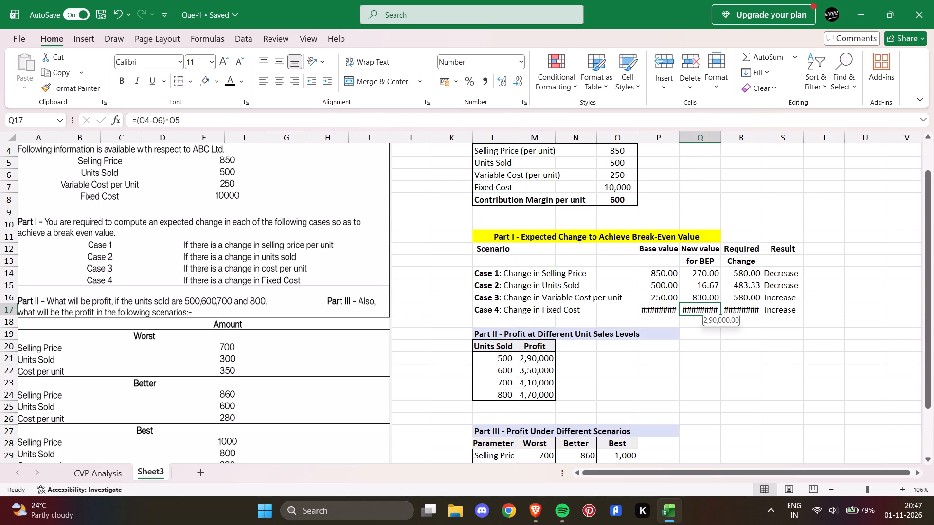
key(BackSpace)
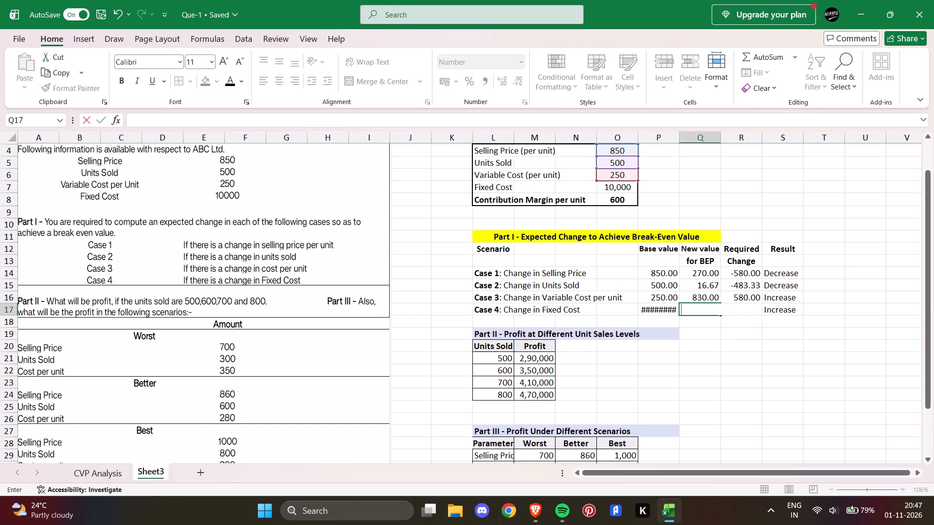
text(300)
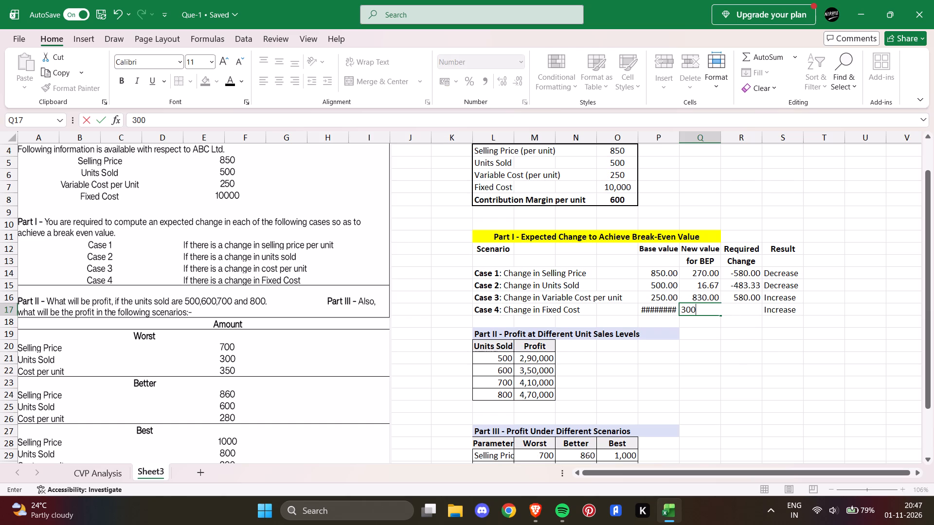
click(735, 350)
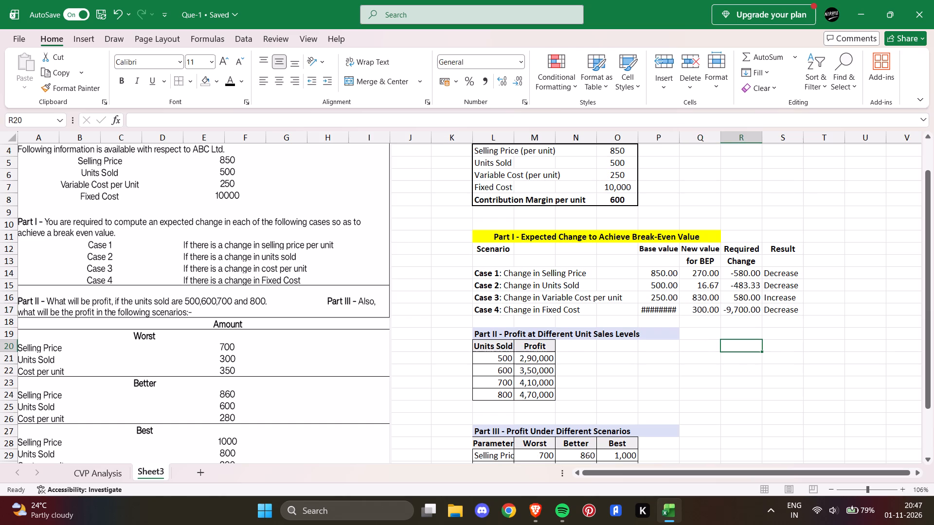
Check the Case 3 and Case 4 base value cells in P16 and P17 against the given cost figures in O4:O7.
click(665, 309)
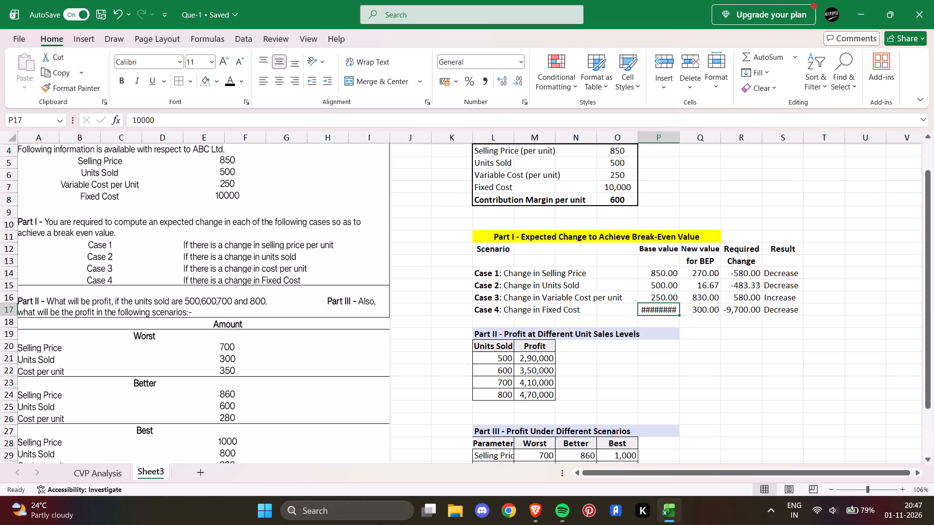
click(673, 298)
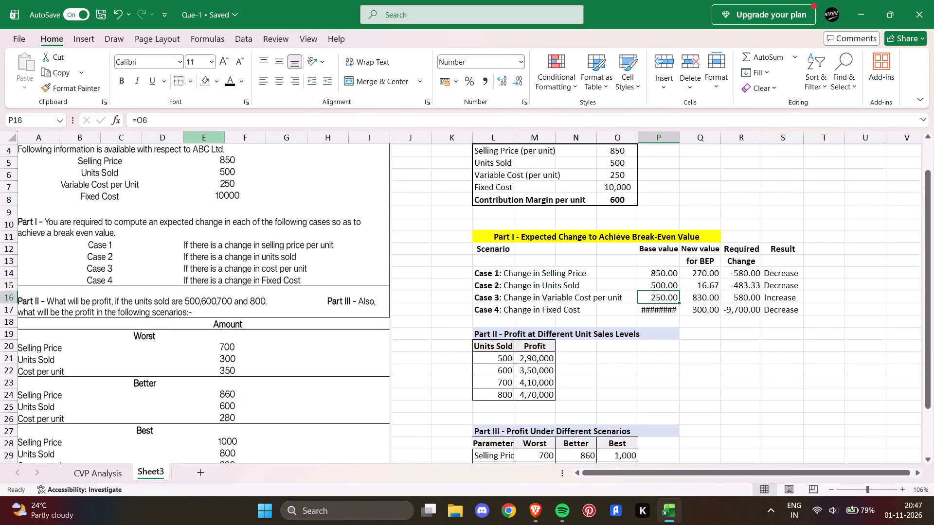
click(670, 296)
click(674, 300)
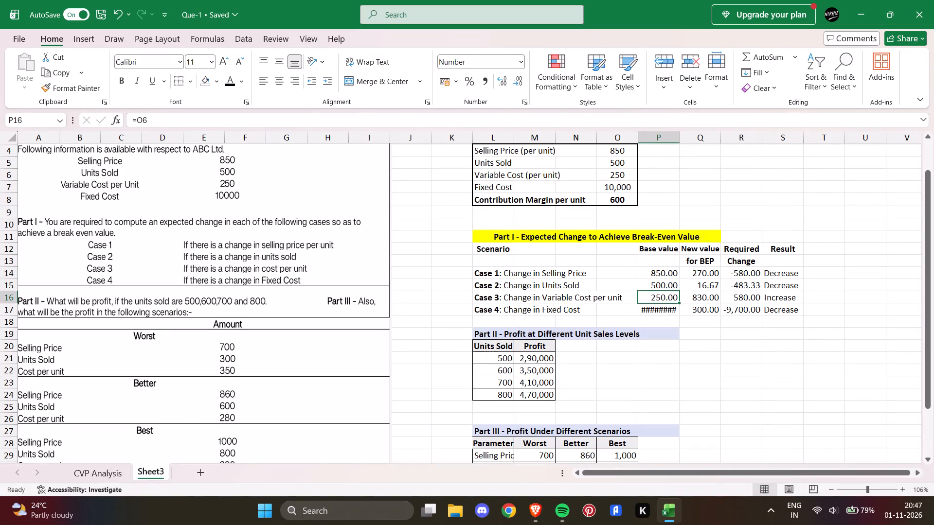
double_click(676, 300)
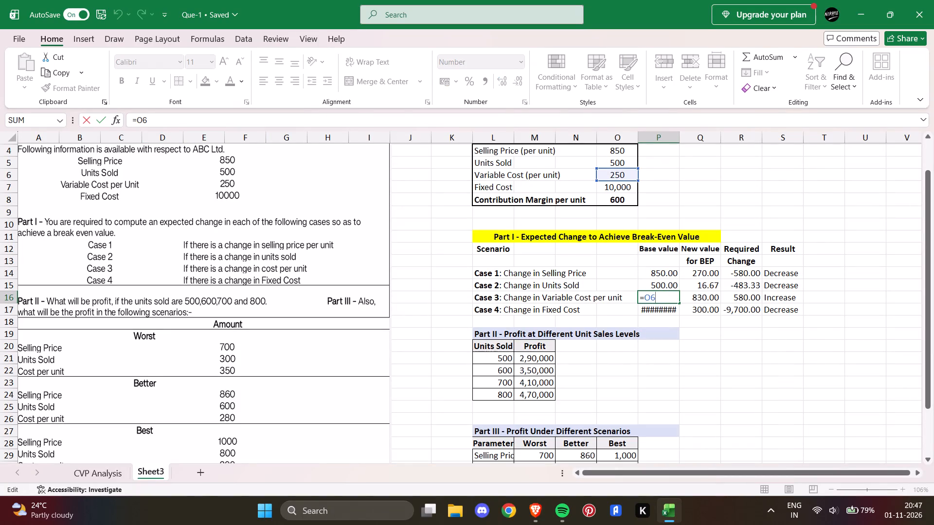
scroll(660, 190, up, 1)
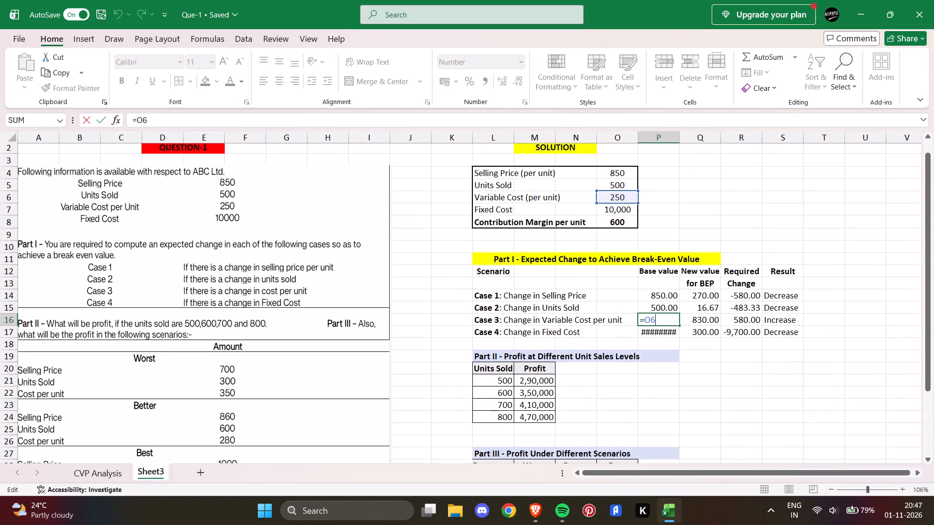
click(681, 220)
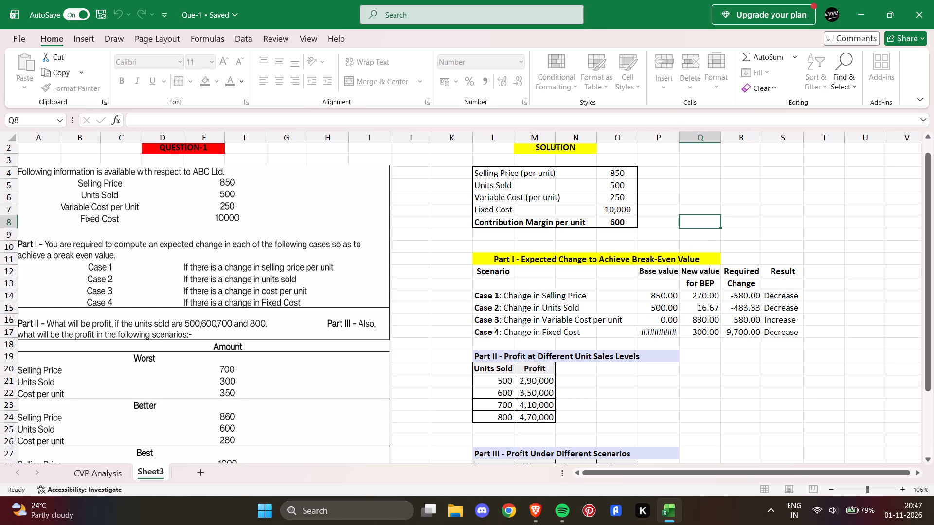
click(615, 210)
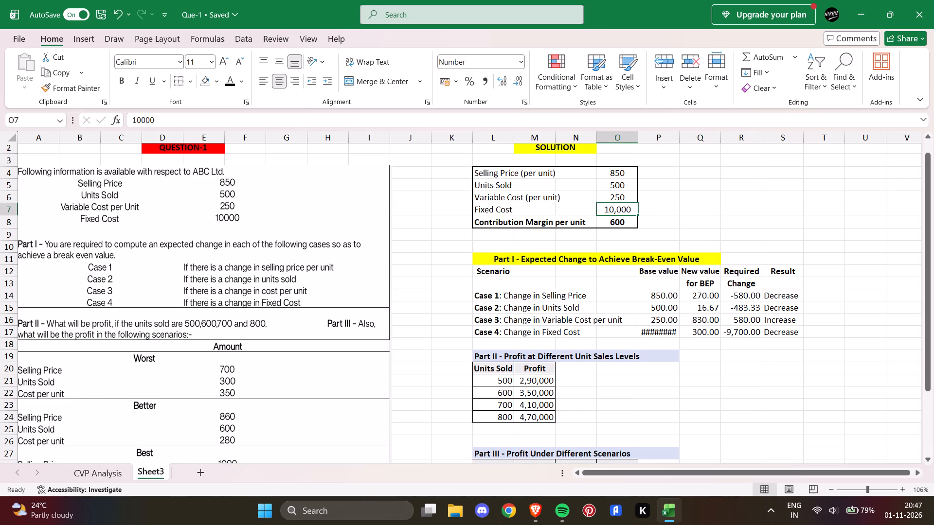
Clear the Case 4 base value, new value for BEP and required change in P17, Q17 and R17.
click(665, 334)
key(BackSpace)
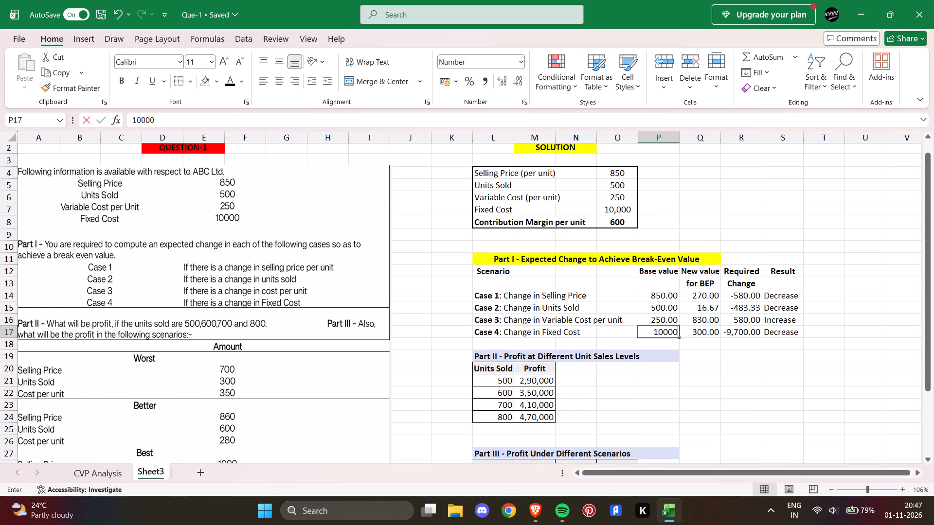
click(702, 205)
click(706, 332)
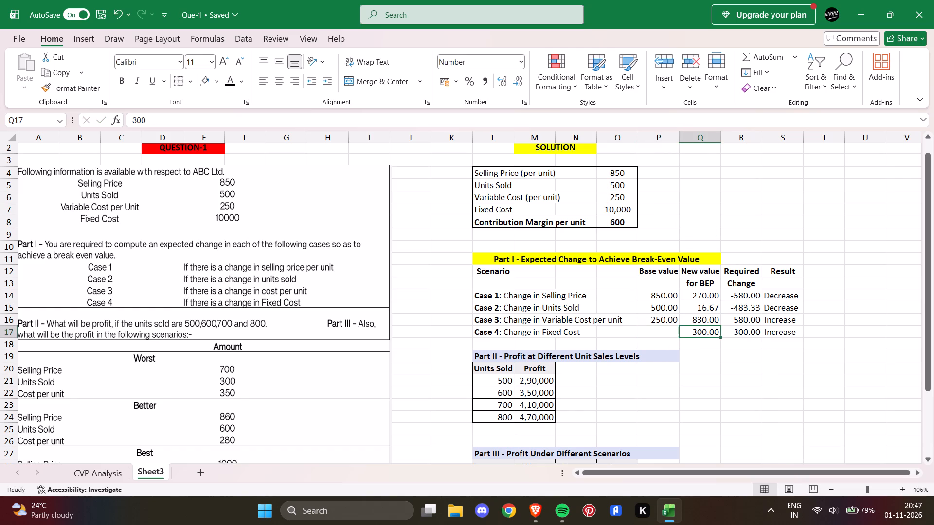
key(BackSpace)
click(738, 331)
key(BackSpace)
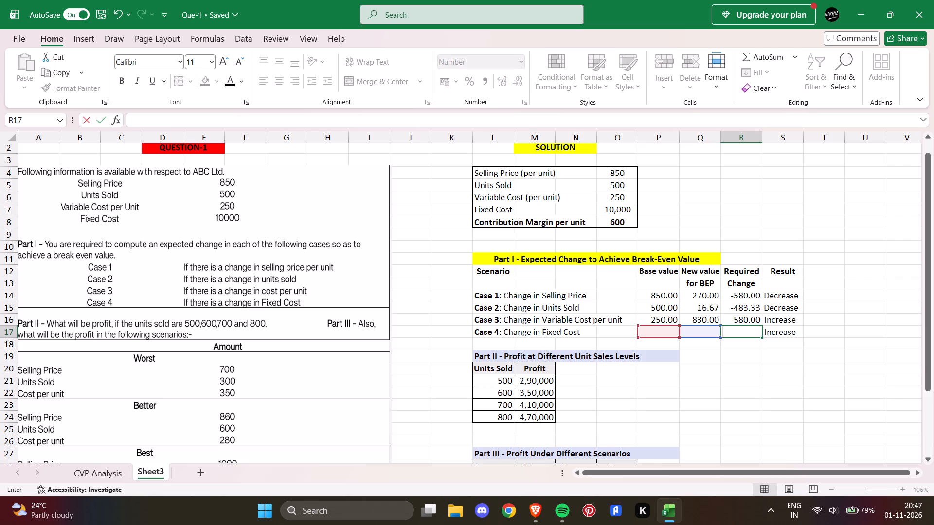
click(759, 361)
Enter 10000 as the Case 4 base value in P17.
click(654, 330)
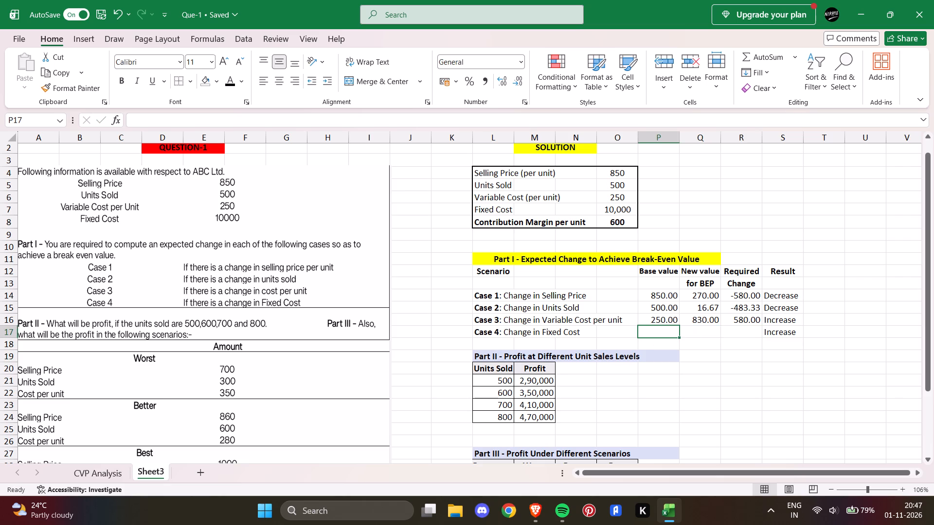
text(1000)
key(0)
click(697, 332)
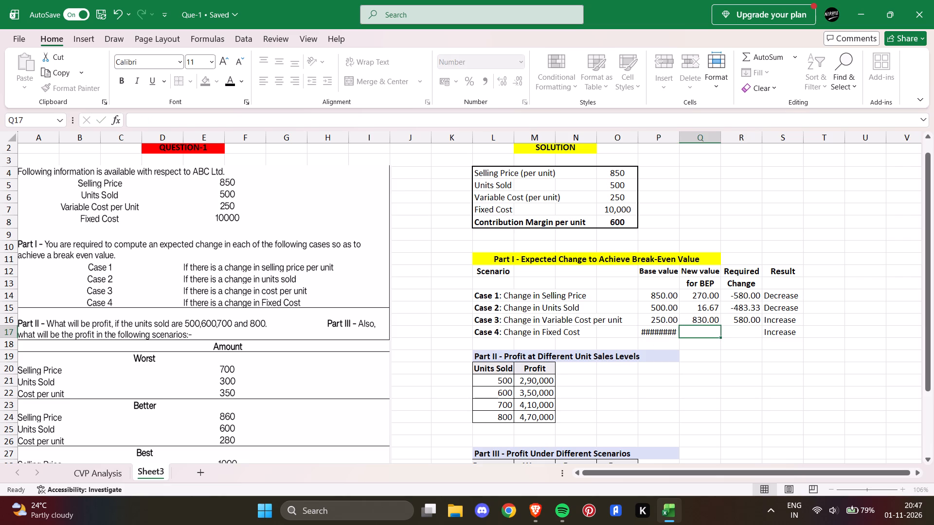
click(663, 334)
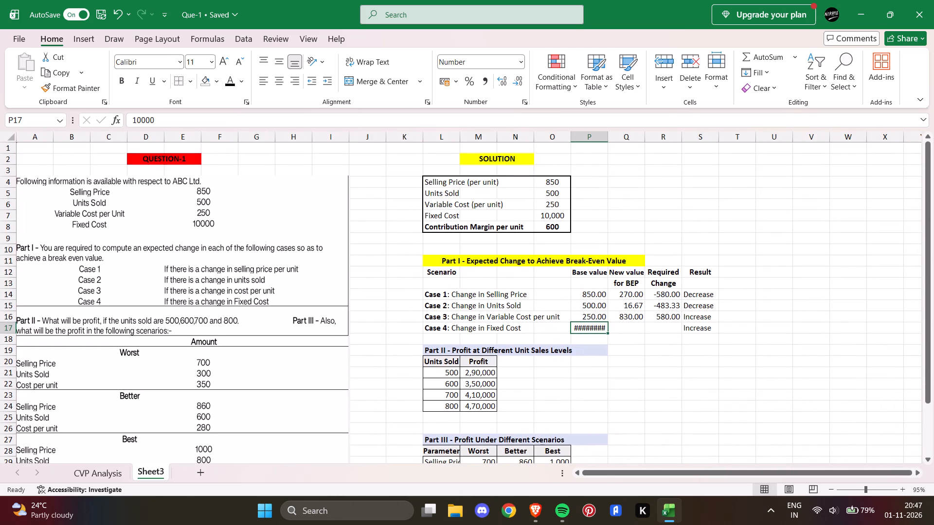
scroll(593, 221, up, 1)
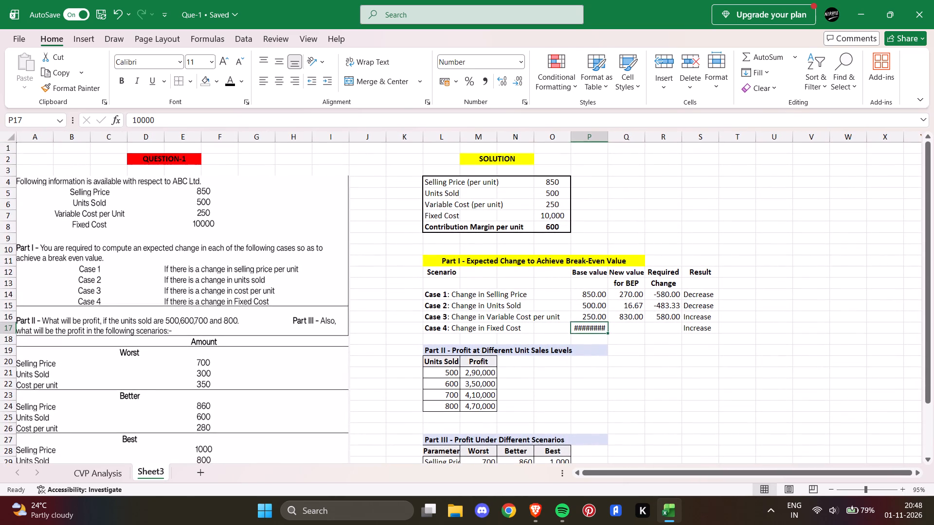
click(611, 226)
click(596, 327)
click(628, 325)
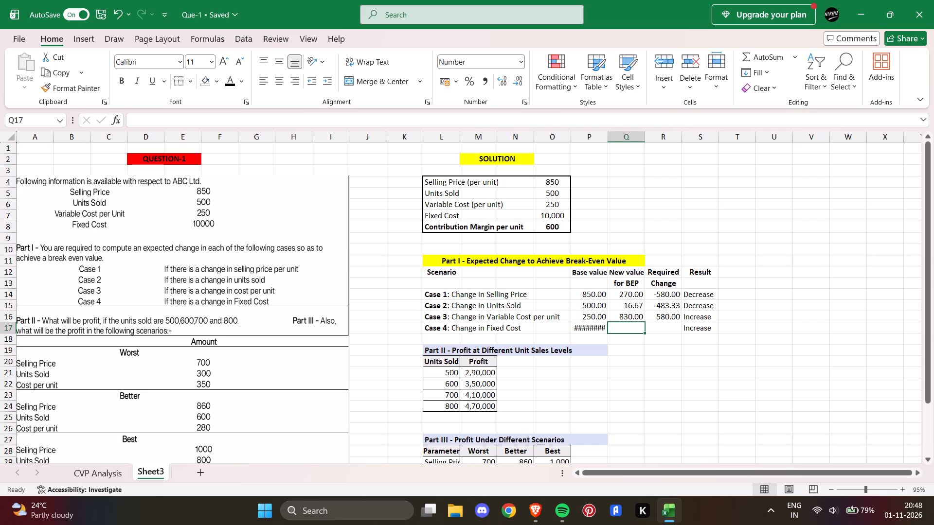
Clear the formula in P14, the Case 1 base value.
click(595, 294)
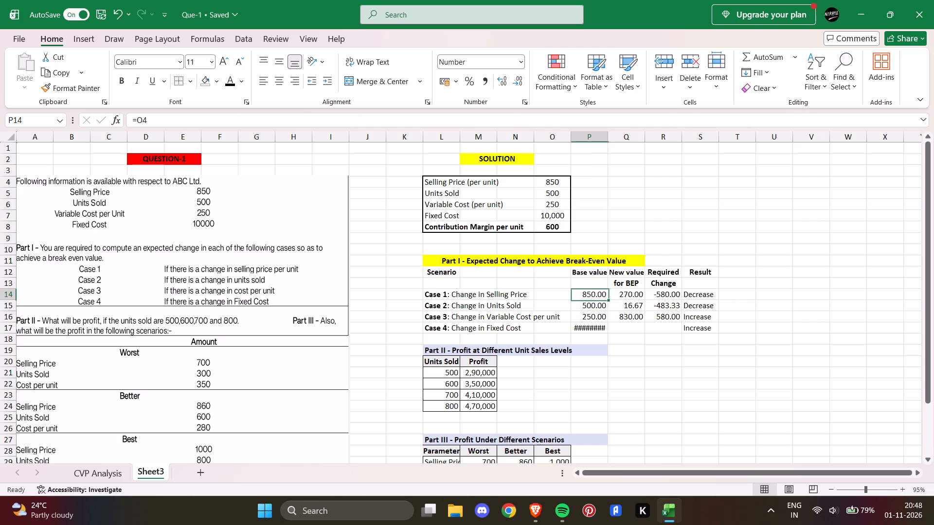
double_click(602, 295)
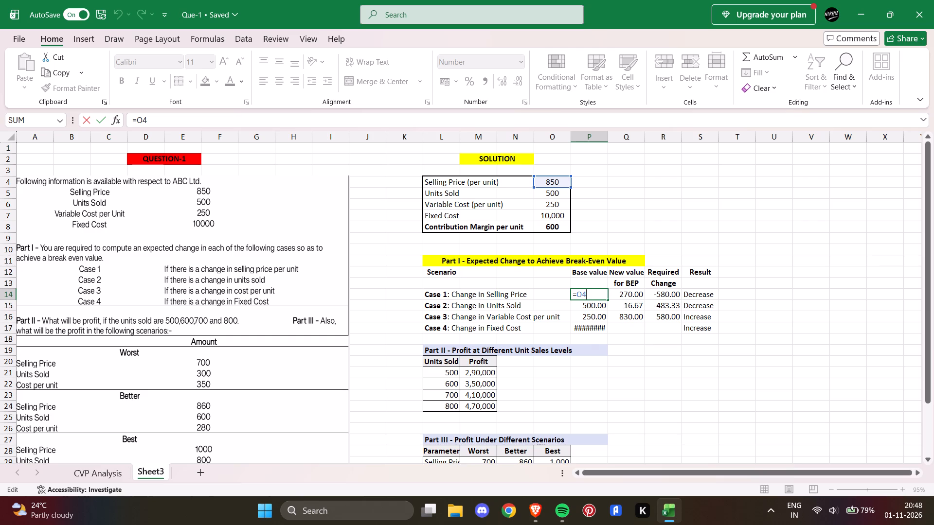
key(BackSpace)
key(BackSpace)
key(BackSpace)
click(609, 246)
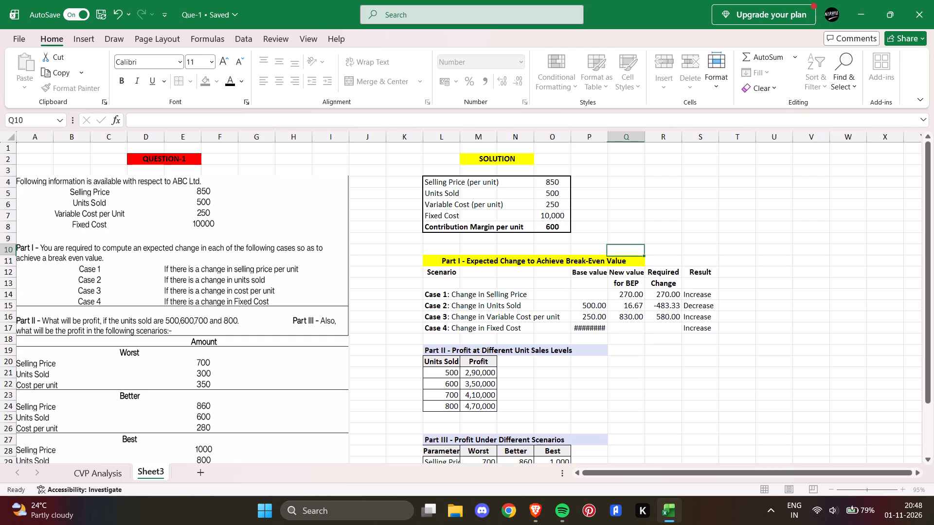
Move the Case 1 to 3 value cells P14:R16 from Sheet3 to the CVP Analysis sheet, starting at C32.
drag(588, 297, 627, 317)
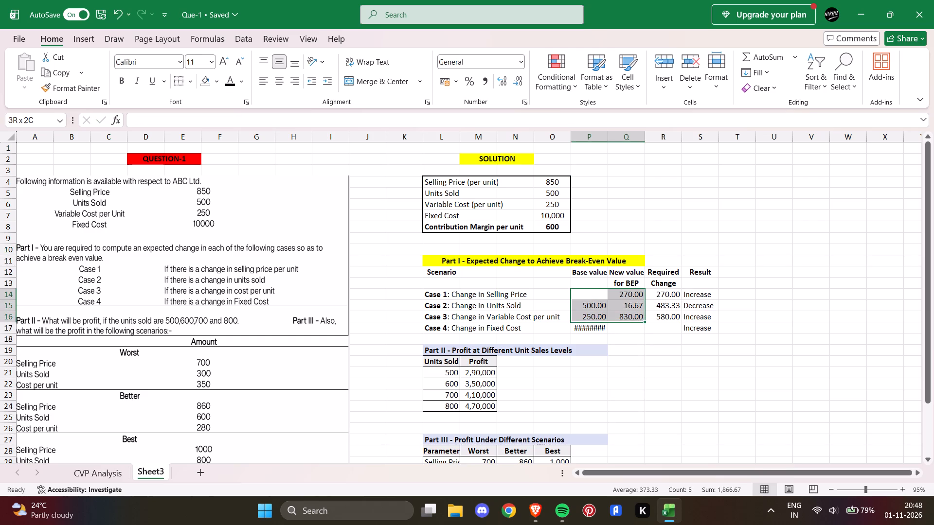
drag(627, 317, 662, 320)
key(BackSpace)
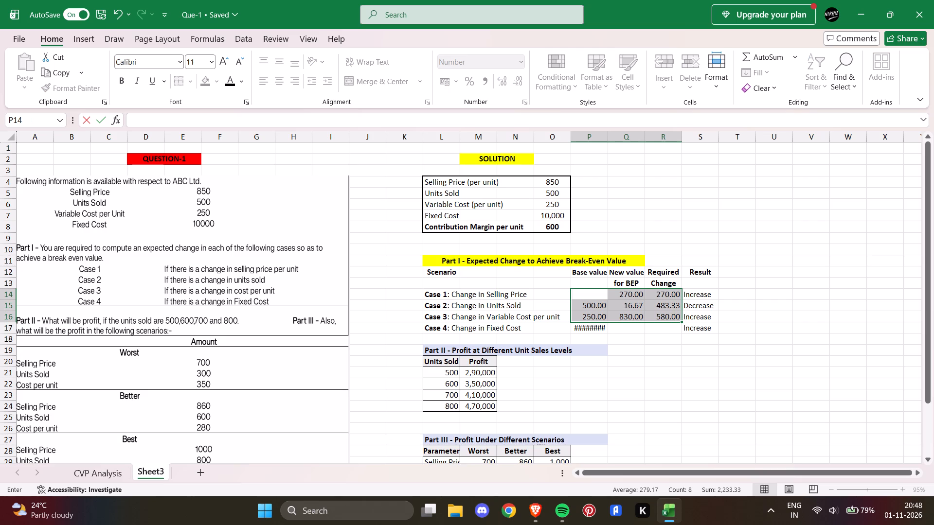
key(ctrl+x)
click(105, 464)
right_click(195, 401)
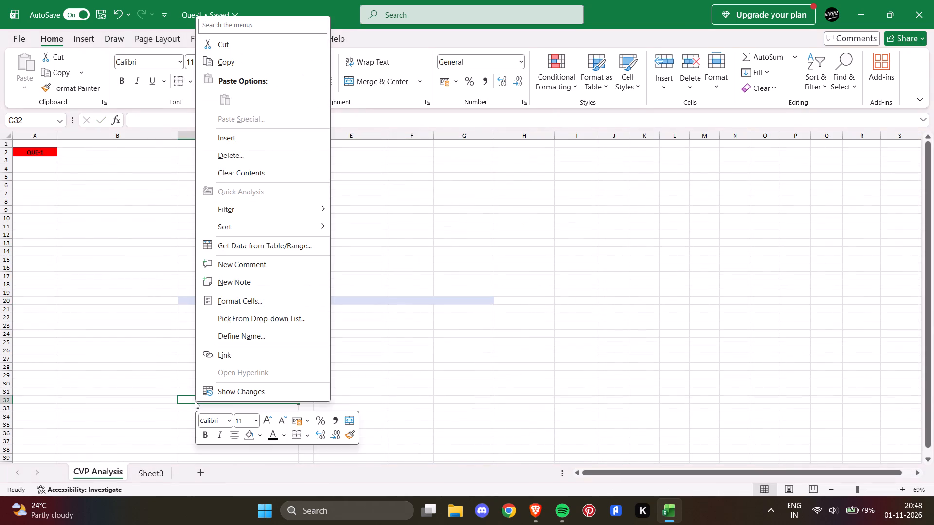
key(ctrl+v)
click(150, 376)
key(ctrl+v)
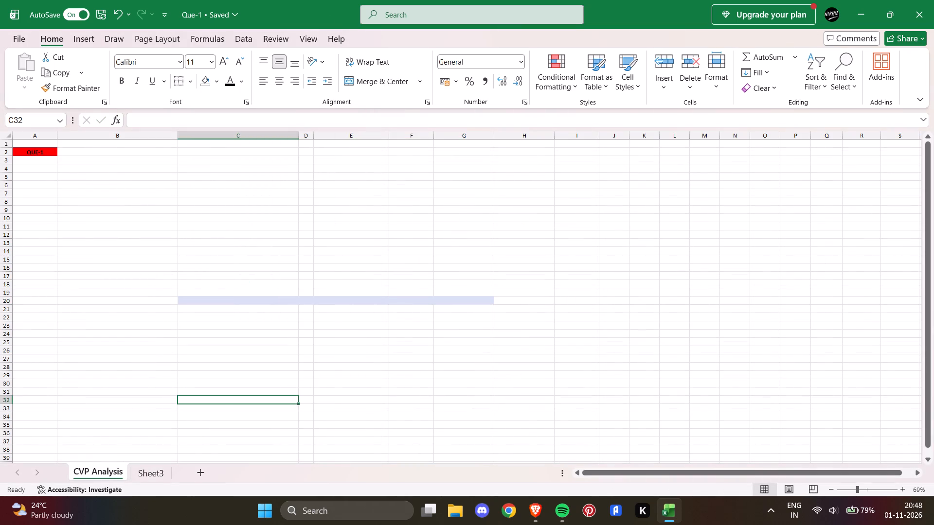
right_click(220, 397)
click(150, 474)
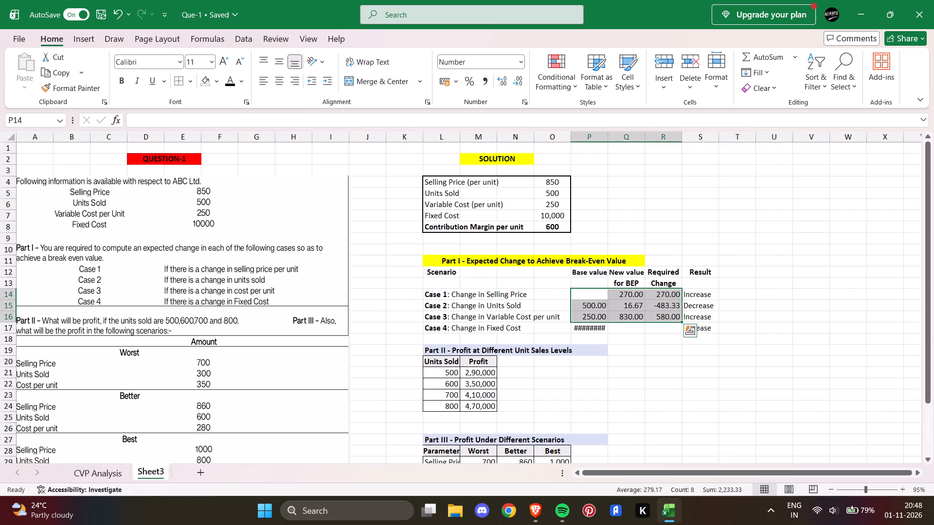
key(ctrl+x)
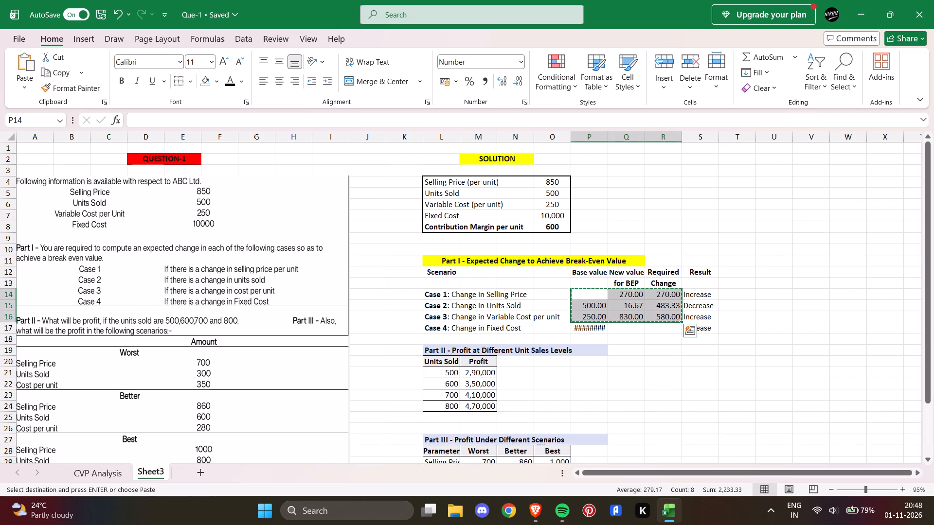
click(115, 472)
key(ctrl+v)
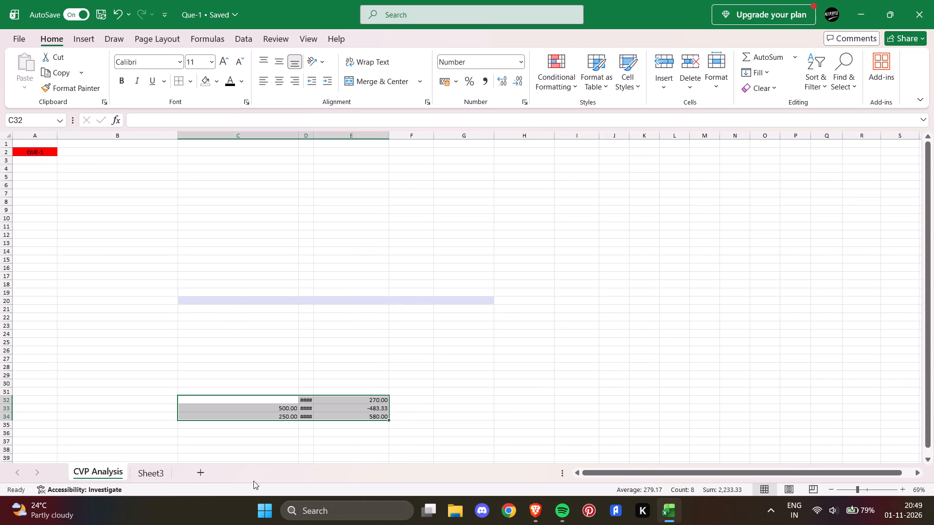
Return to Sheet3 and clear the Case 4 base value in P17.
click(147, 474)
click(595, 330)
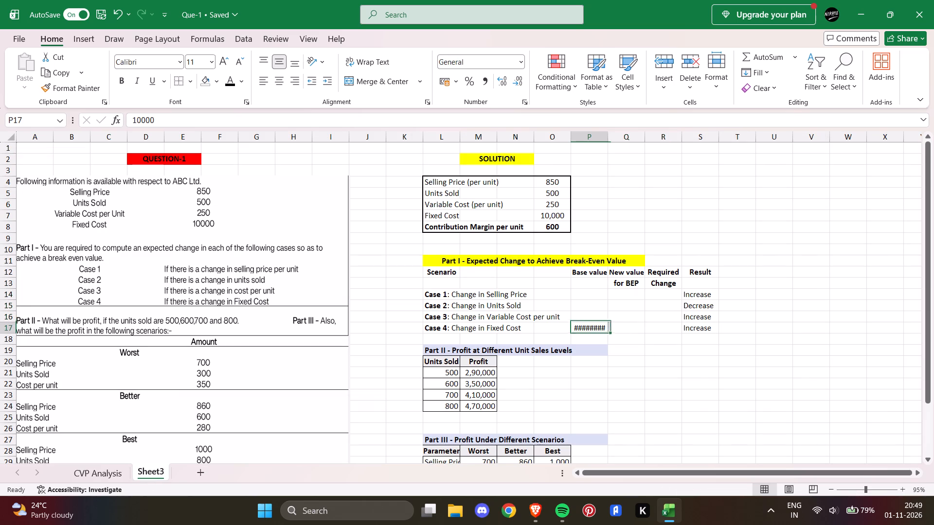
key(BackSpace)
Fill the Case 1 row with fixed values: base value 85000, new value for BEP 270 and required change -580.
click(583, 298)
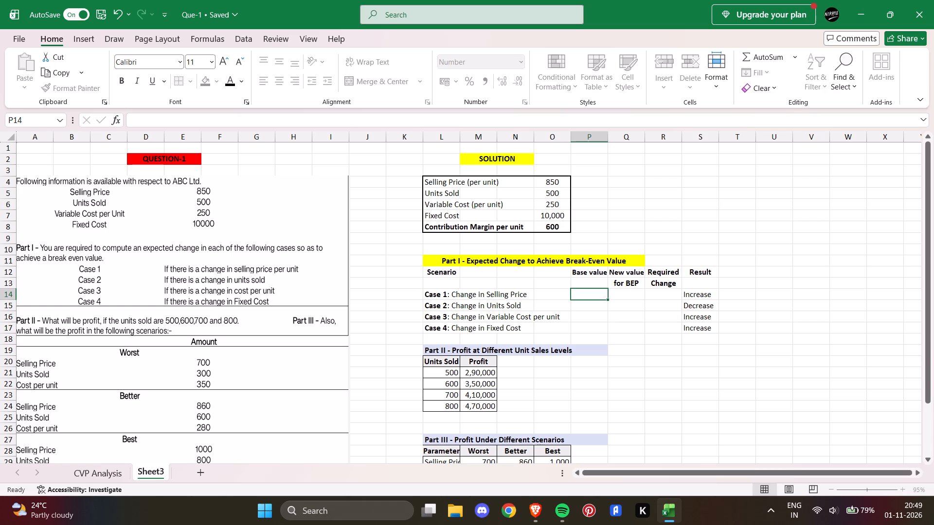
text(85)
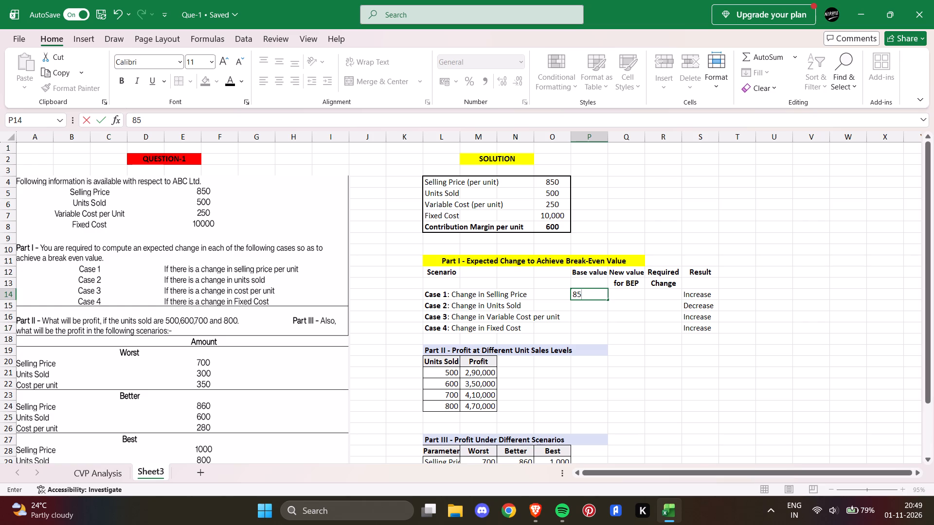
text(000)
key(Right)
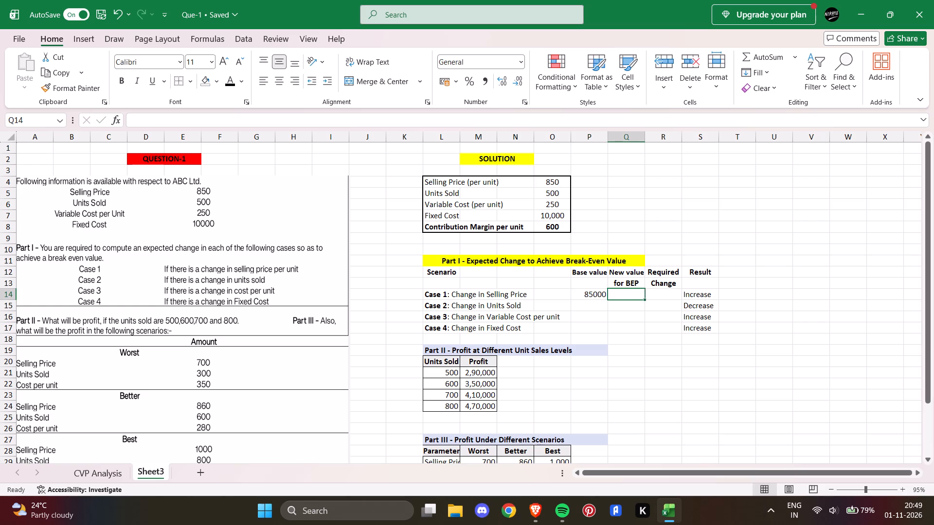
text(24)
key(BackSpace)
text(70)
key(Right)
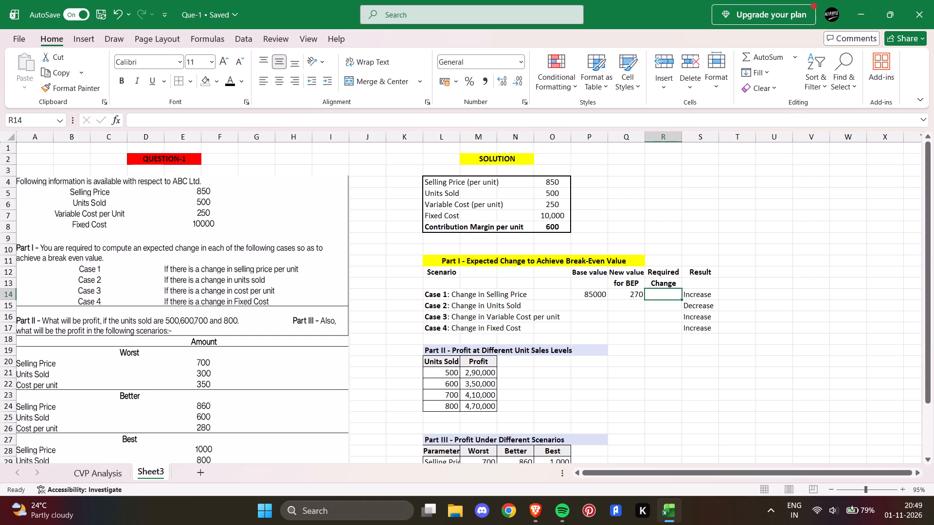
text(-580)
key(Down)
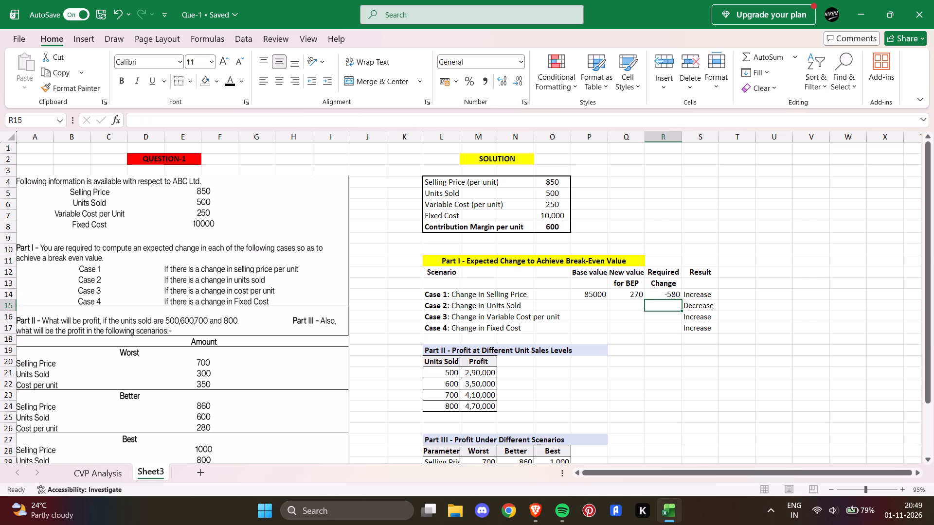
Enter -483 in R15 as the required change for Case 2.
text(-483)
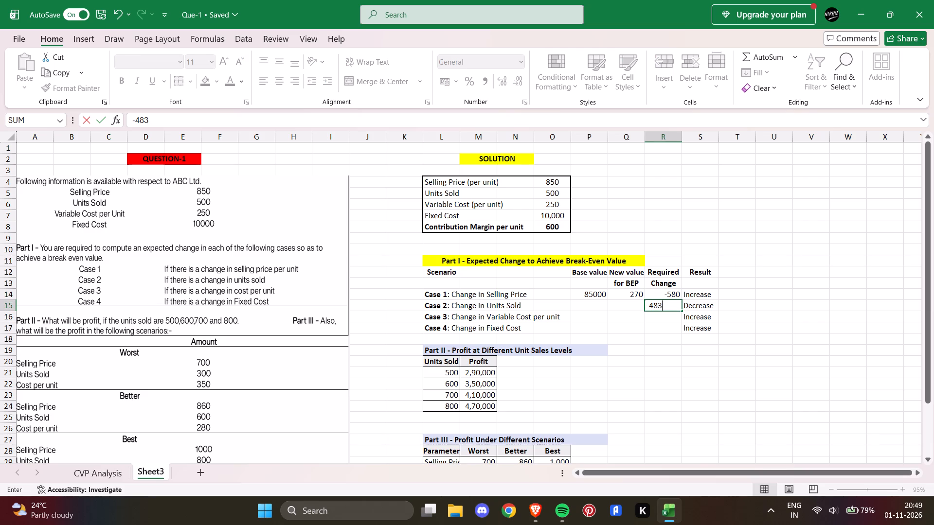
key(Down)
Fill the Case 3 row with required change 290000, new value for BEP 300000 and base value 10000.
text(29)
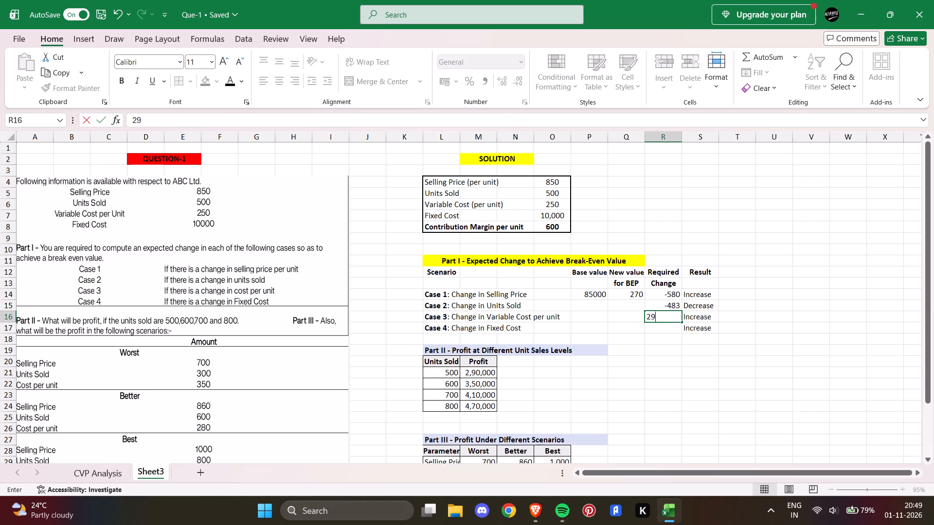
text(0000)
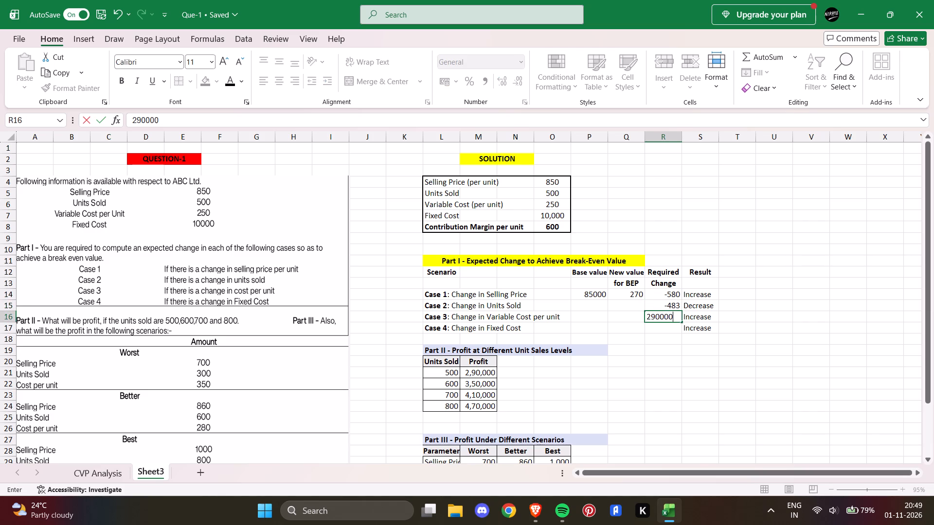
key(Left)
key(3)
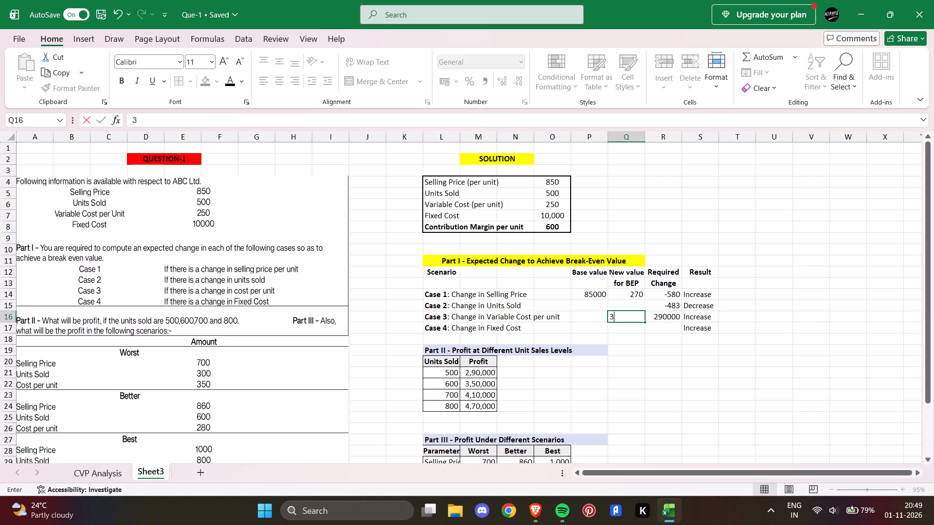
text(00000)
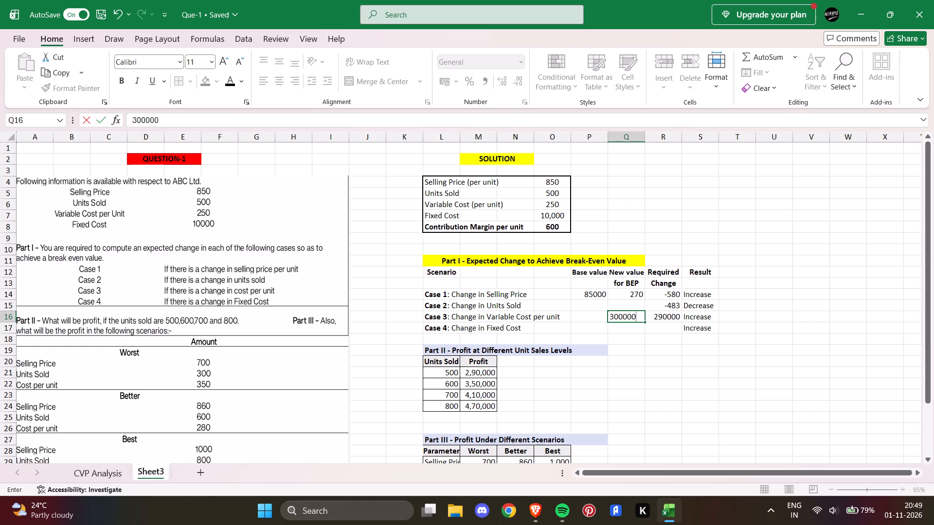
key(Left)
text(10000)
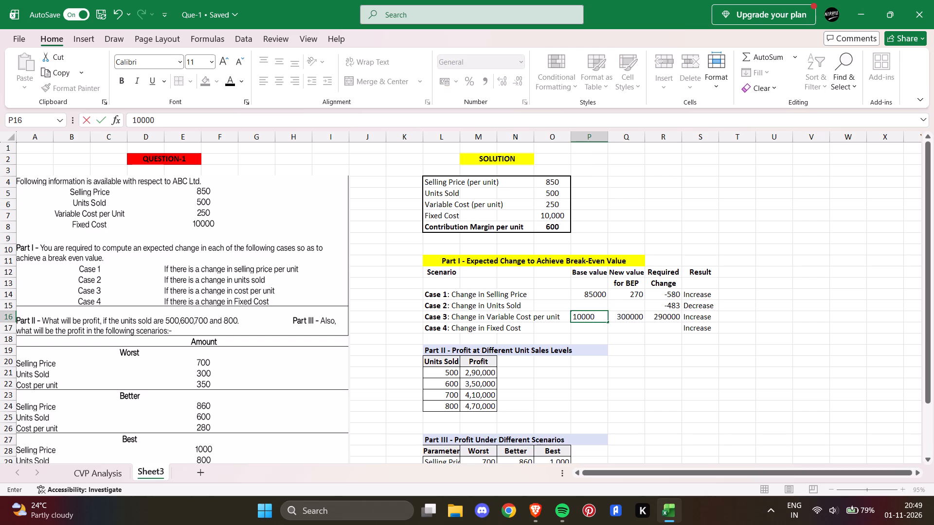
Enter 250 in P15 as the Case 2 base value.
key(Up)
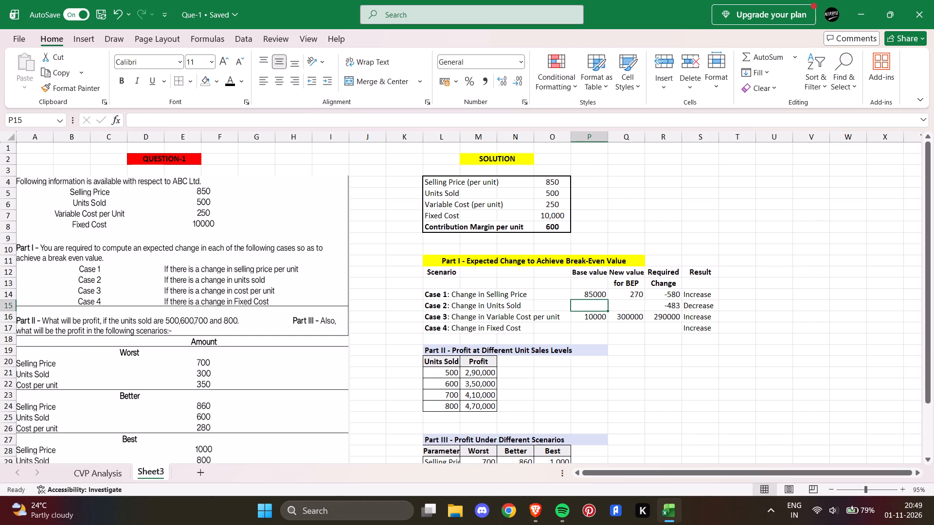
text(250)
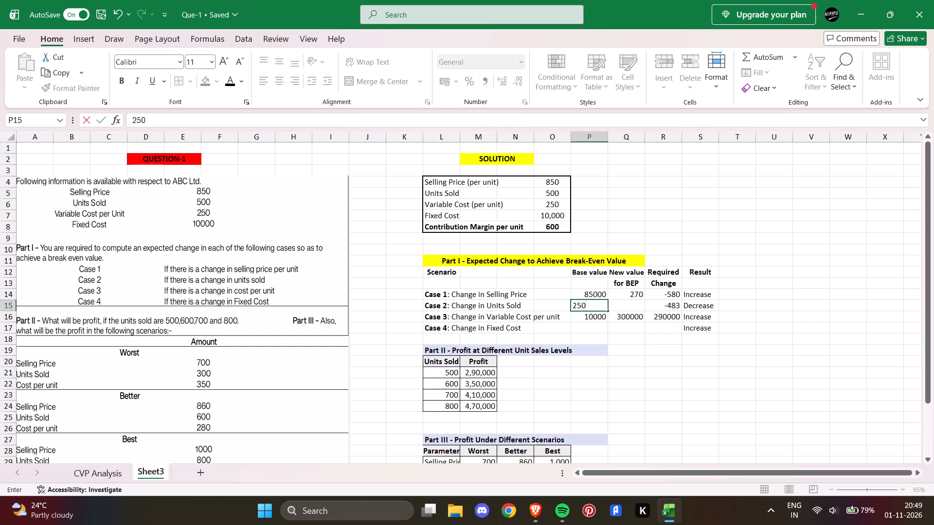
Move the two base values down one row: 10000 from P16 to P17, and 250 from P15 to P16.
click(593, 327)
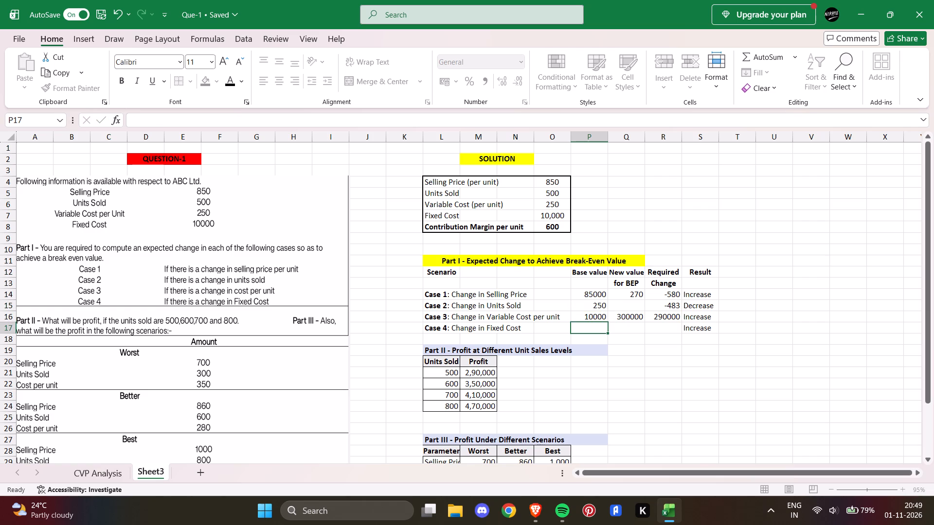
click(596, 317)
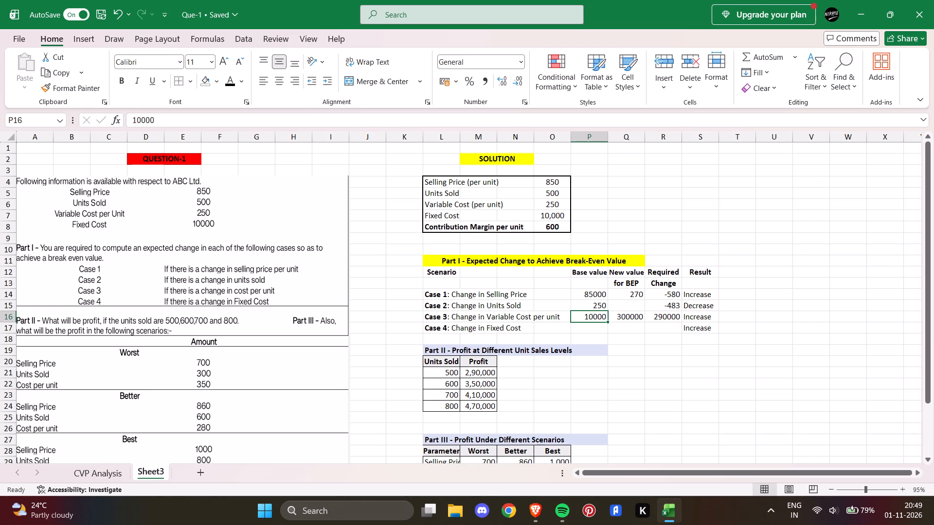
key(ctrl+x)
key(Down)
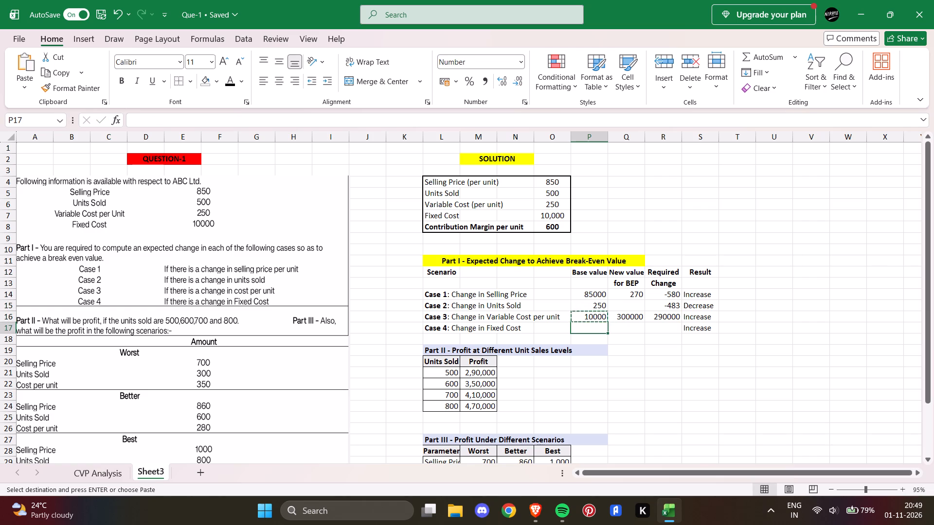
key(ctrl+v)
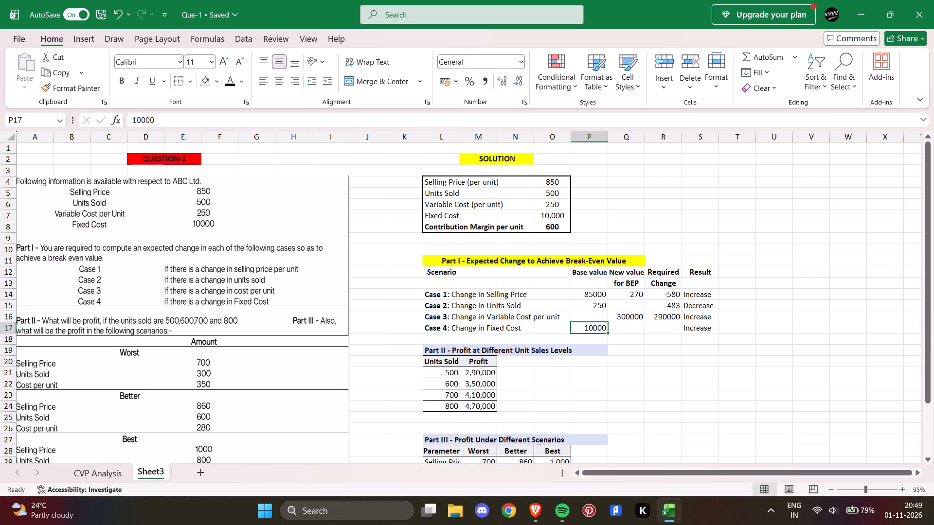
click(599, 305)
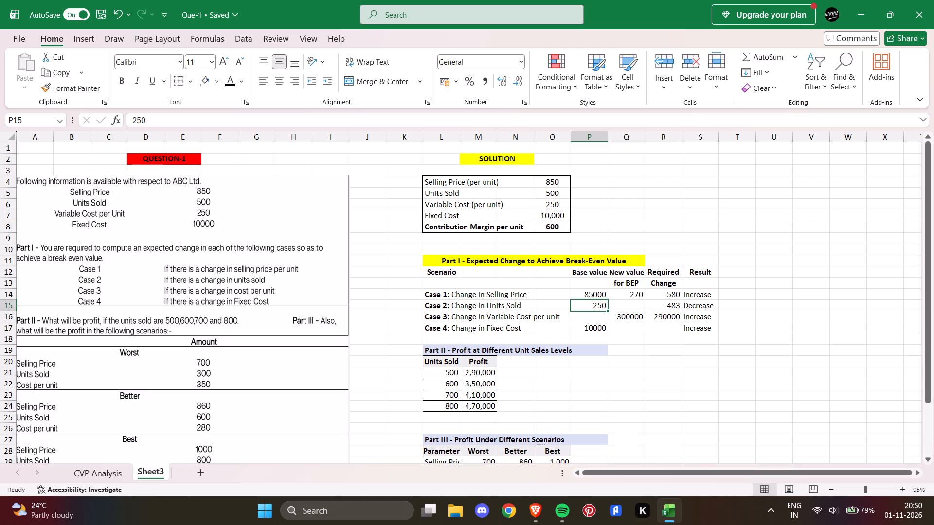
key(ctrl+x)
key(Down)
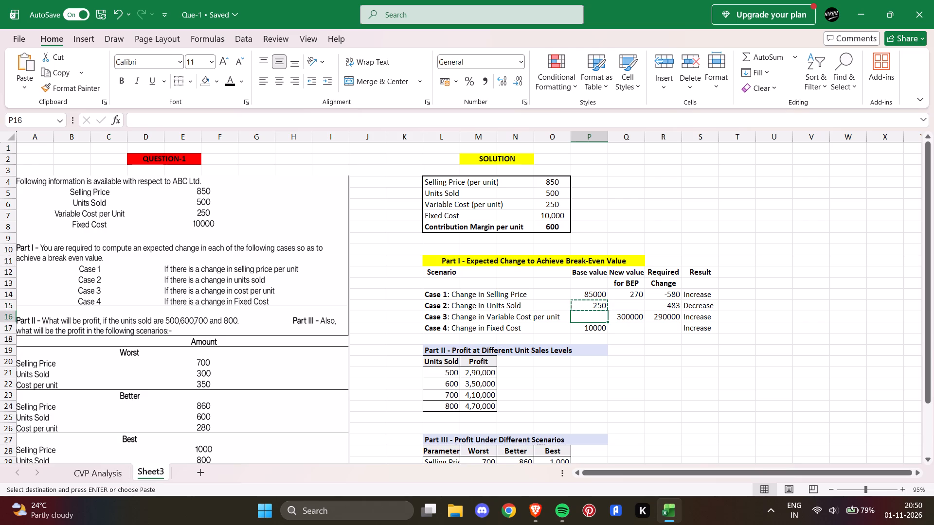
key(ctrl+v)
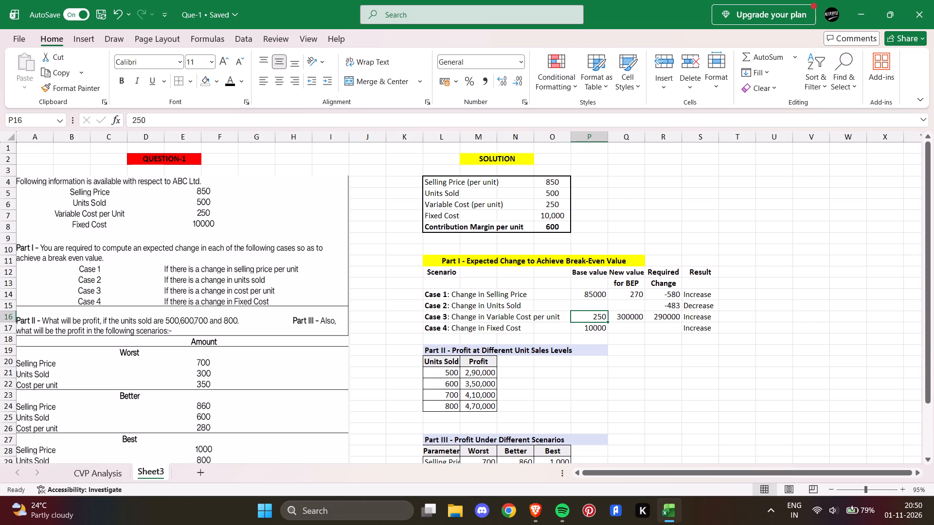
Fill the Case 2 row with base value 500 and new value for BEP 16.67.
click(592, 305)
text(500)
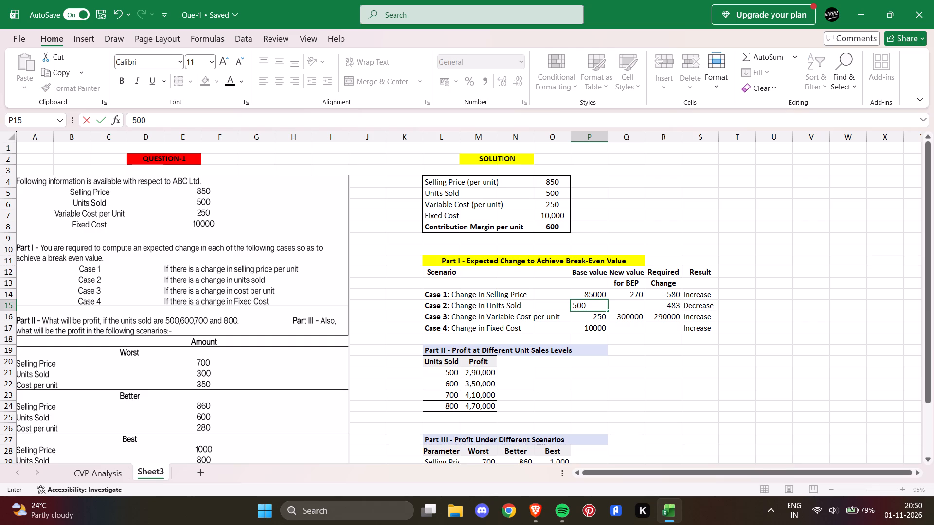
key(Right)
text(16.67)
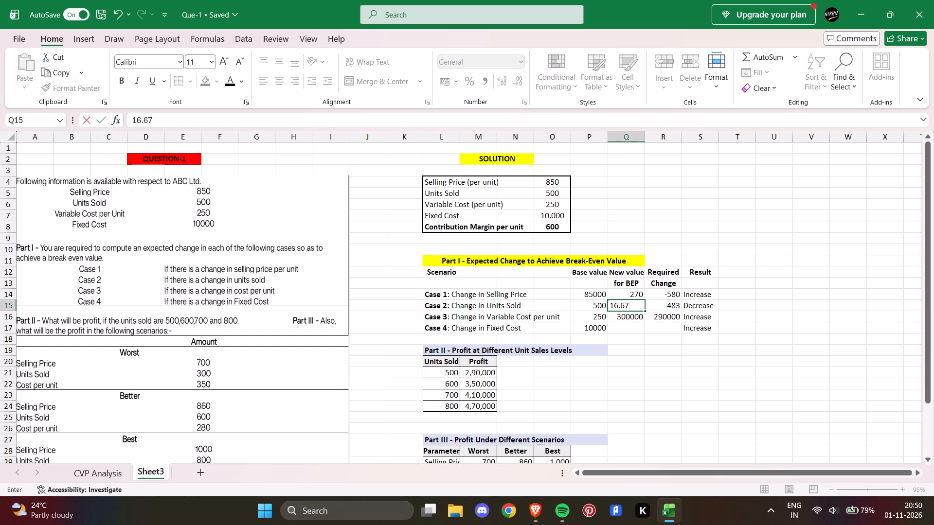
Set the new value for BEP to 830 for Case 3 and 300000 for Case 4.
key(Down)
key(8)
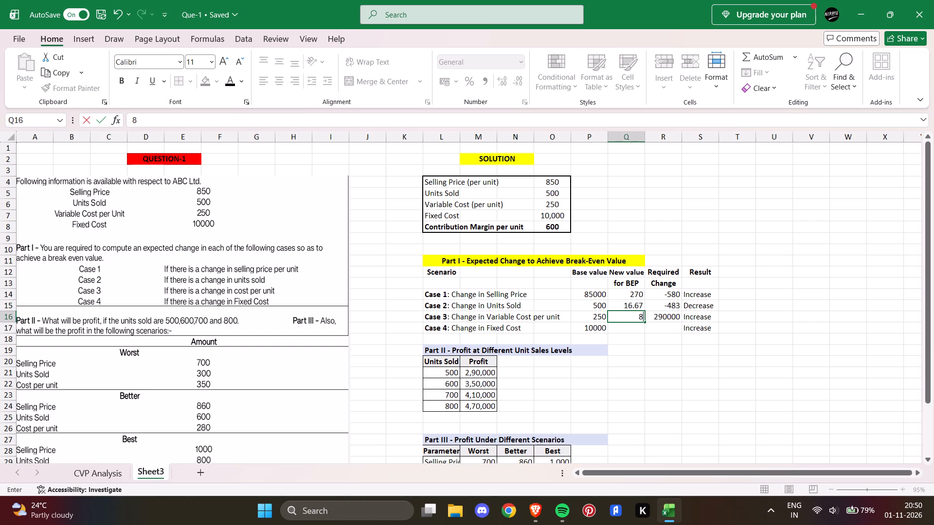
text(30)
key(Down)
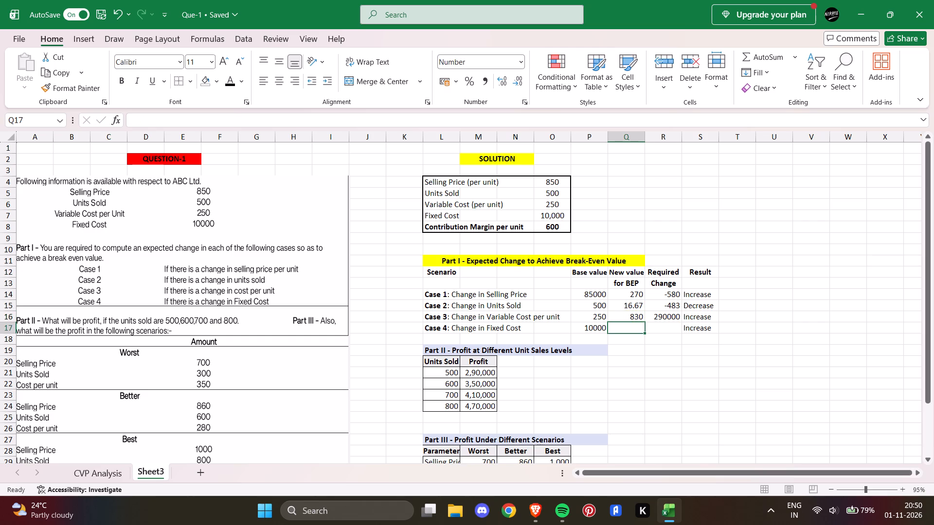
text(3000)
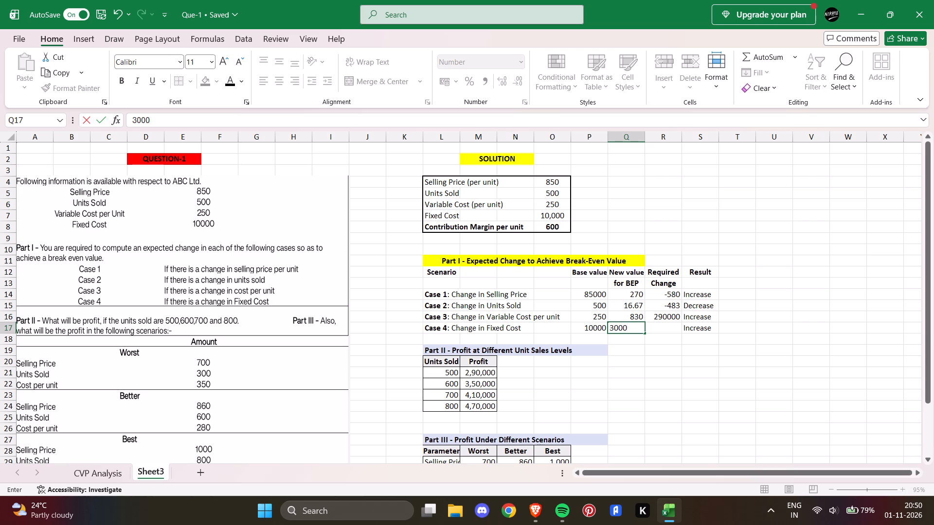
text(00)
Set the required change to 580 for Case 3 in R16 and 290000 for Case 4 in R17.
click(663, 332)
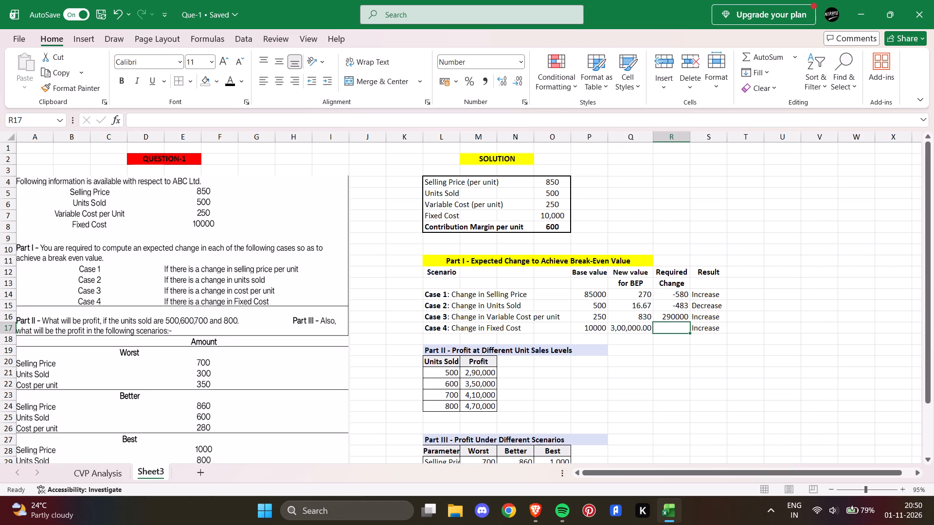
click(677, 317)
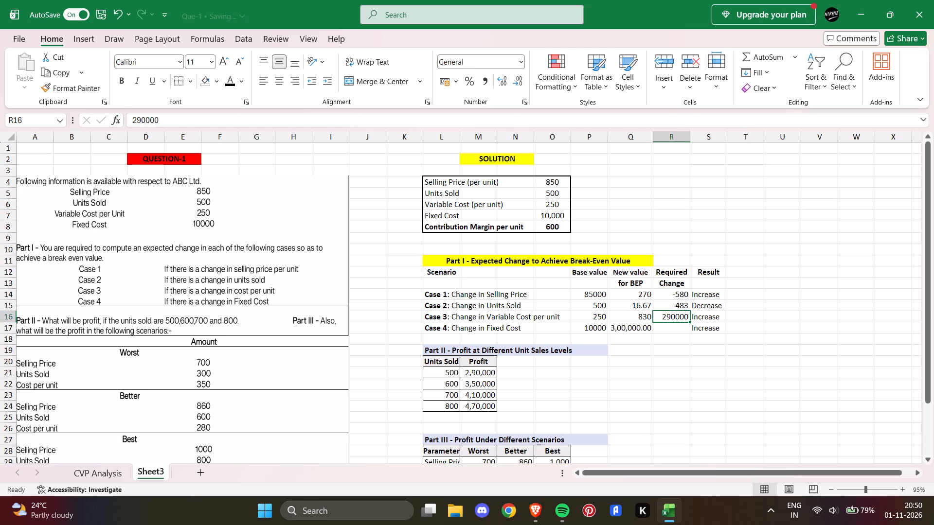
key(BackSpace)
key(BackSpace)
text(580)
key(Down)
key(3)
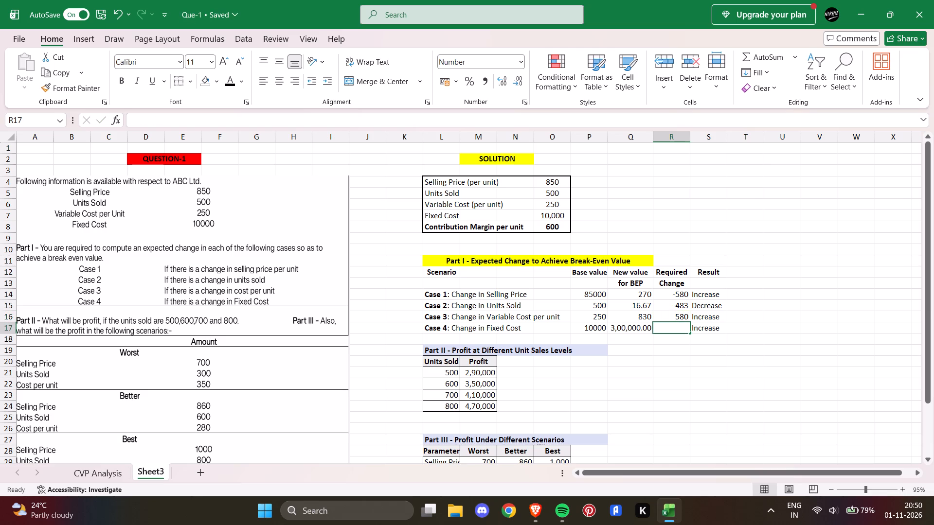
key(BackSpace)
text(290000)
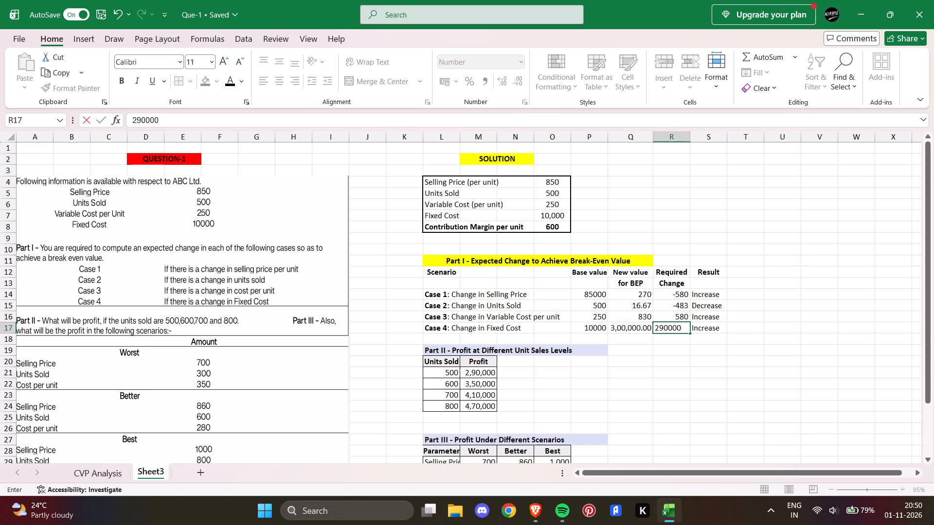
click(772, 259)
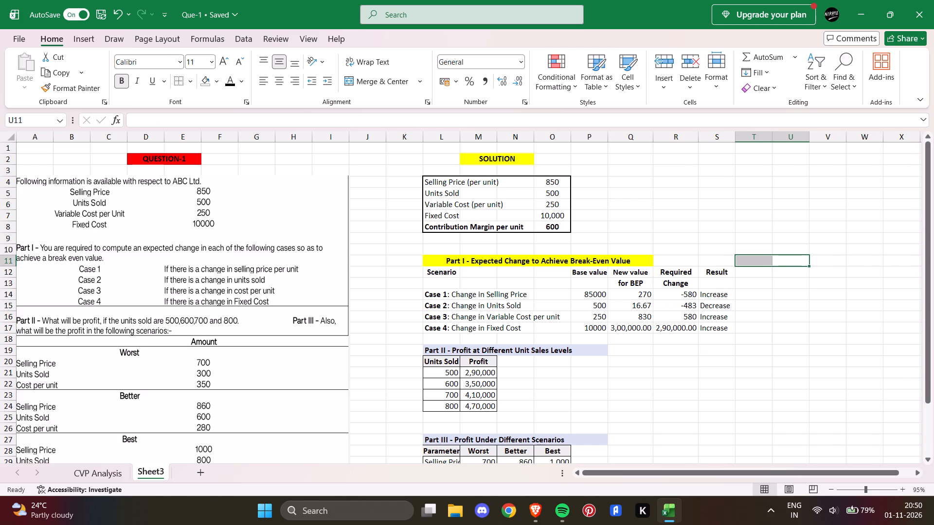
Check the stored numbers behind the Case 4 new value and required change in Q17 and R17.
click(690, 328)
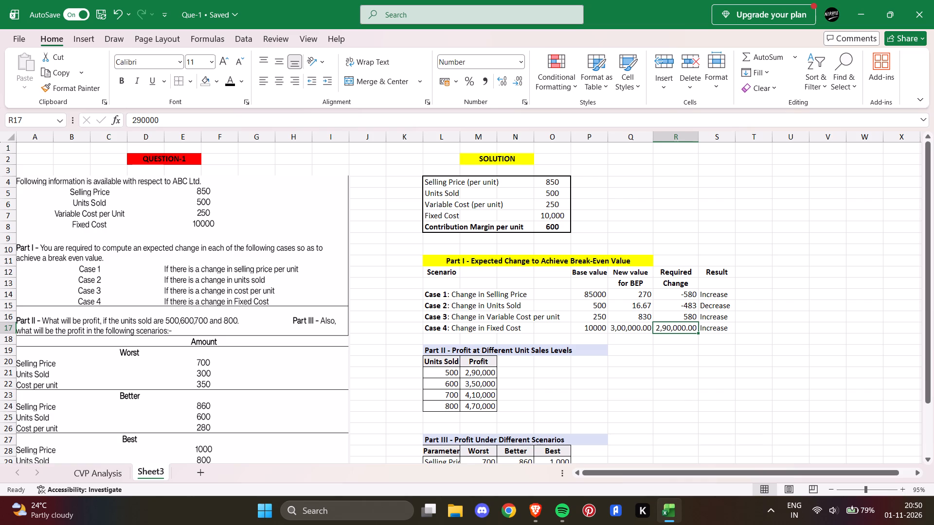
click(717, 232)
double_click(634, 327)
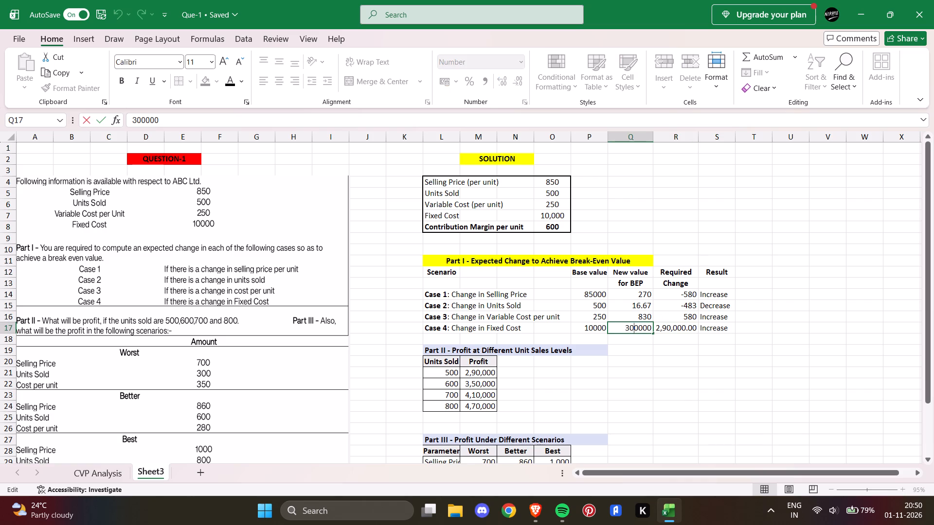
double_click(684, 328)
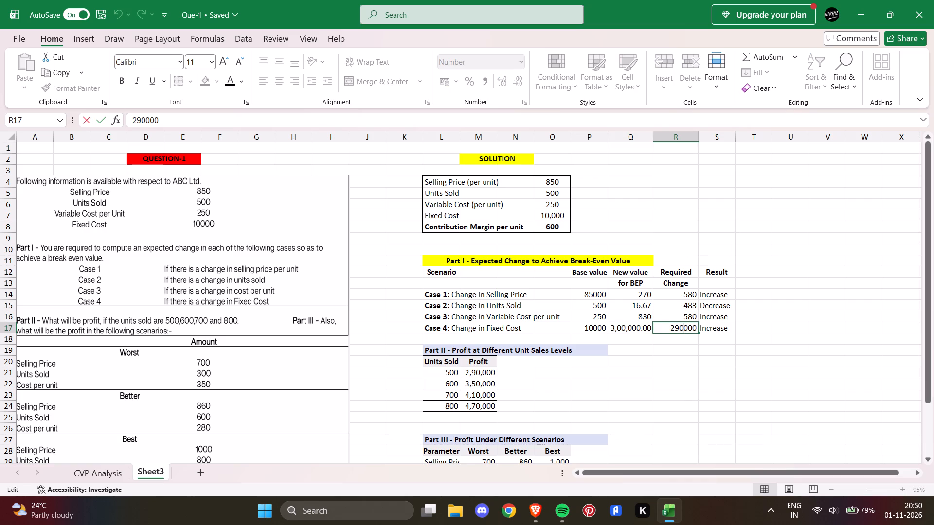
click(668, 370)
double_click(686, 330)
click(758, 223)
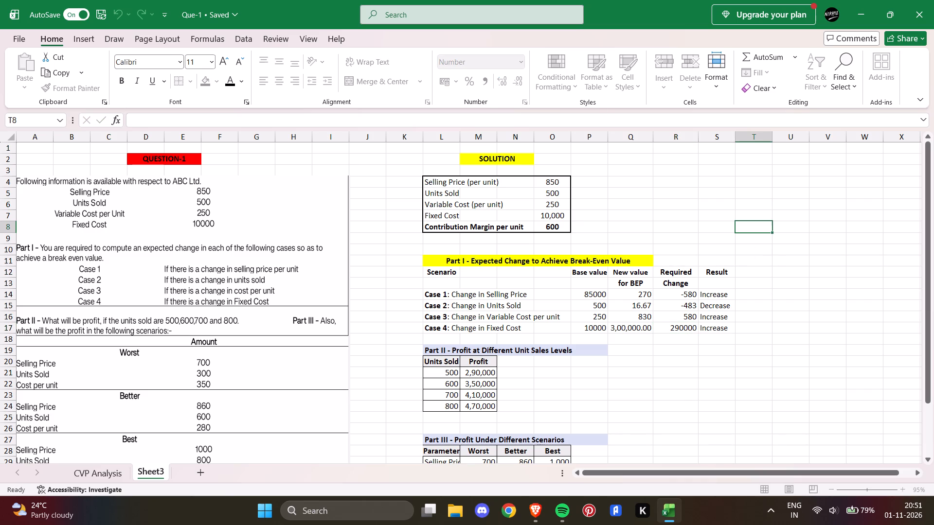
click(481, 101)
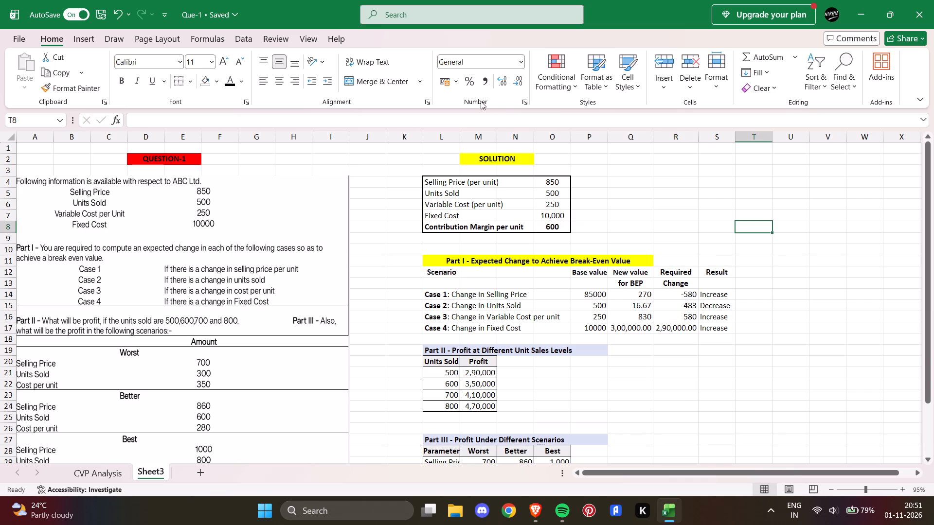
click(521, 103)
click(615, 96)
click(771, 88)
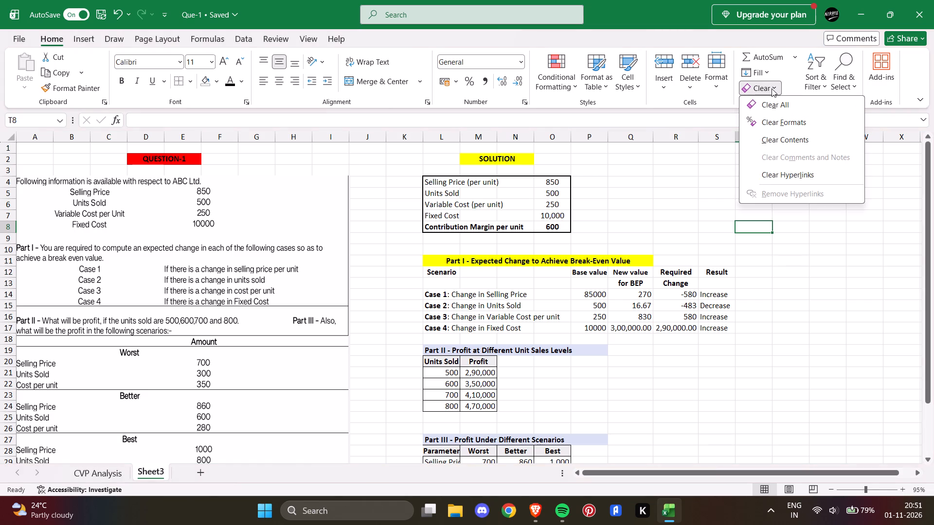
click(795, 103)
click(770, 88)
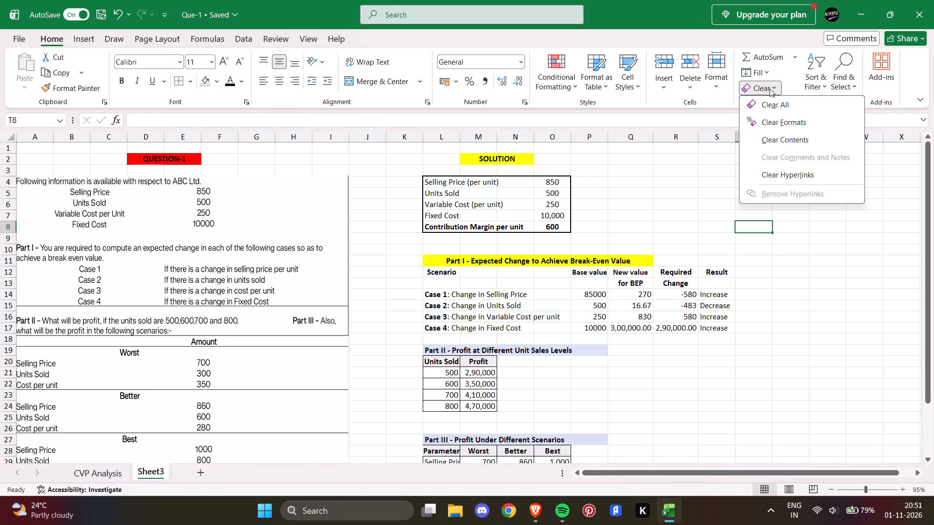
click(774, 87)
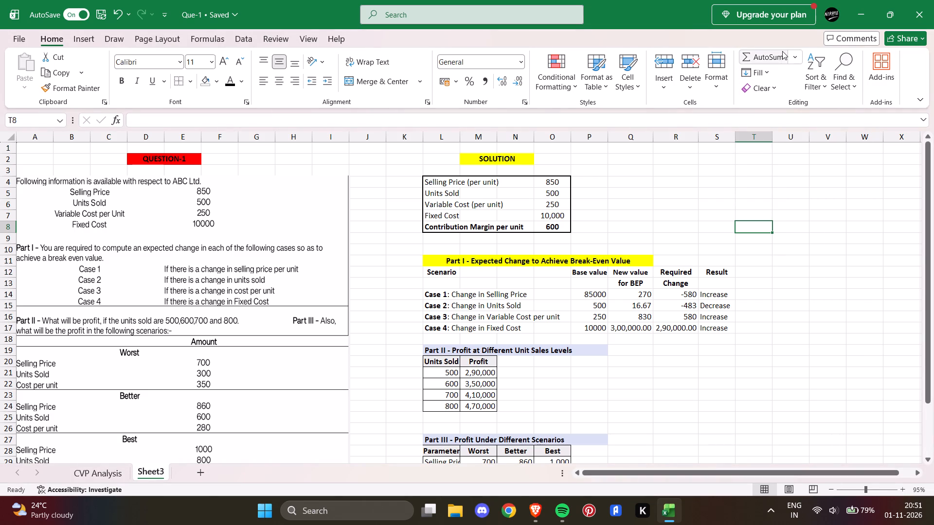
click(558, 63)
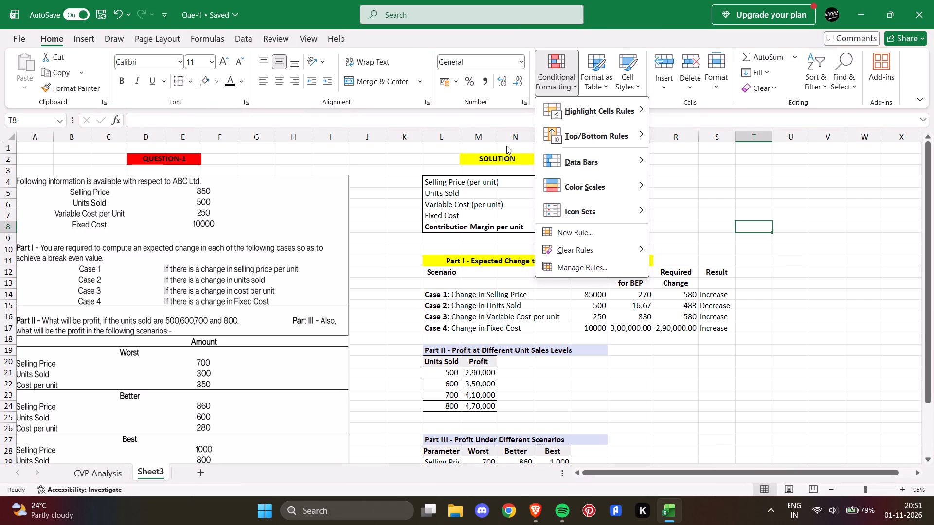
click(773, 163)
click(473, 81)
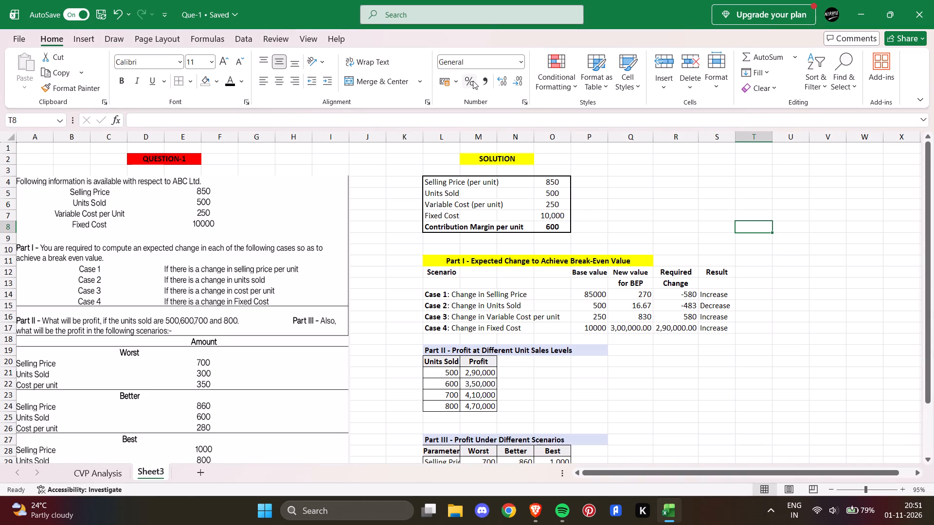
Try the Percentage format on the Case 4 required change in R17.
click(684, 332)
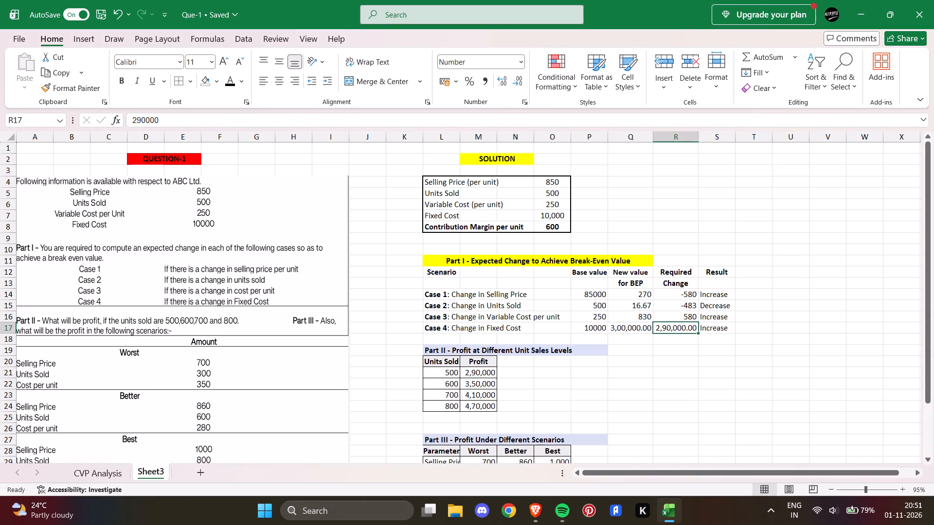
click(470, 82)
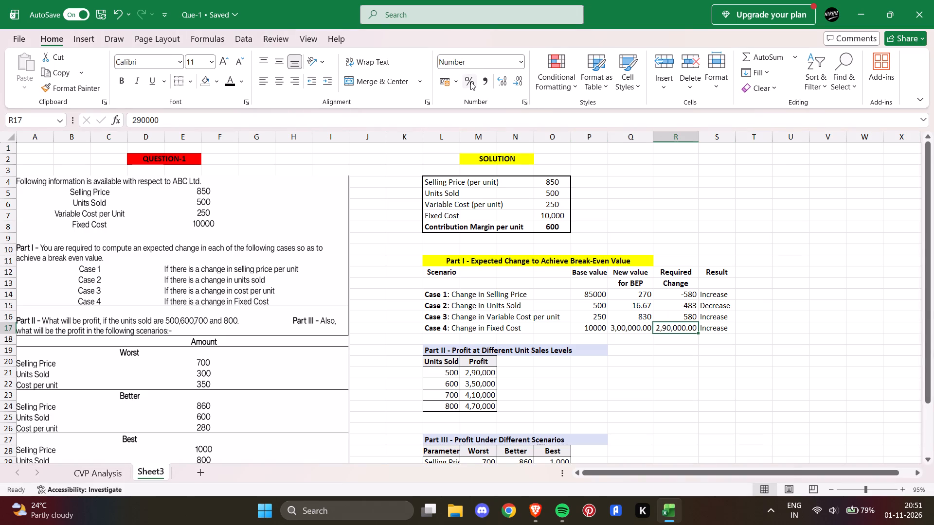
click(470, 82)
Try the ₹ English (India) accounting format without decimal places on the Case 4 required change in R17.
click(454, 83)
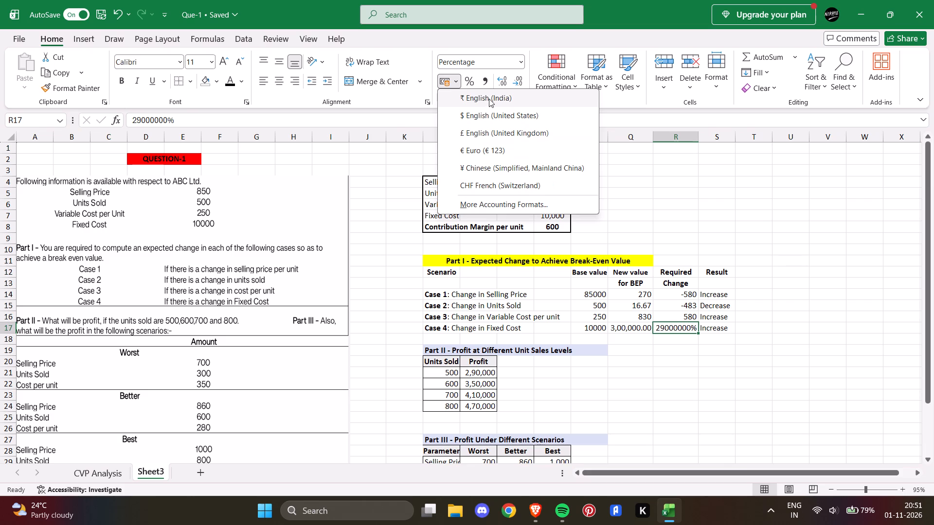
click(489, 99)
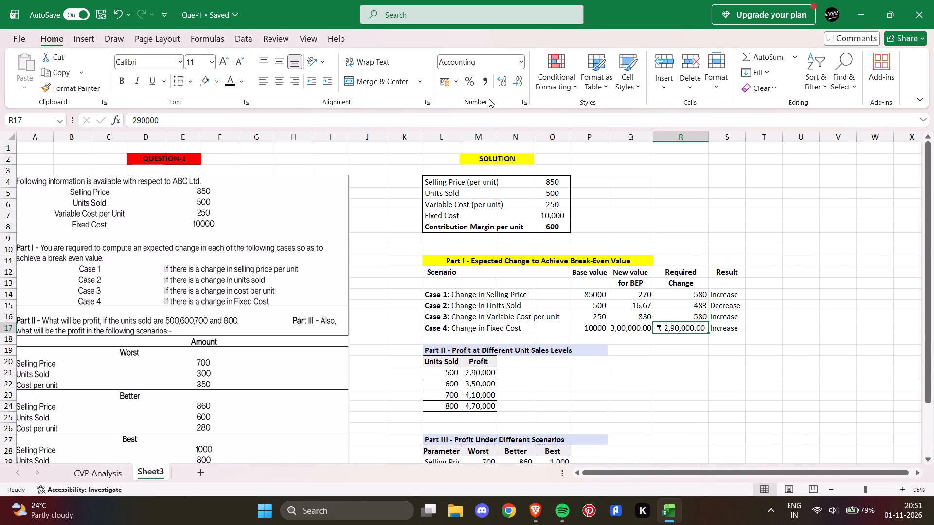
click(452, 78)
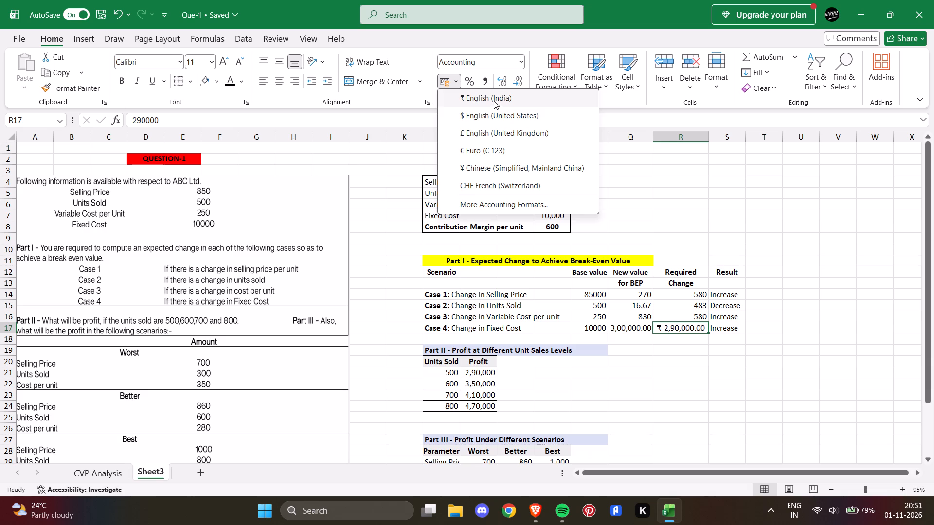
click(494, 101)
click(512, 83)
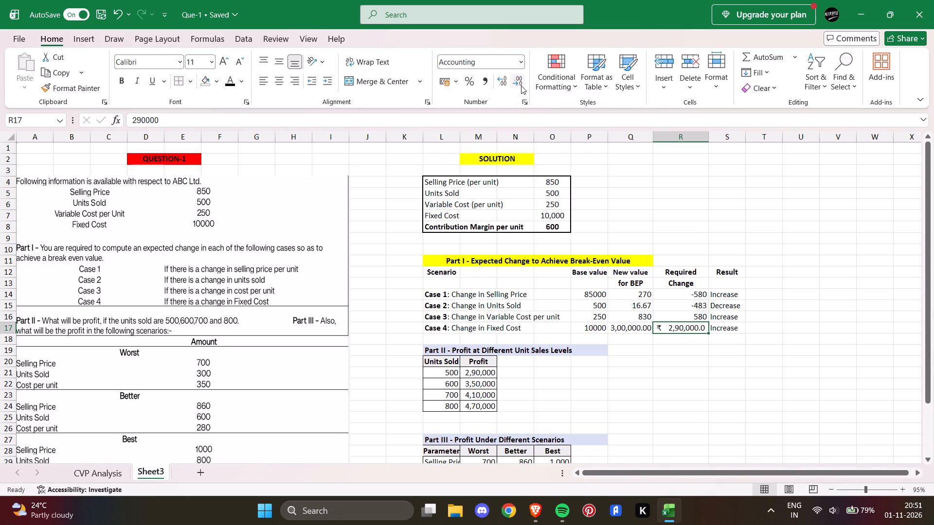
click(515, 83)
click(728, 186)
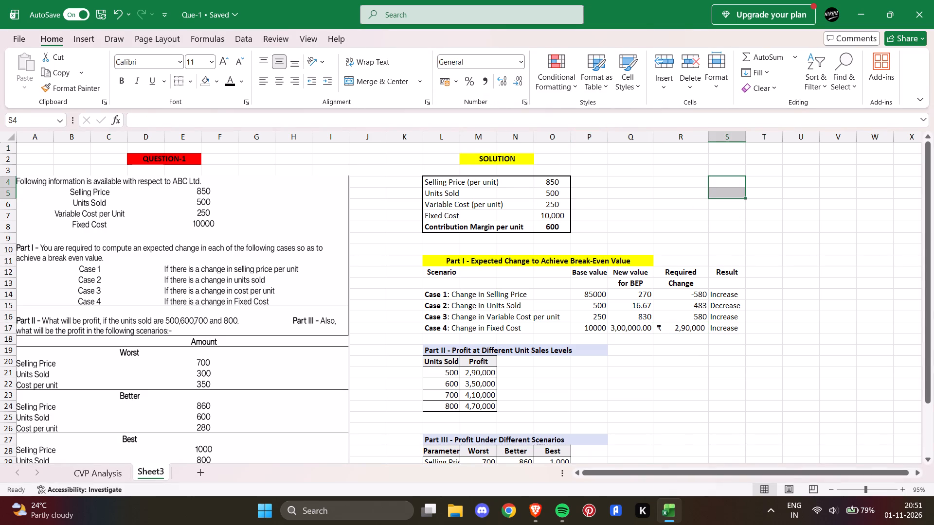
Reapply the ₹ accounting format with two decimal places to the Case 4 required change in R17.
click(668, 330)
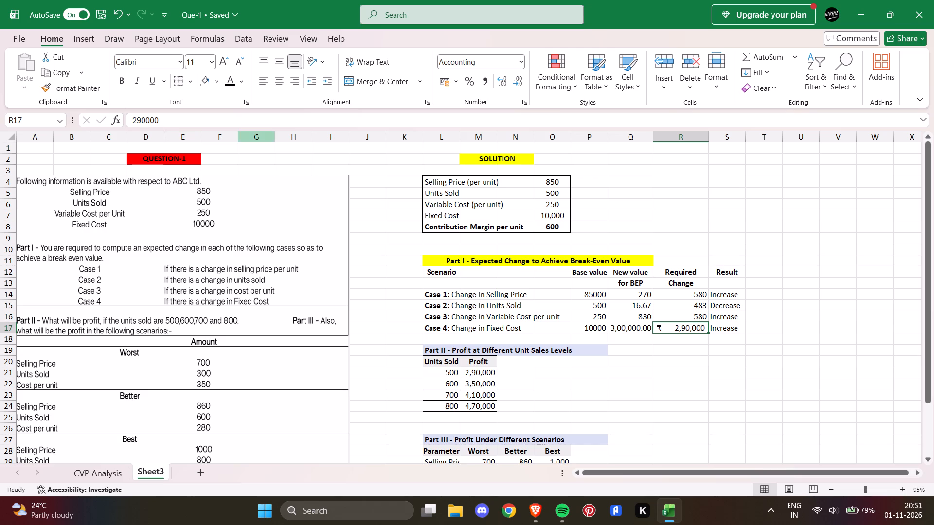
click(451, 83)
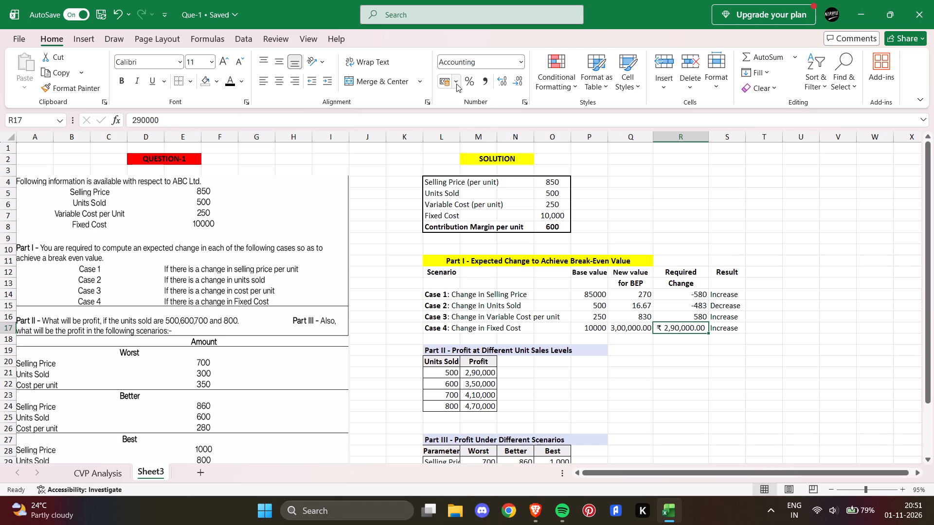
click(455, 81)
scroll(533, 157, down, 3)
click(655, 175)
Clear the Case 4 required change in R17 and enter 2900000 in its place.
key(BackSpace)
click(707, 216)
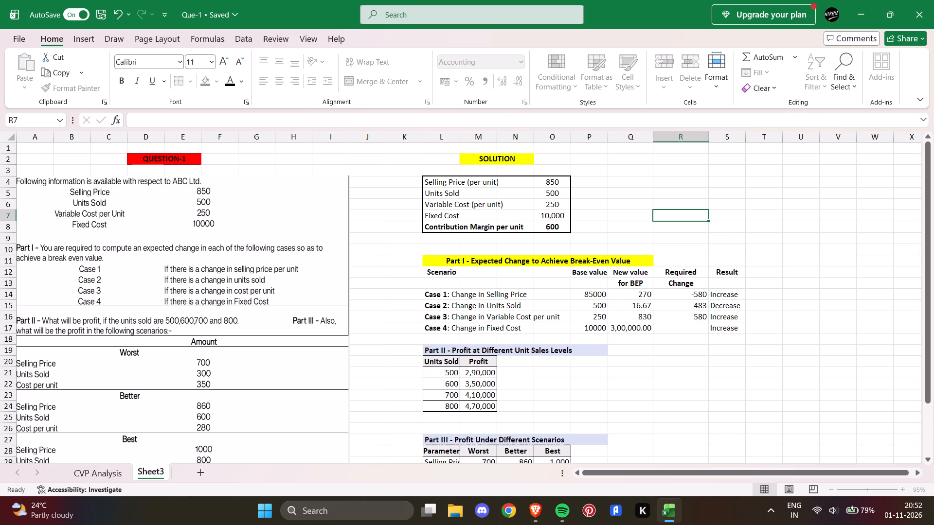
click(676, 329)
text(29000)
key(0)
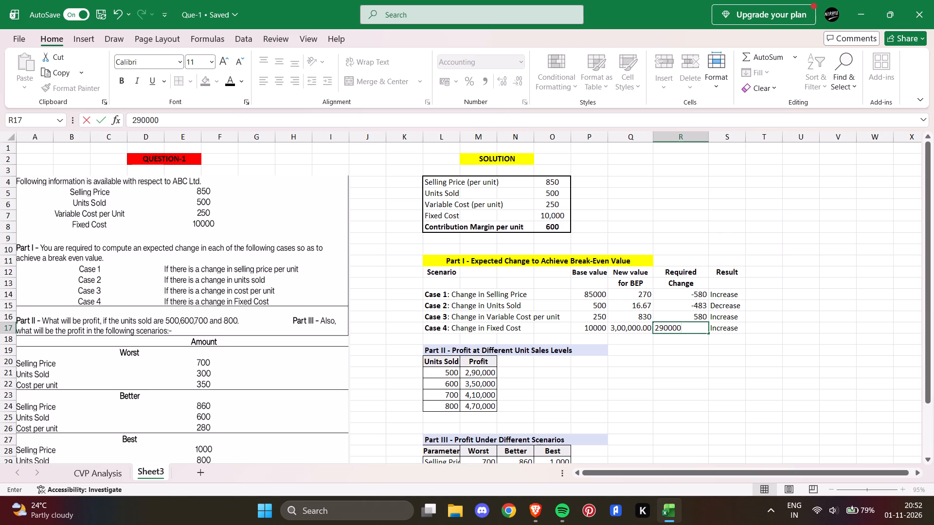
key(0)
click(704, 228)
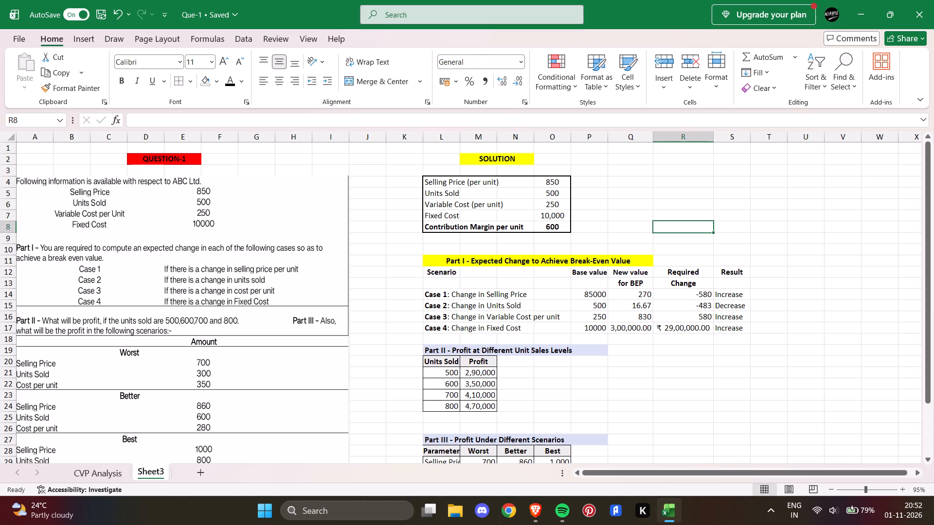
Set the number format of the Case 4 required change in R17 to General.
click(691, 326)
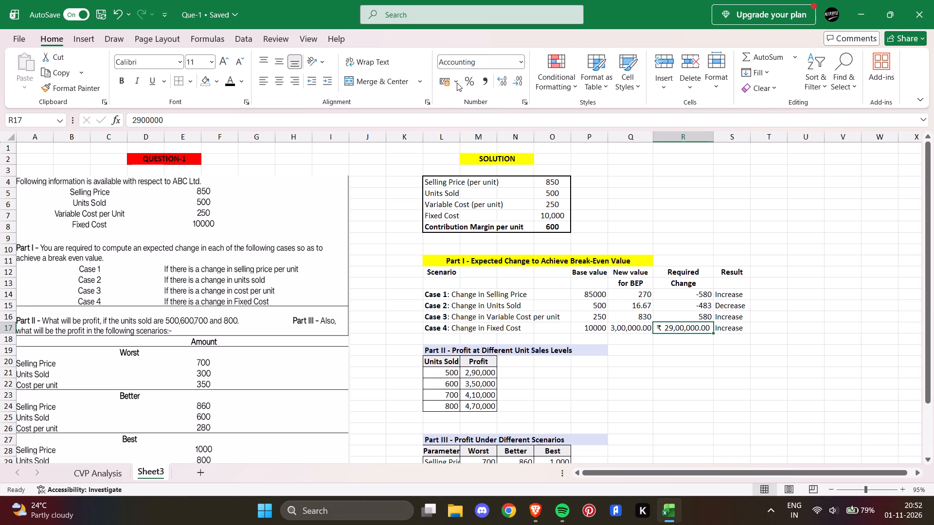
click(523, 59)
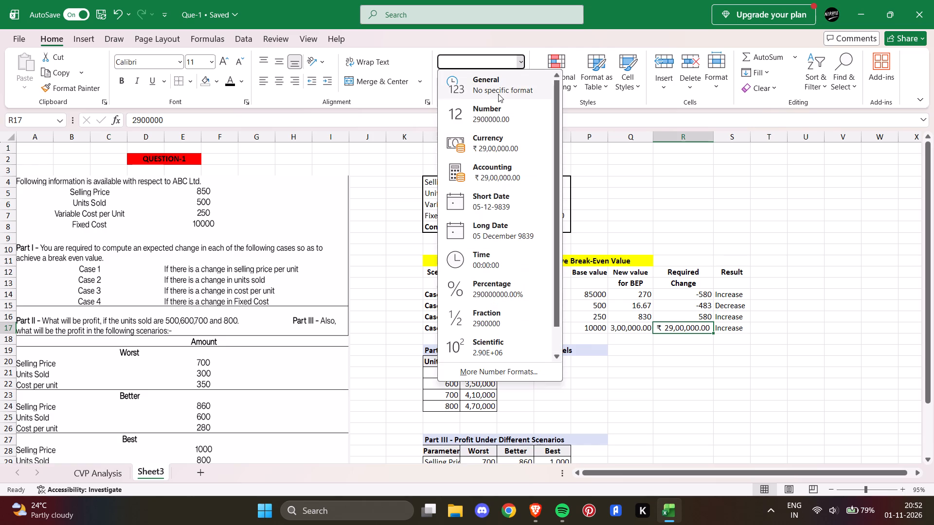
click(498, 94)
click(737, 201)
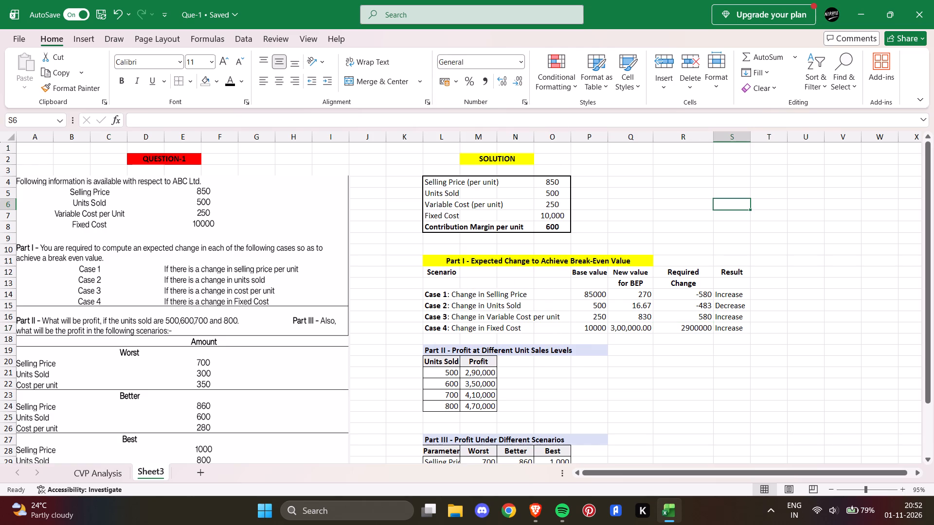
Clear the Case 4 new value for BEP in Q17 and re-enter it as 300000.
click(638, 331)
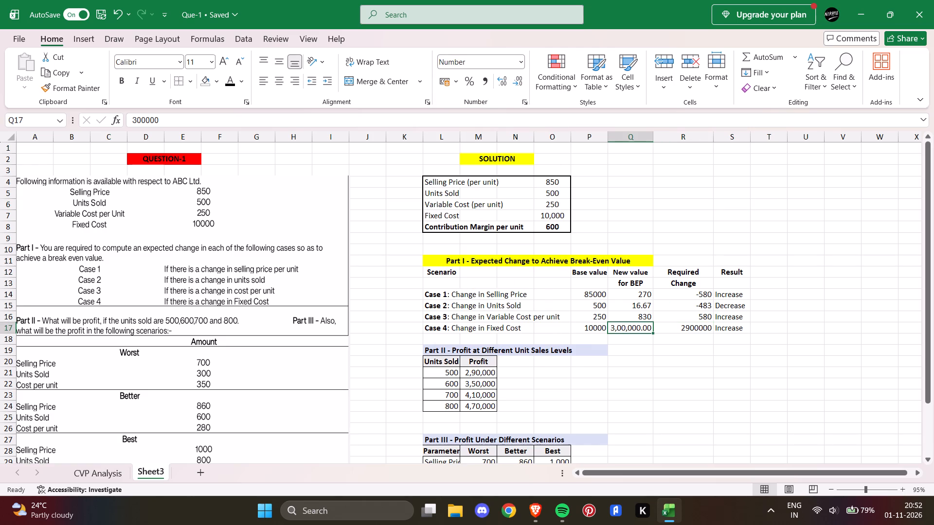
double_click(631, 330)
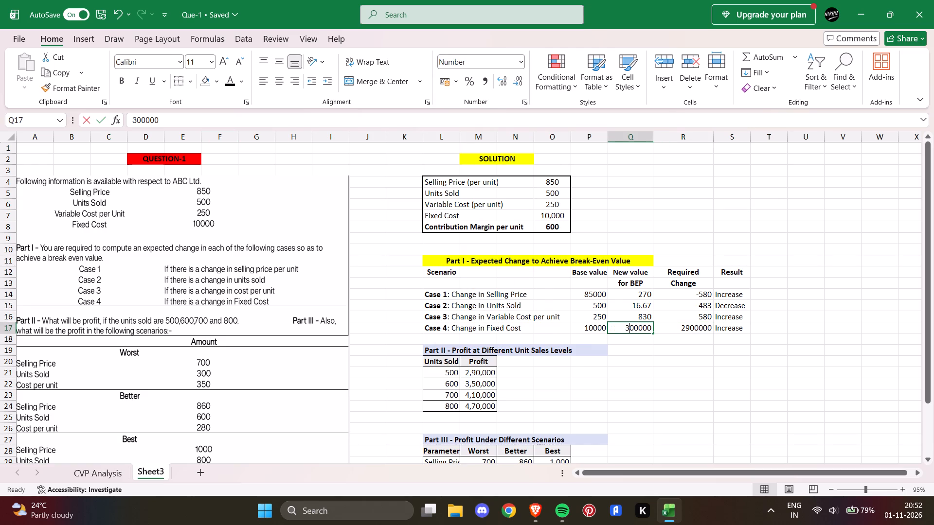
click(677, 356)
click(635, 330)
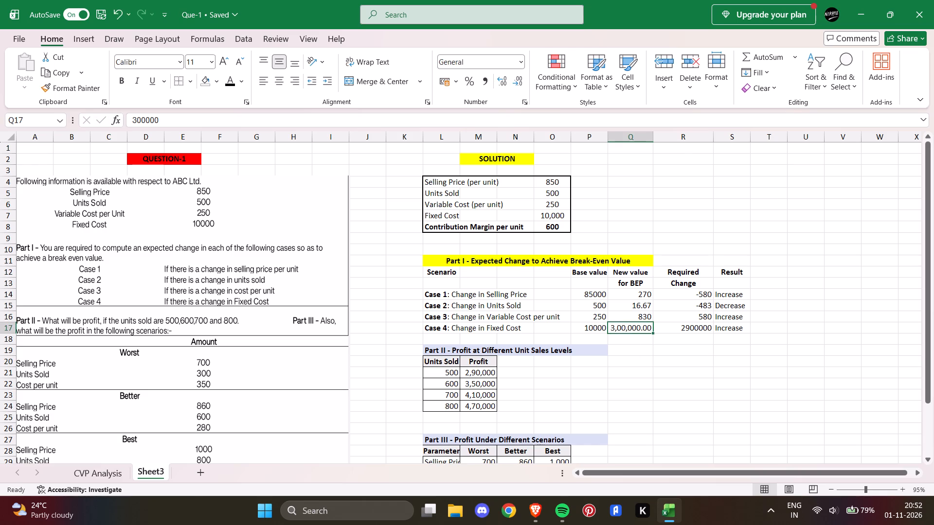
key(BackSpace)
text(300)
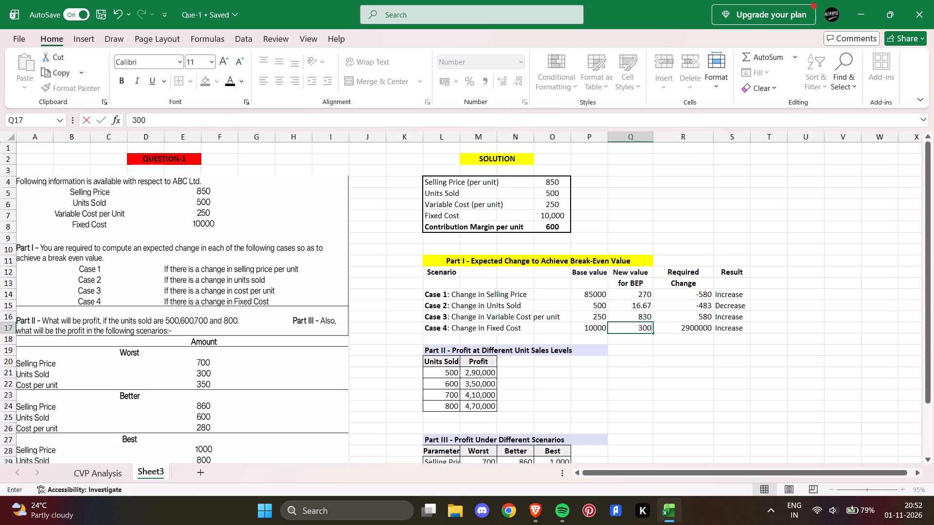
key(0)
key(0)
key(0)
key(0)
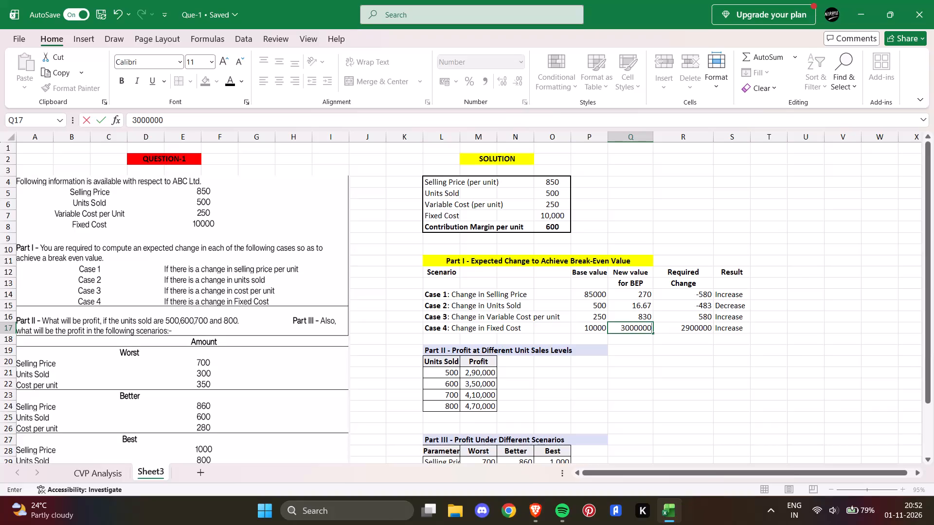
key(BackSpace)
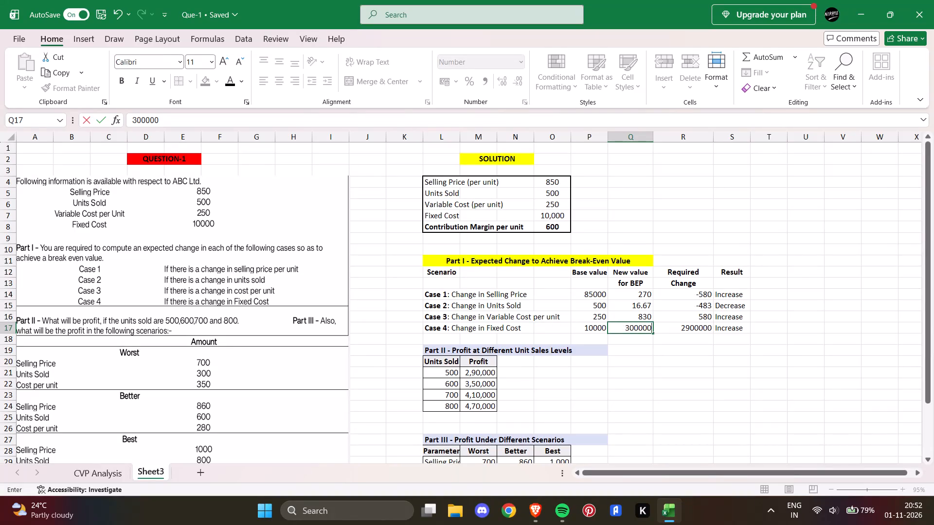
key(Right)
Set the number format of the Case 4 new value for BEP in Q17 to General.
click(635, 330)
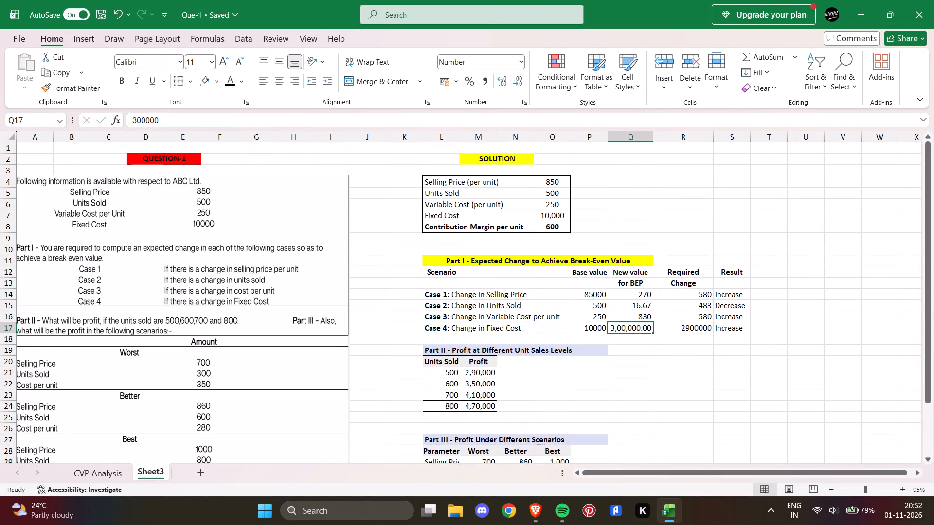
click(513, 63)
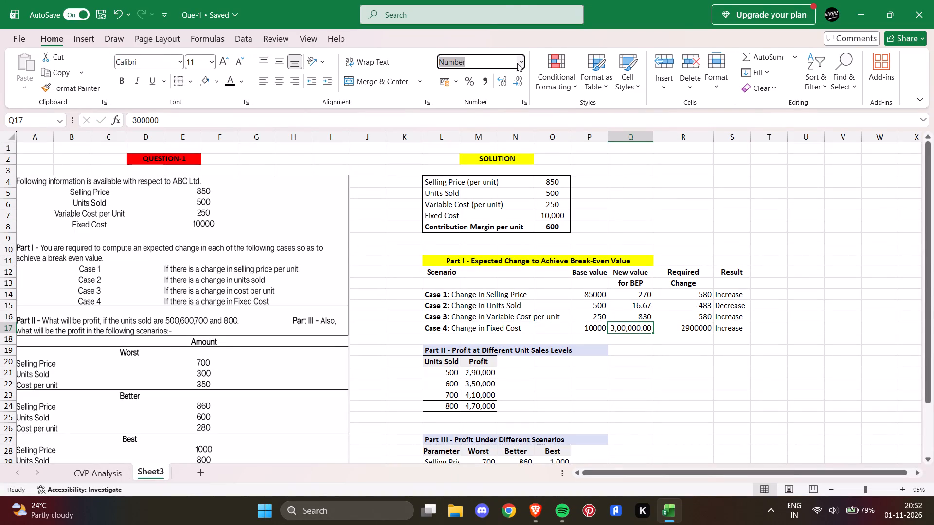
click(518, 60)
click(514, 84)
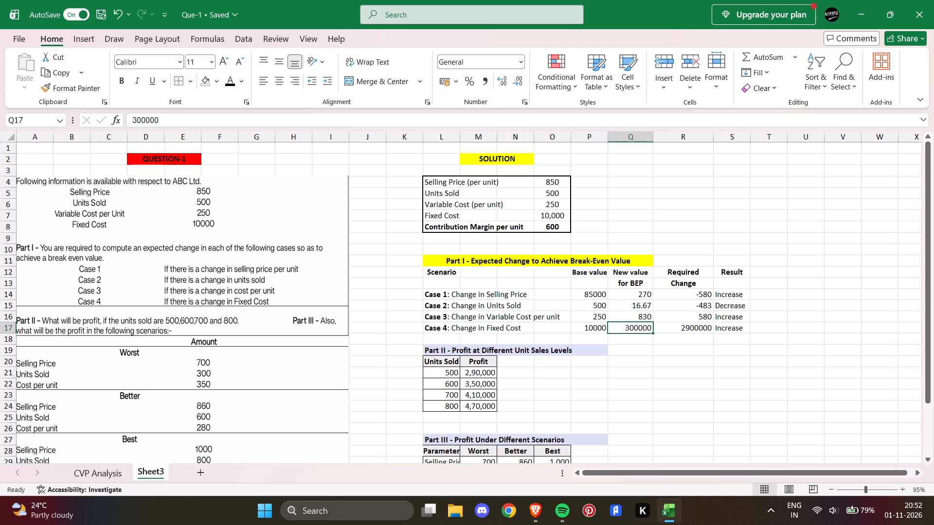
Center the base values of Cases 1 to 4 in P14:P17 horizontally, keeping the cells unmerged.
click(594, 331)
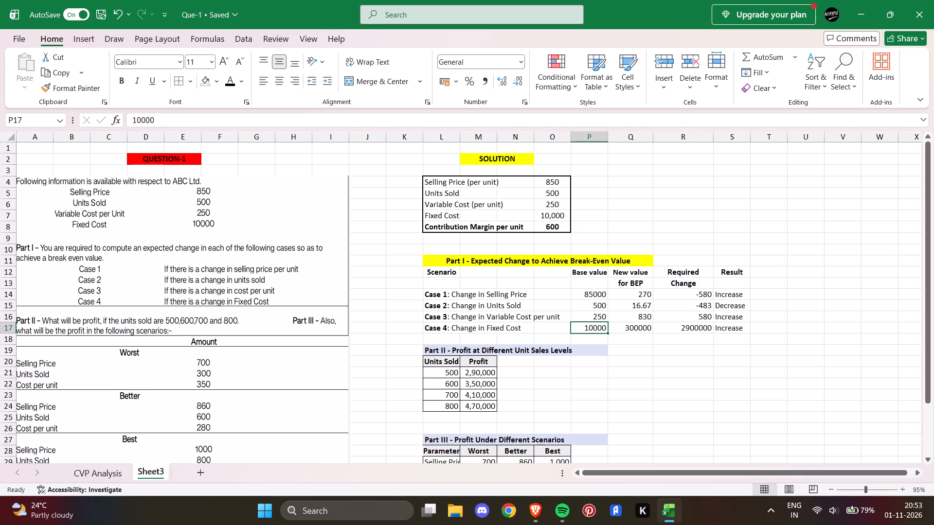
drag(587, 293, 602, 328)
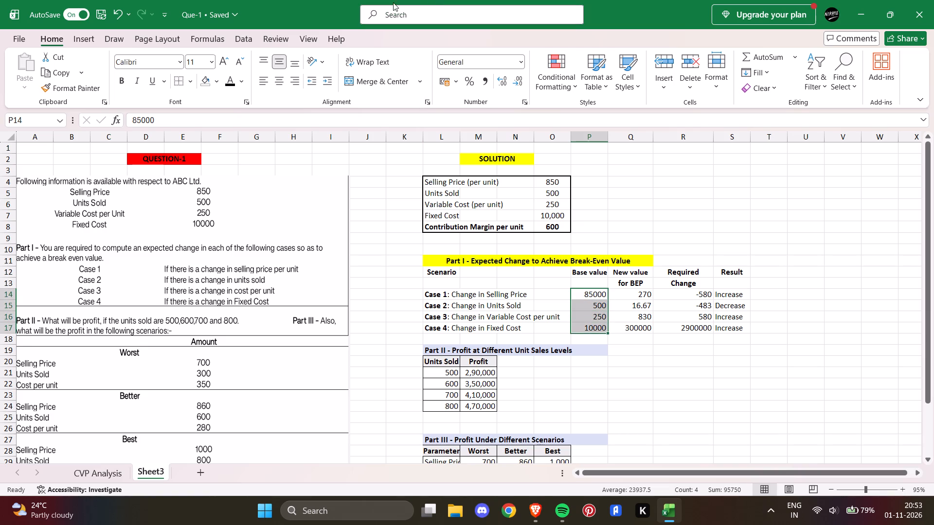
click(367, 76)
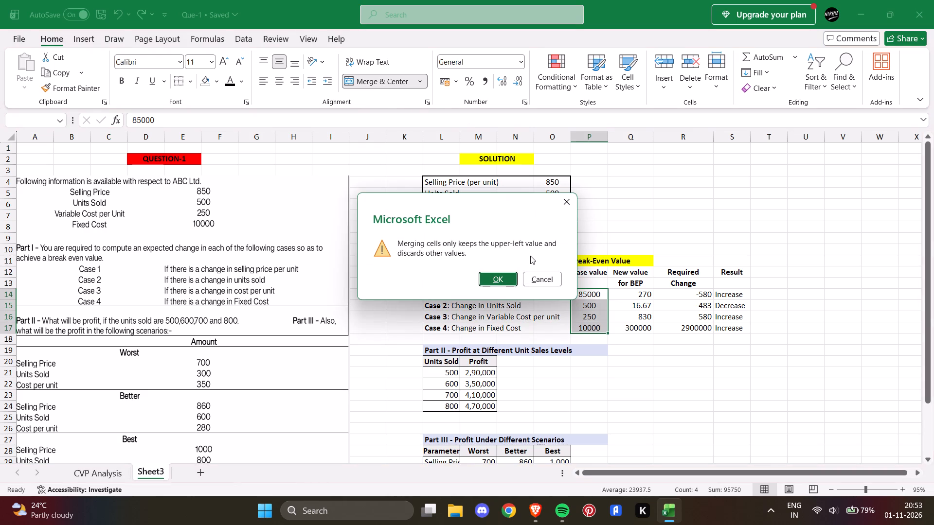
click(540, 276)
click(284, 79)
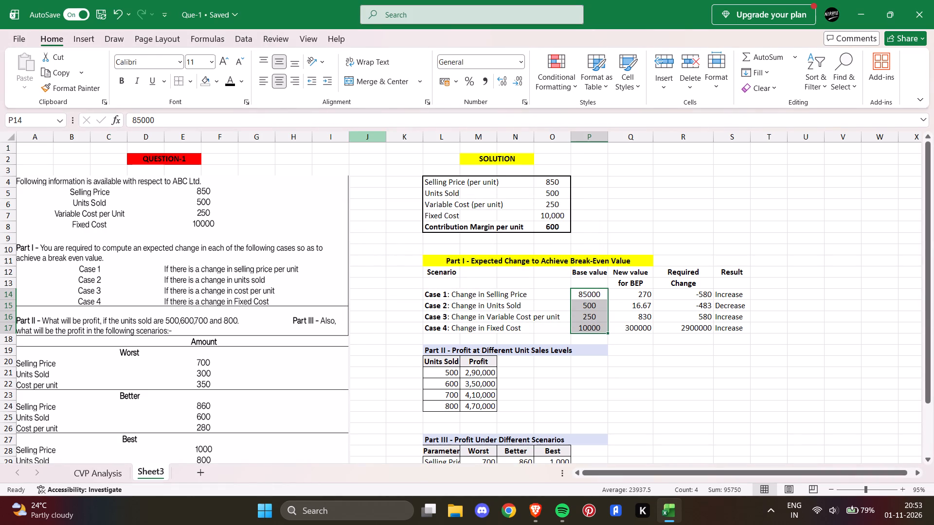
Center the new values, required changes and results of Cases 1 to 4 in Q14:S17 horizontally.
drag(625, 291, 659, 316)
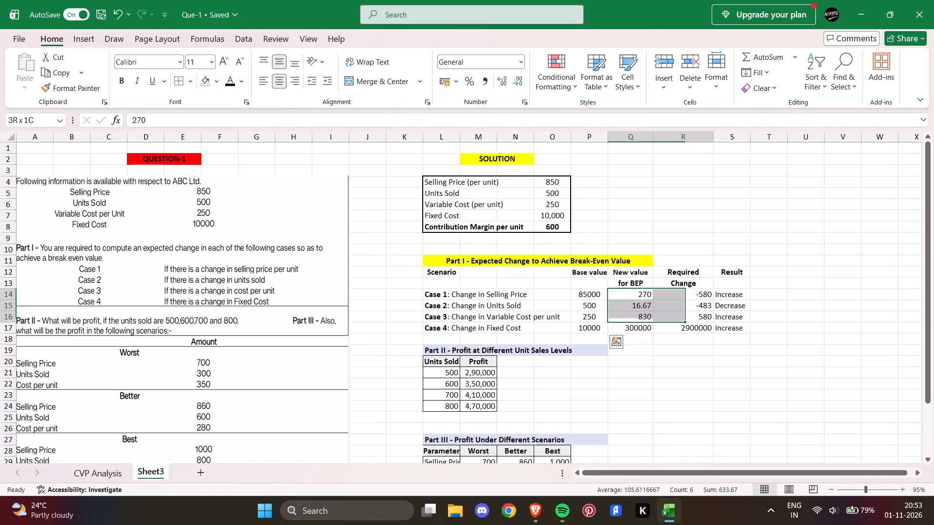
drag(659, 316, 717, 332)
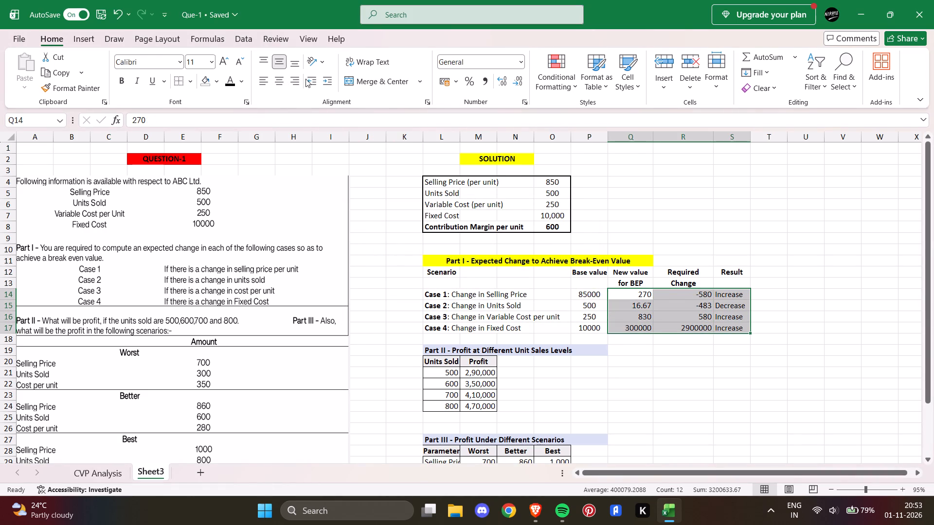
click(280, 78)
click(690, 201)
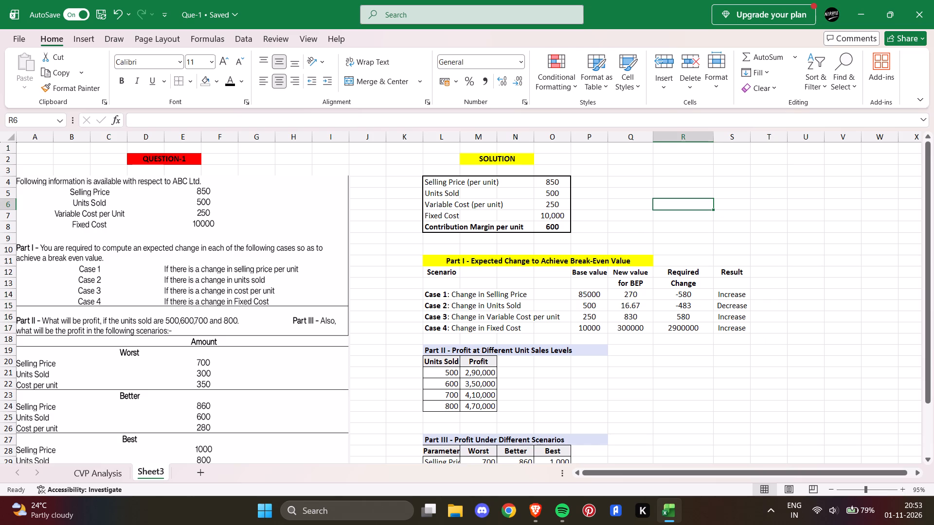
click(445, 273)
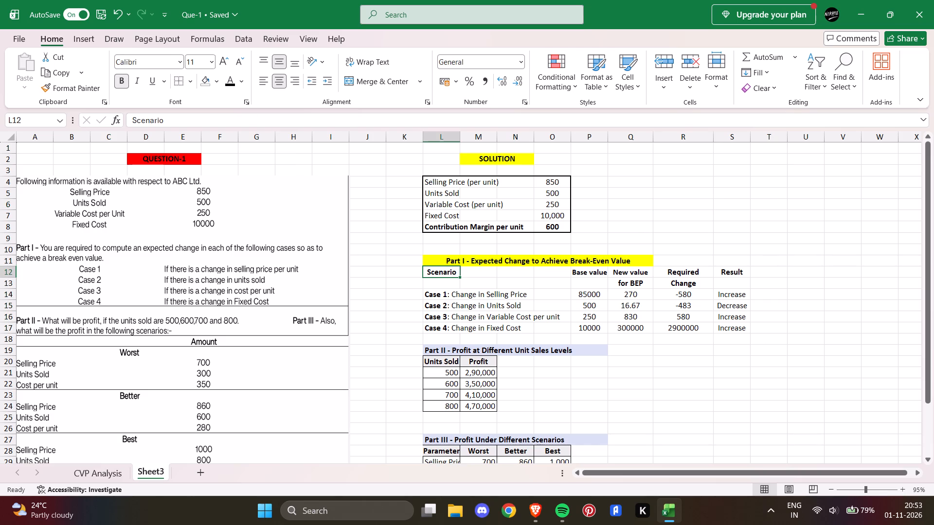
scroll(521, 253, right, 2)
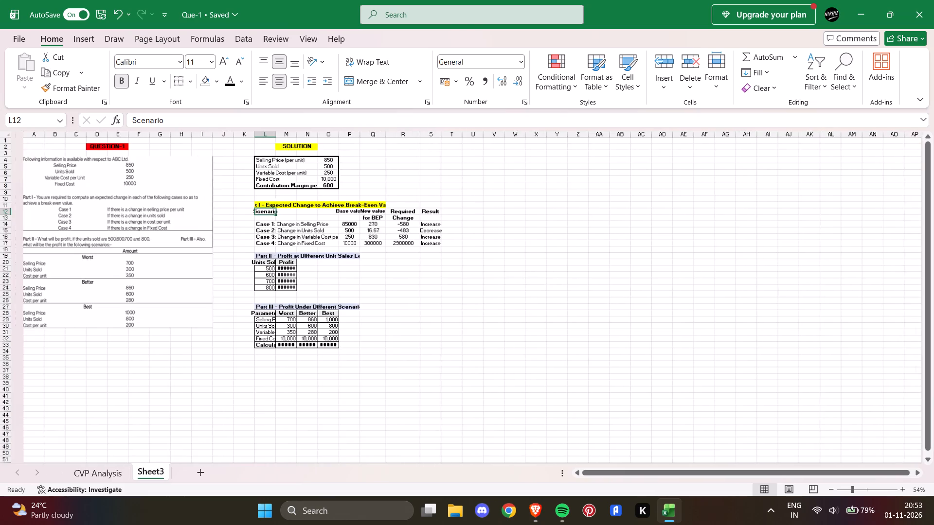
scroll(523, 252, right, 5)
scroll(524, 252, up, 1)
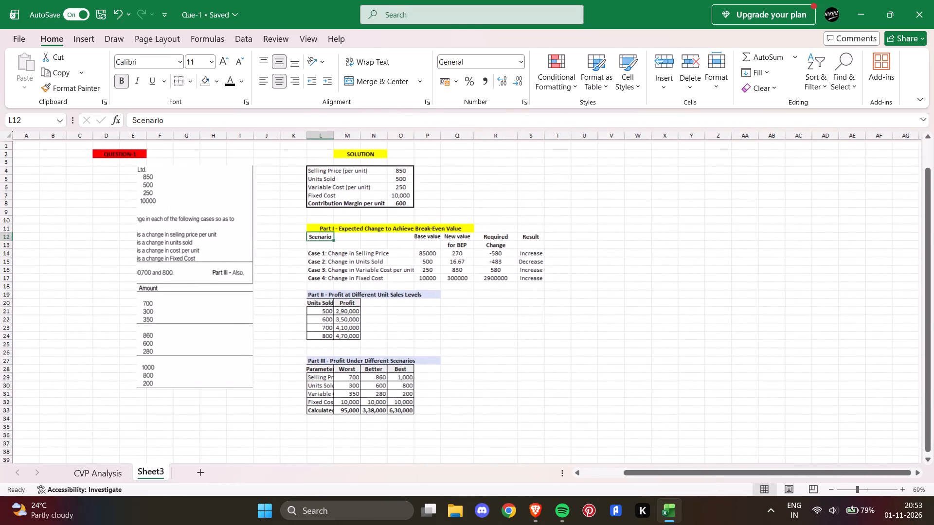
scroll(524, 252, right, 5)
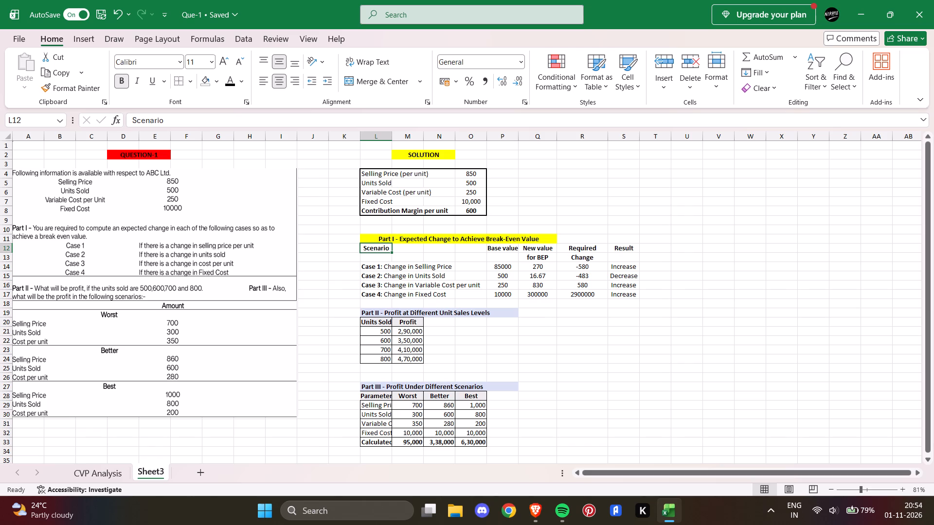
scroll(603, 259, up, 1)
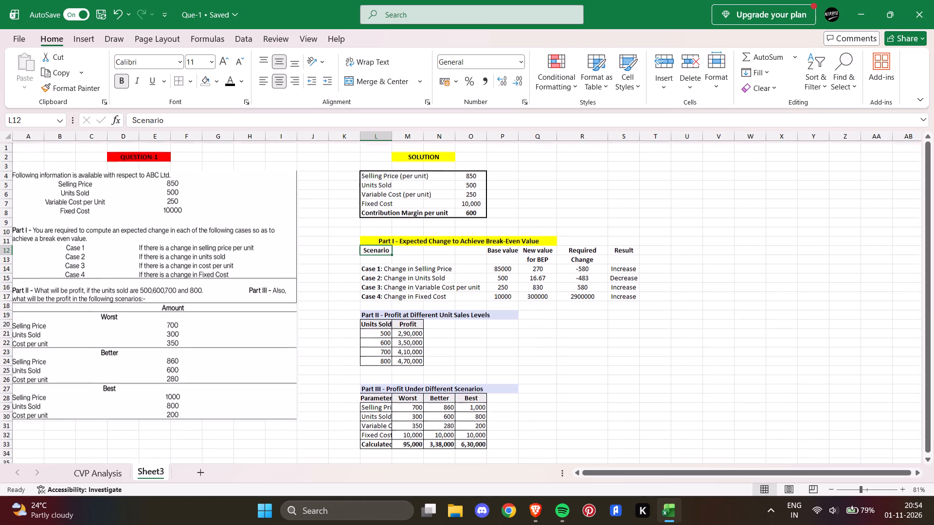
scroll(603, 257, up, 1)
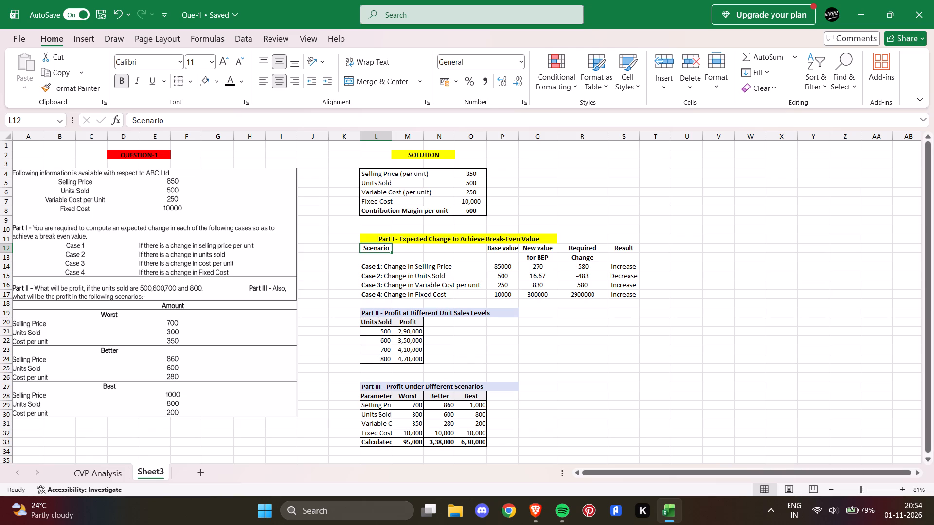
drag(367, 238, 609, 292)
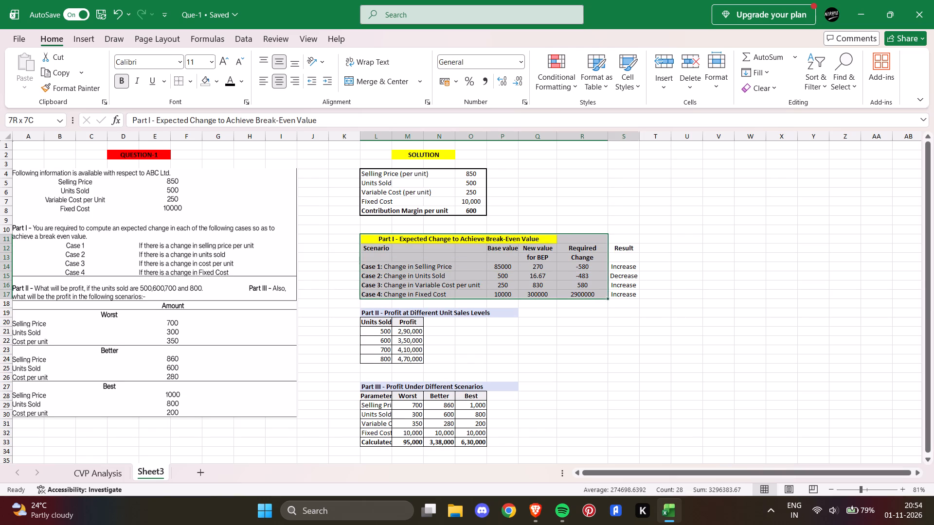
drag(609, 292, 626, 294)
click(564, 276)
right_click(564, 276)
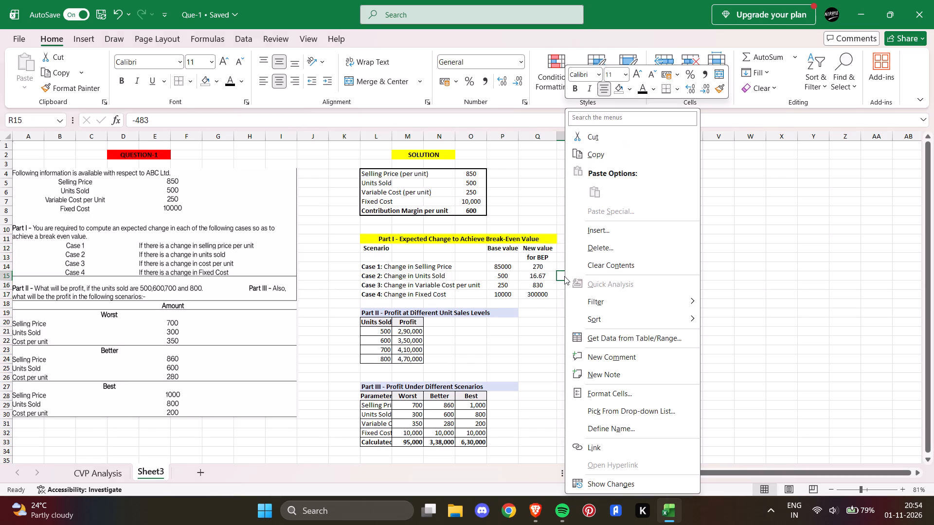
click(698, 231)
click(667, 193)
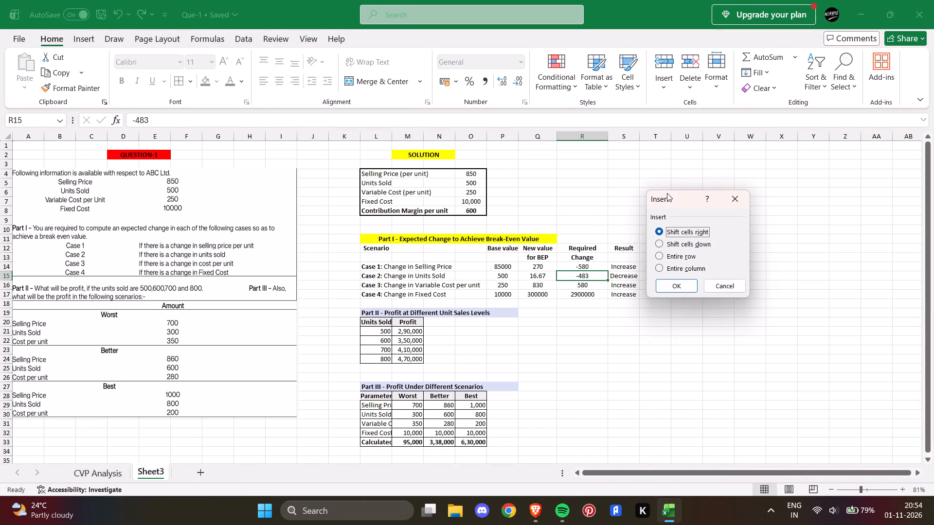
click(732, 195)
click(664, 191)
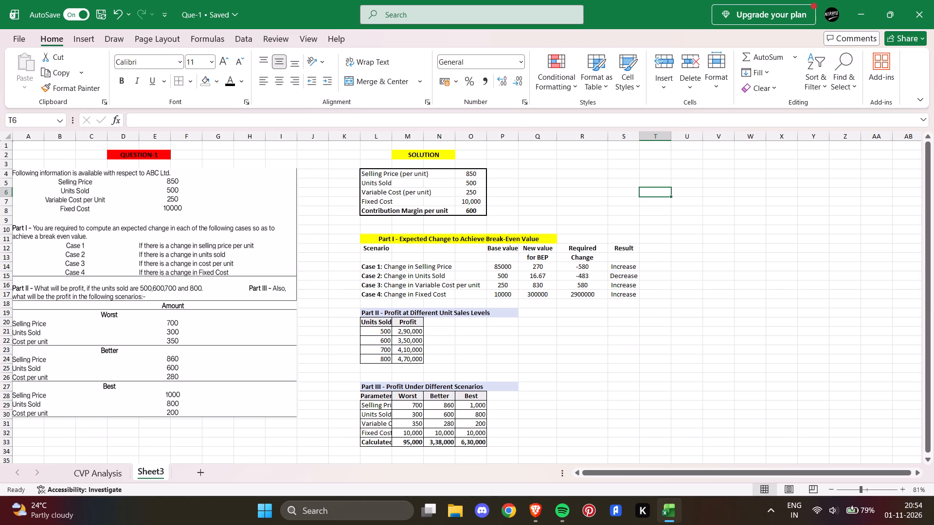
Apply a thick outside border around the Part I table's header rows, L12:S13.
drag(372, 250, 613, 256)
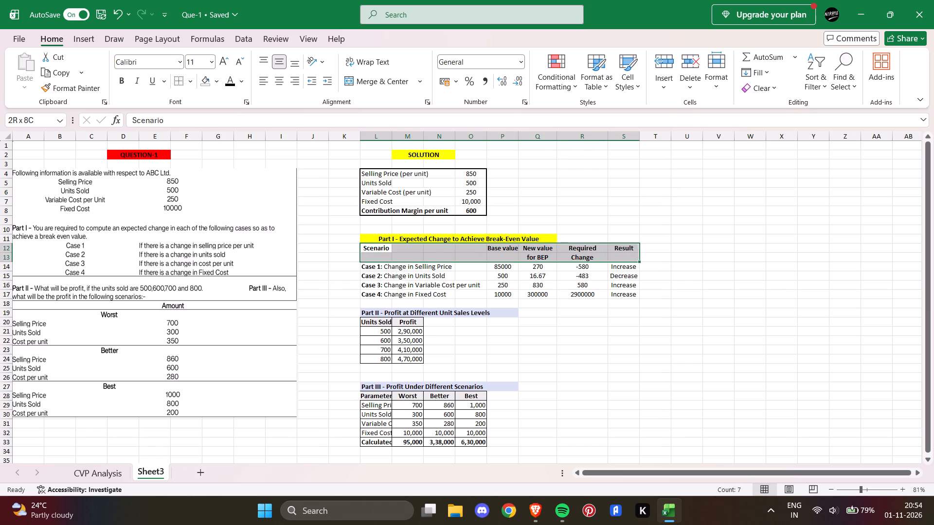
drag(613, 256, 613, 256)
click(189, 81)
click(213, 241)
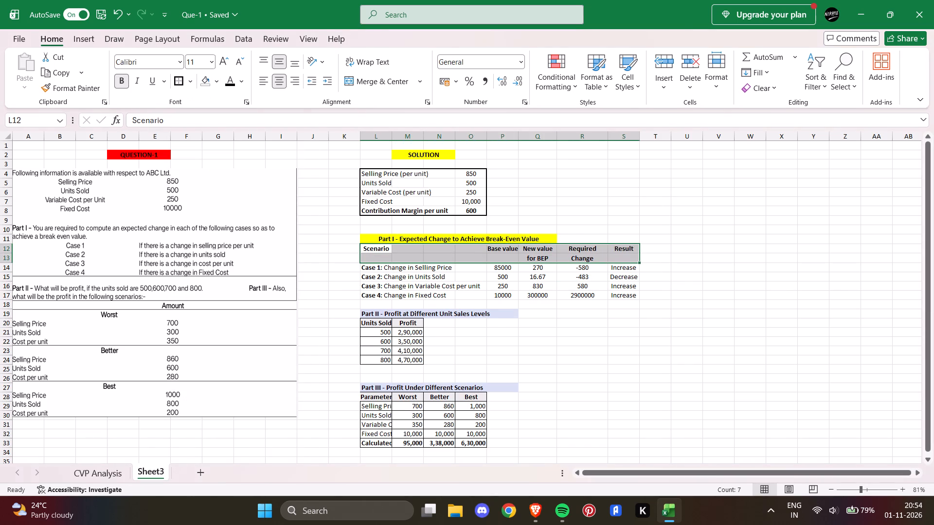
click(619, 203)
Apply the same thick outside border around the rows for Cases 1 to 4, L14:S17.
drag(370, 265, 383, 281)
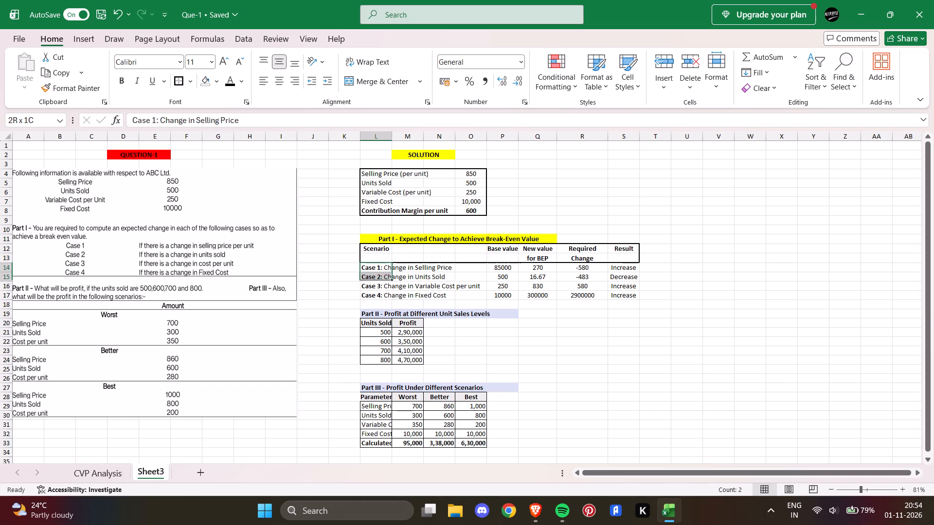
drag(383, 281, 612, 295)
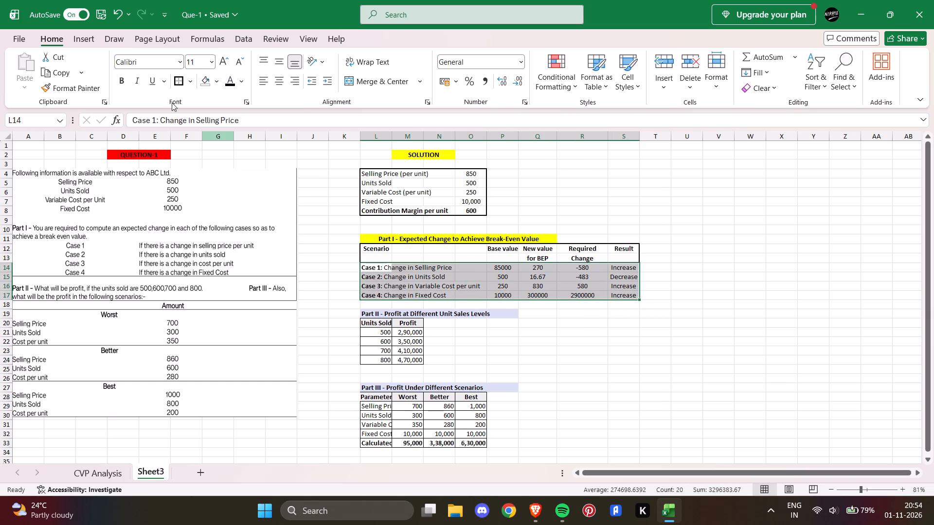
click(179, 83)
click(650, 197)
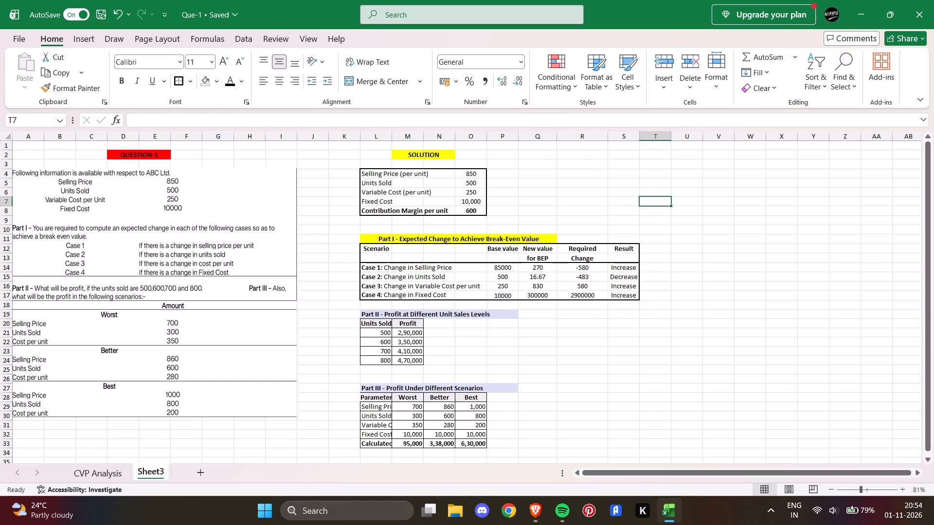
Apply a thick outside border around the Scenario block L12:O17 of the Part I table.
drag(468, 245, 483, 284)
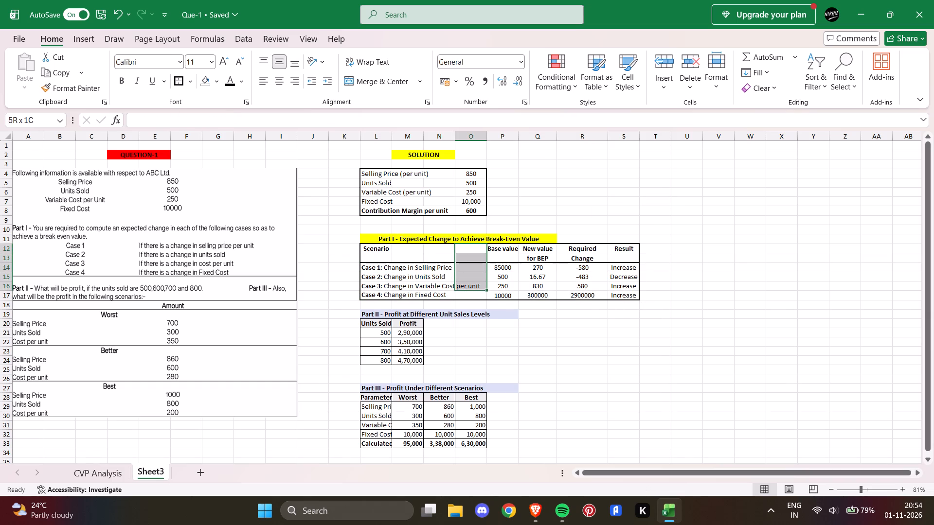
drag(483, 284, 484, 286)
drag(371, 251, 473, 299)
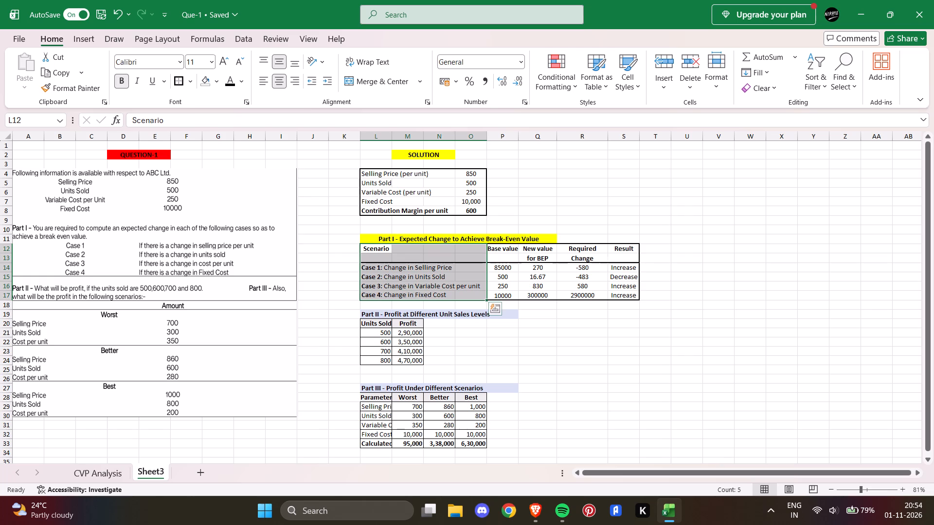
click(181, 84)
click(576, 217)
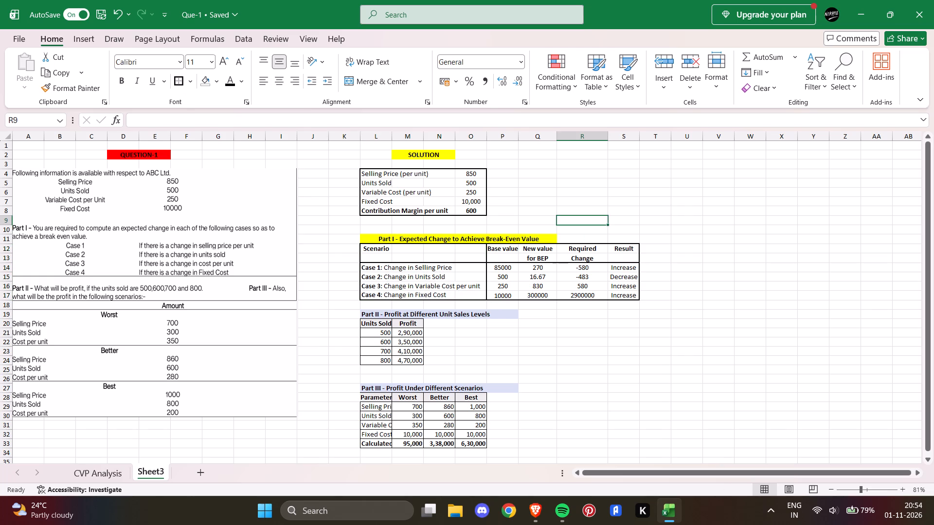
Re-merge and center the Part I title in row 11 across the table's full width, L11:S11.
click(662, 214)
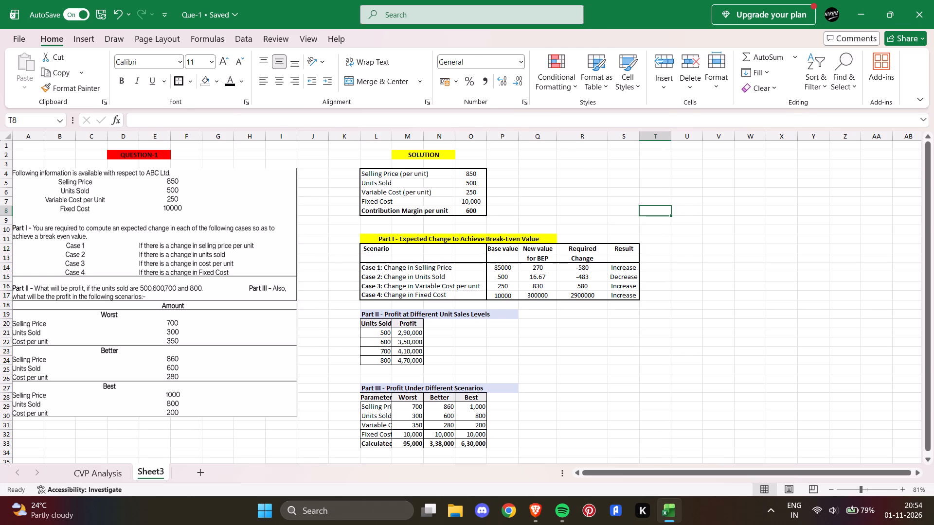
click(382, 243)
drag(545, 240, 548, 240)
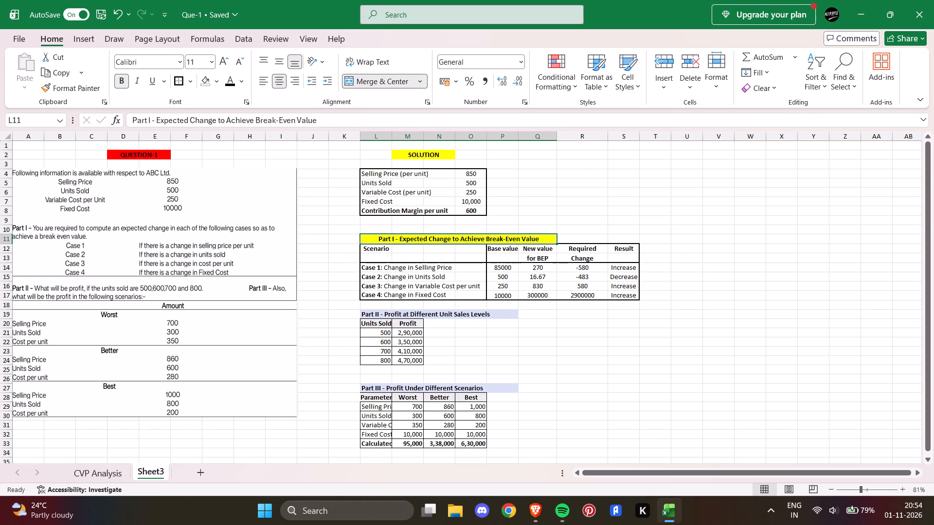
drag(548, 240, 616, 243)
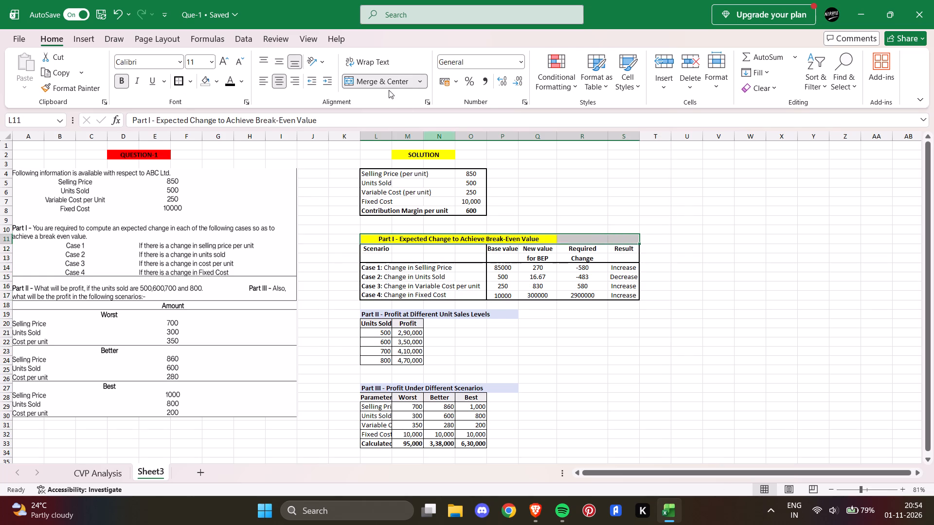
click(380, 84)
click(370, 84)
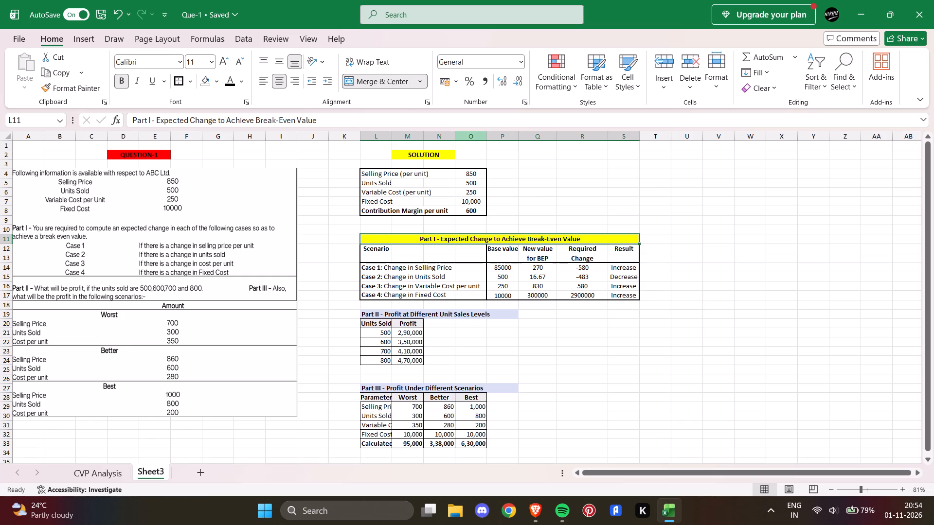
click(554, 182)
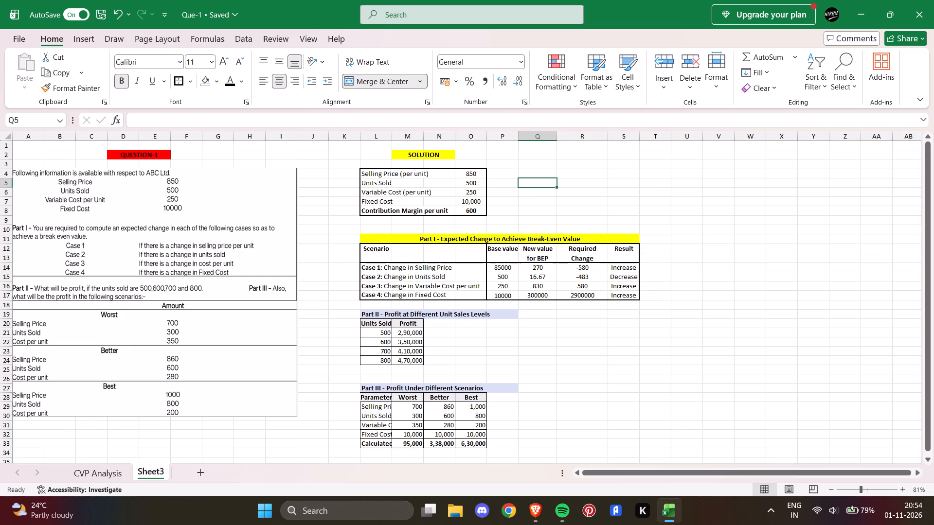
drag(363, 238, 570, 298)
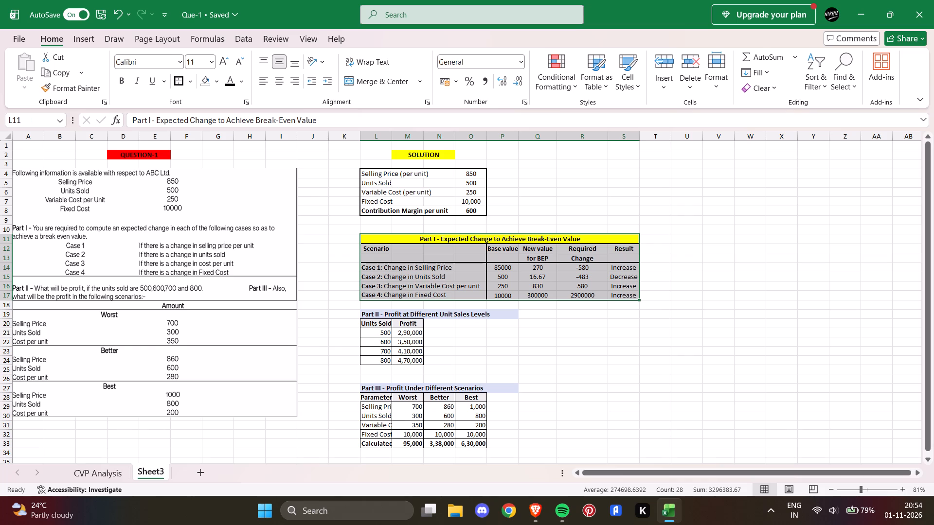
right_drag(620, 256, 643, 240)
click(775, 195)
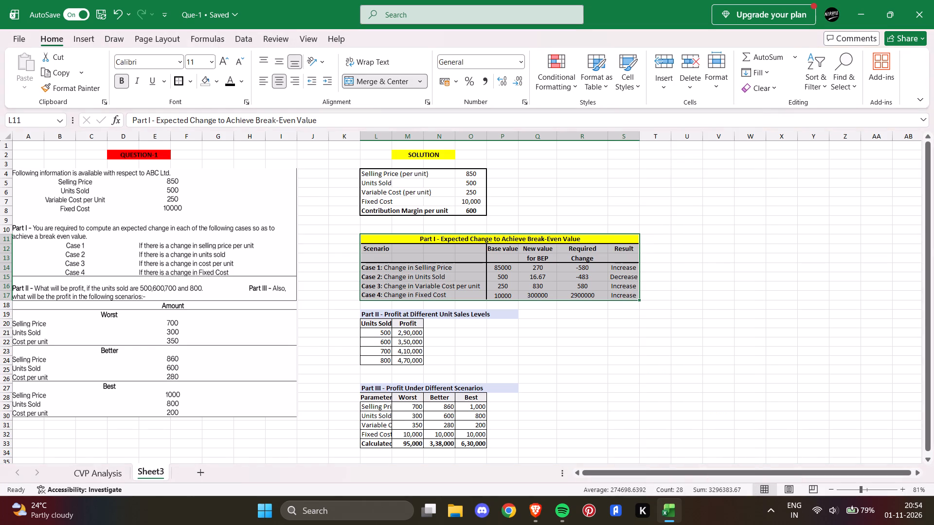
Move the whole Part I table, L11:S17, beside the solution so that it starts at cell R2.
drag(371, 238, 549, 289)
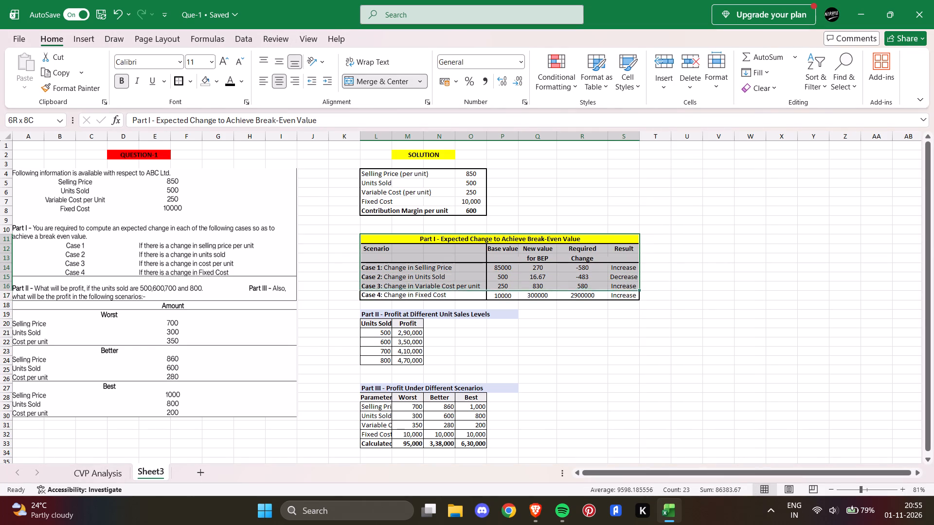
drag(549, 289, 588, 297)
key(ctrl+x)
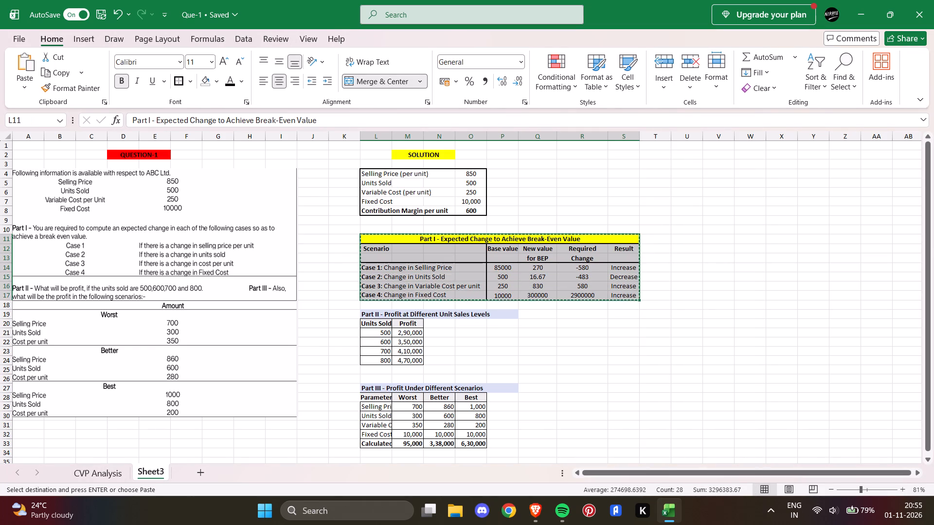
scroll(571, 181, up, 1)
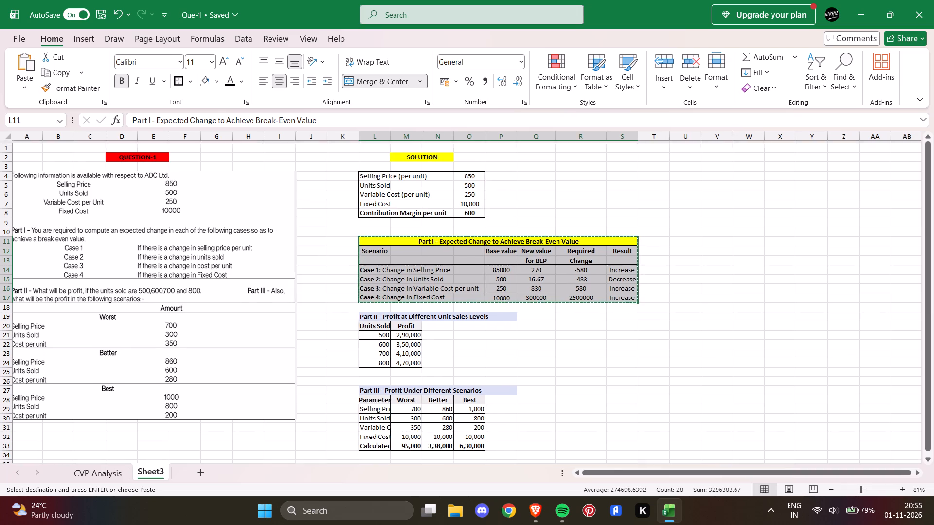
scroll(572, 181, up, 1)
click(531, 157)
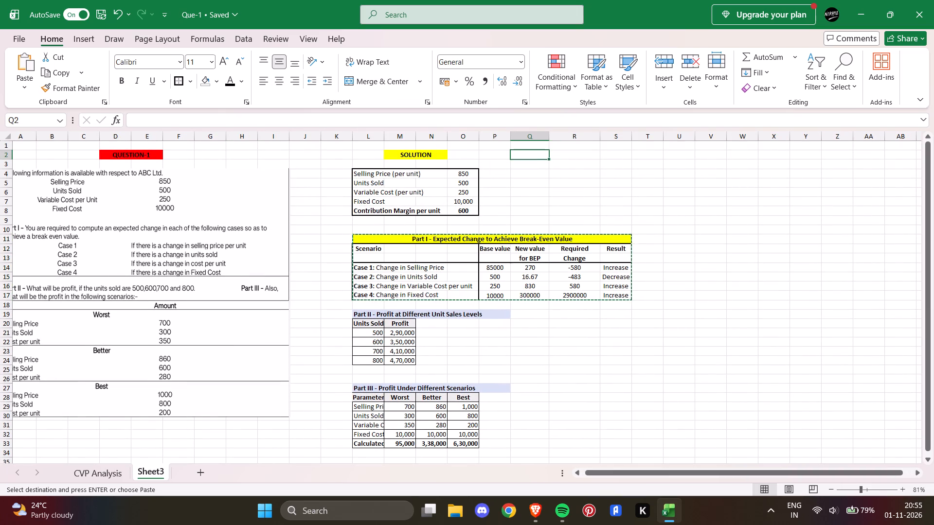
scroll(556, 156, up, 1)
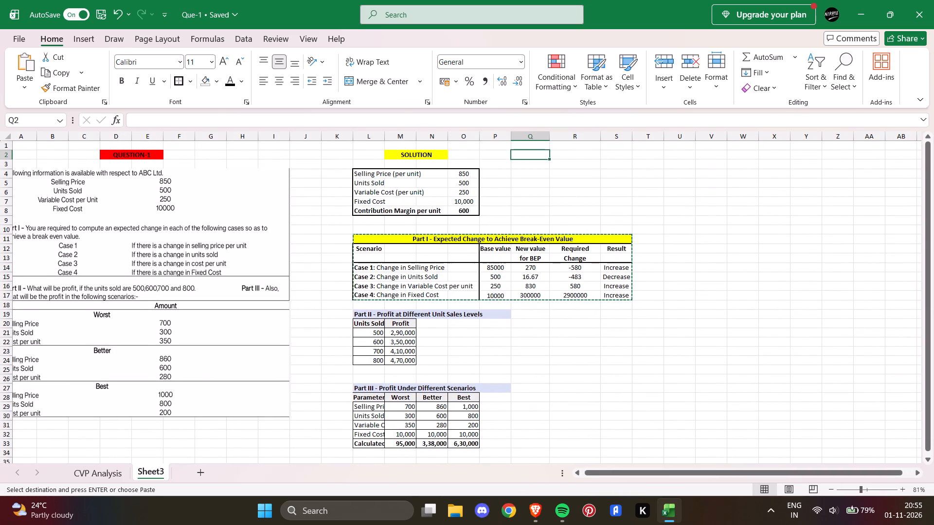
click(567, 156)
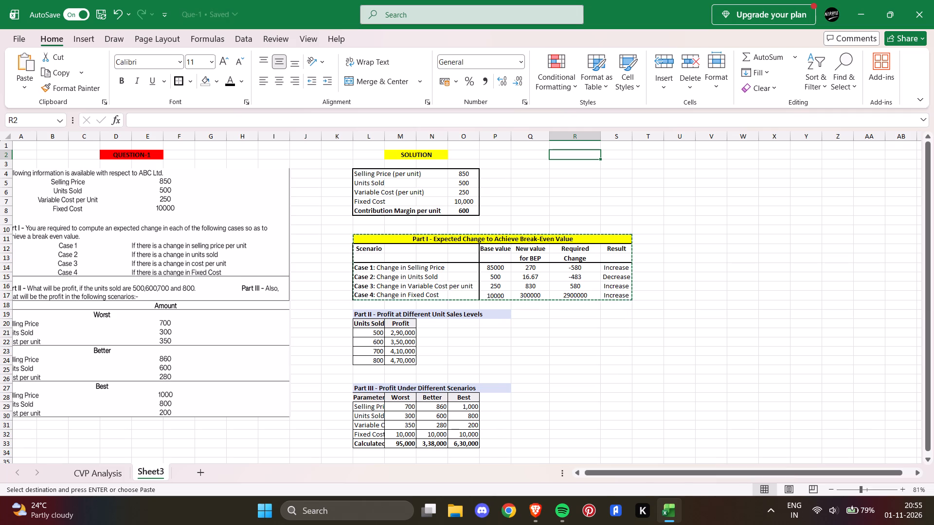
key(ctrl+v)
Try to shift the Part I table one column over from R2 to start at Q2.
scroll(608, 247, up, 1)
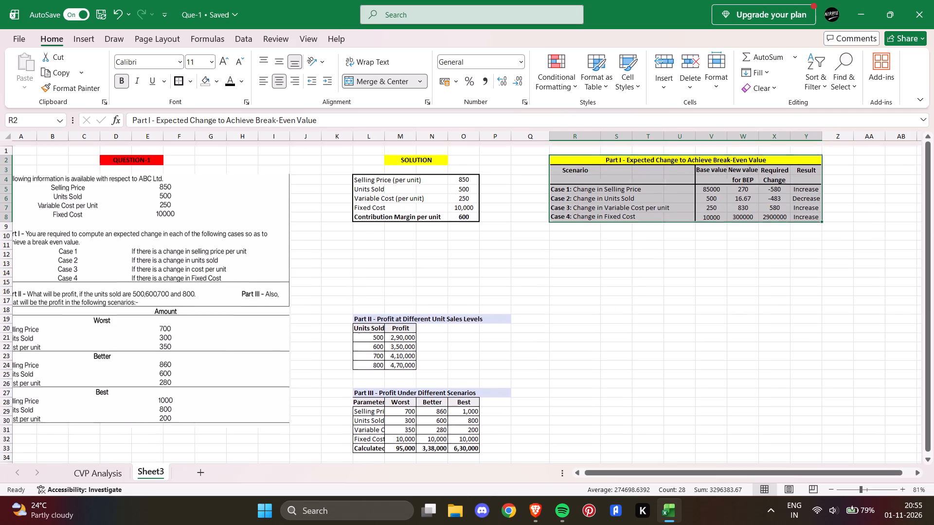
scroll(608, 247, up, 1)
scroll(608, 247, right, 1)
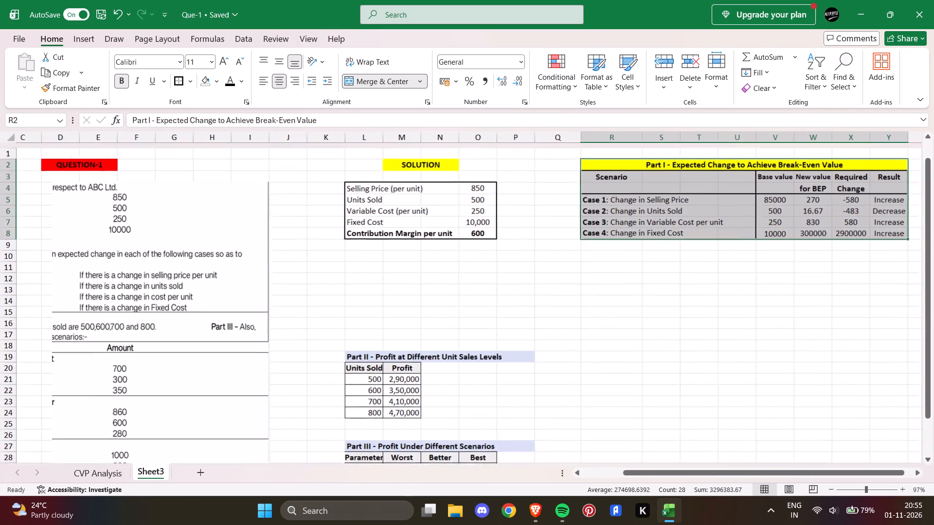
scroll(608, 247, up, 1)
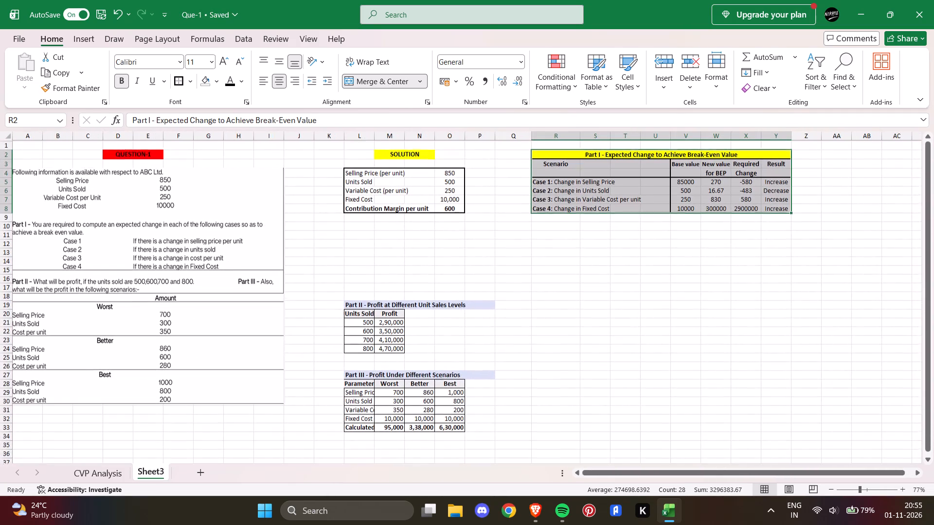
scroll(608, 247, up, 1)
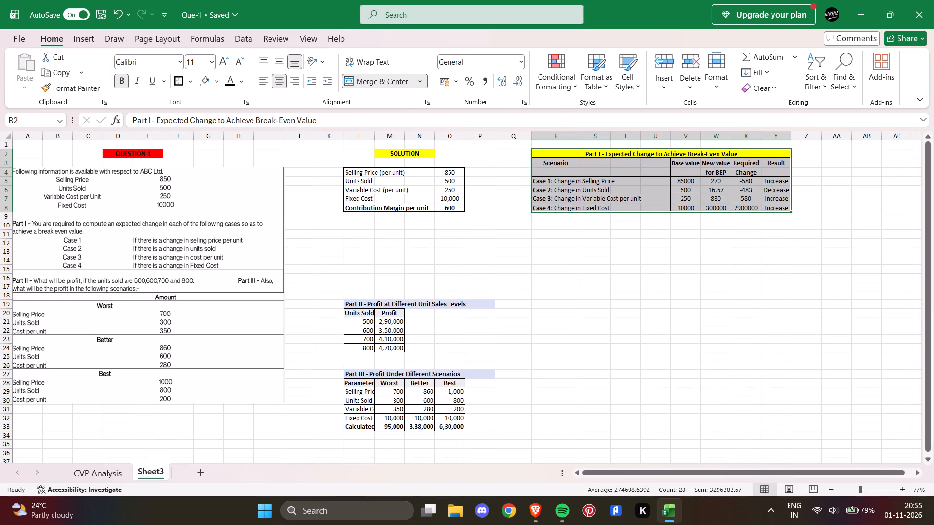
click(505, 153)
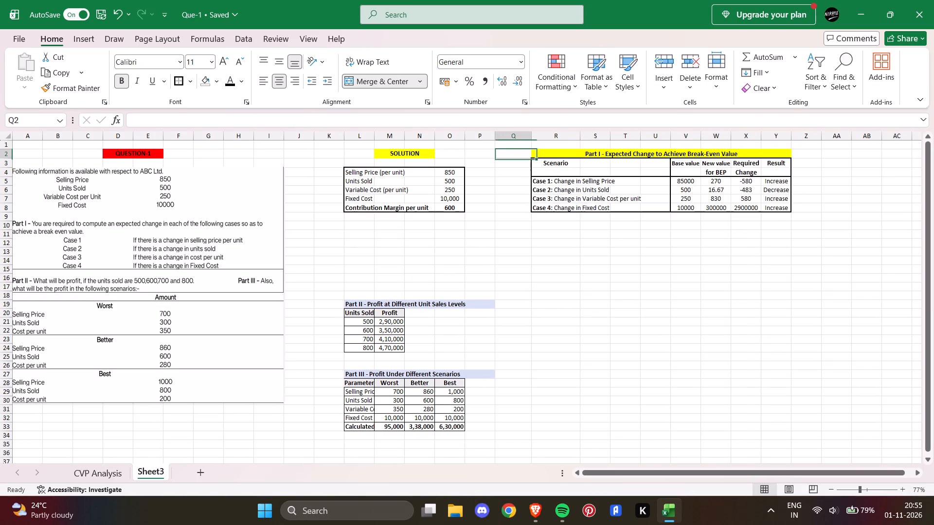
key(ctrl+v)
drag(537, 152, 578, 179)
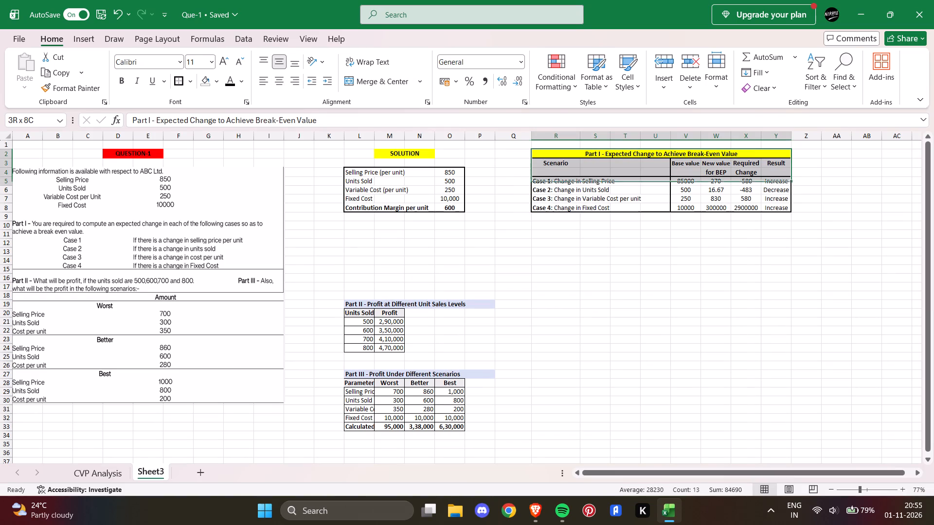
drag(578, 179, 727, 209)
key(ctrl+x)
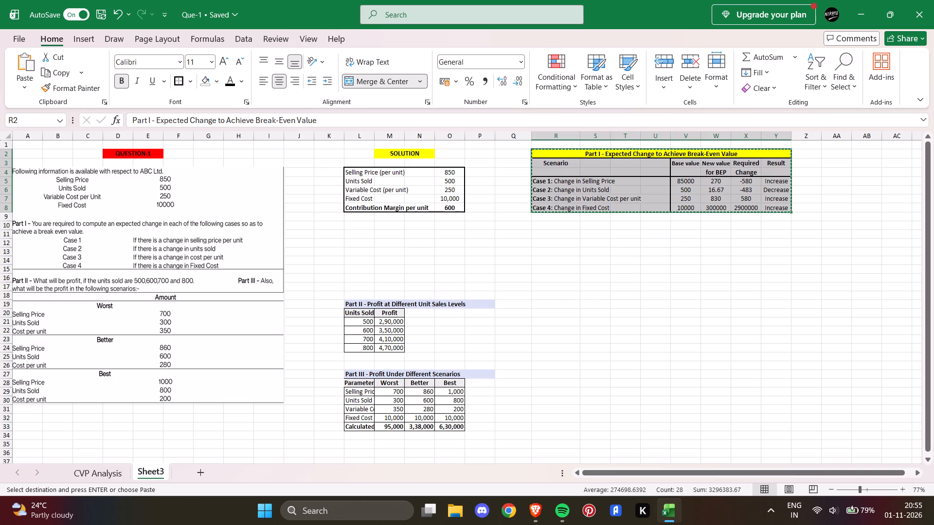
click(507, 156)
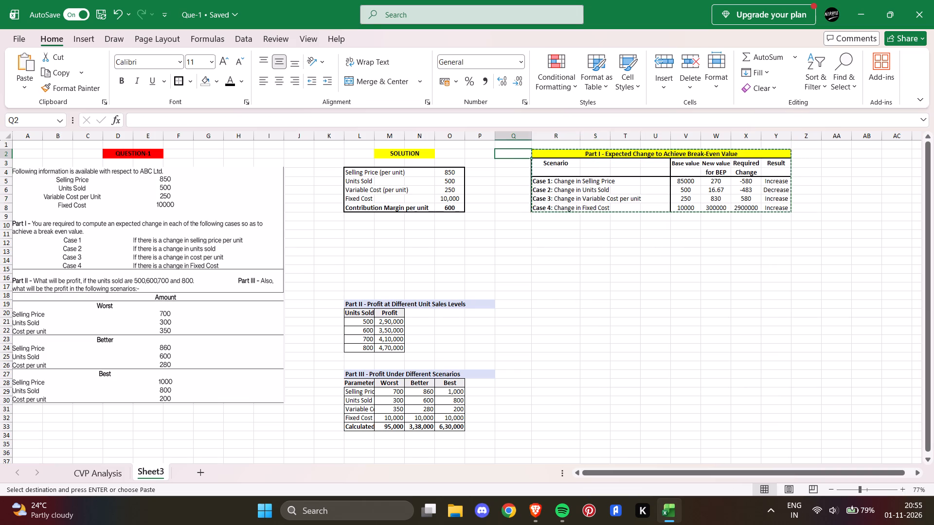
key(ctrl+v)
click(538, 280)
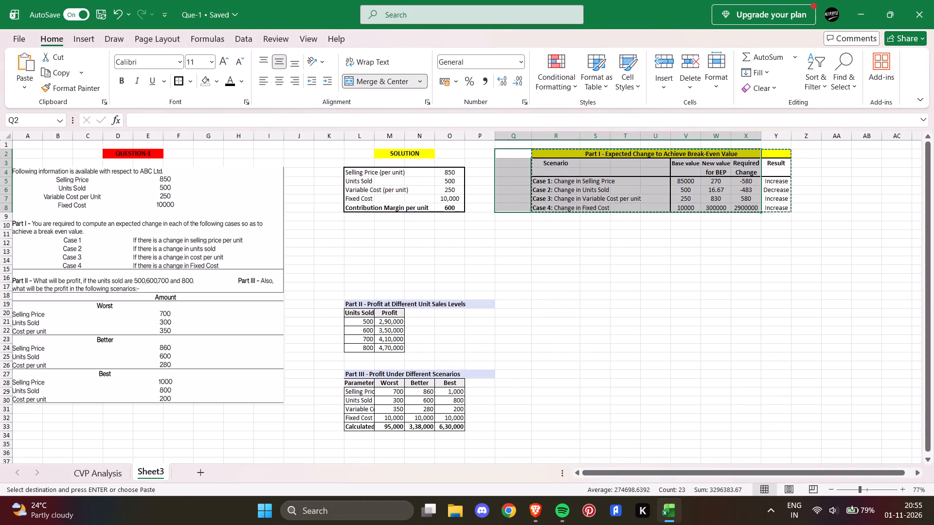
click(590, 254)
Move the Part I table, R2:Y8, down to empty cells starting at R15.
drag(537, 153, 730, 210)
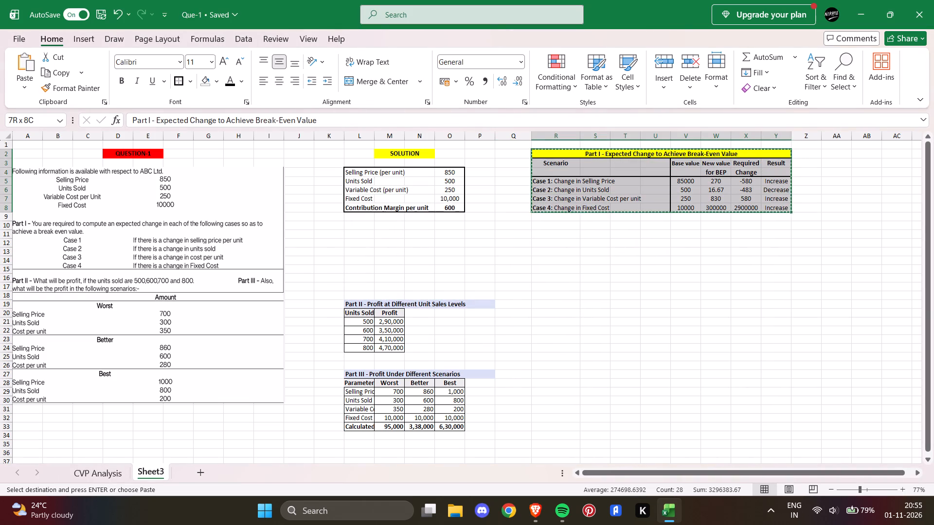
drag(730, 210, 733, 210)
key(ctrl+x)
right_click(571, 271)
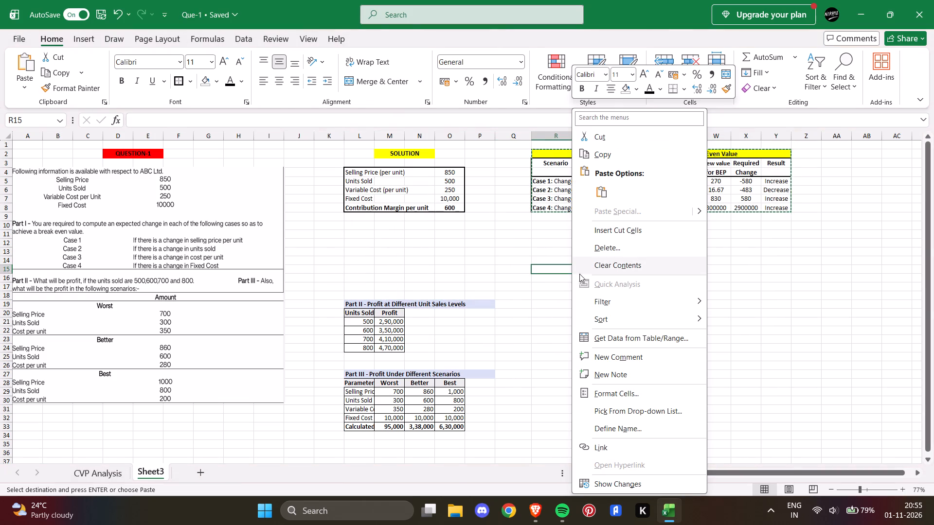
click(604, 191)
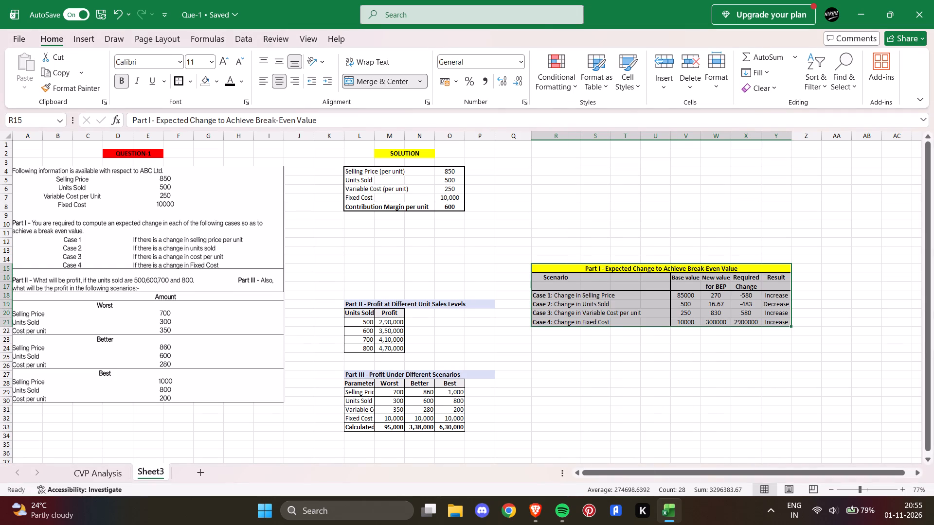
Move the Part I table from R15:Y21 so that it starts at cell Q2.
drag(541, 268, 742, 322)
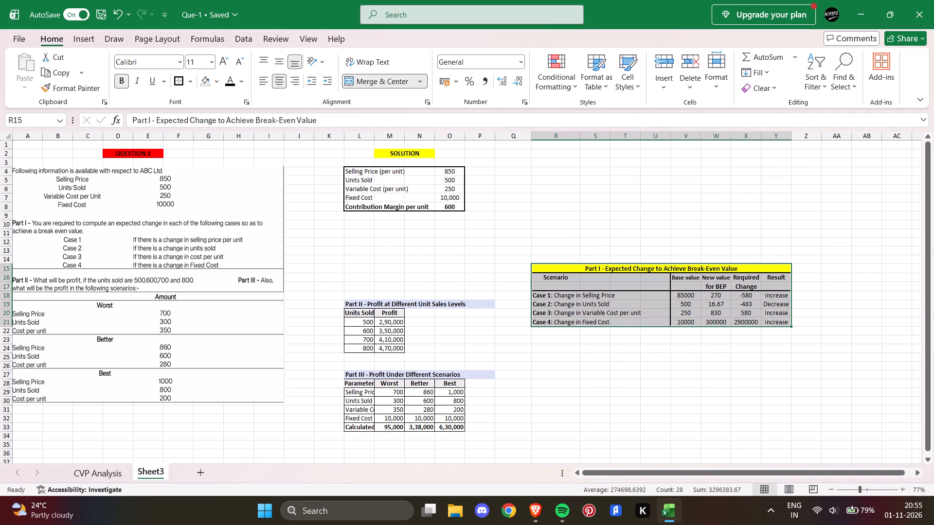
key(ctrl+x)
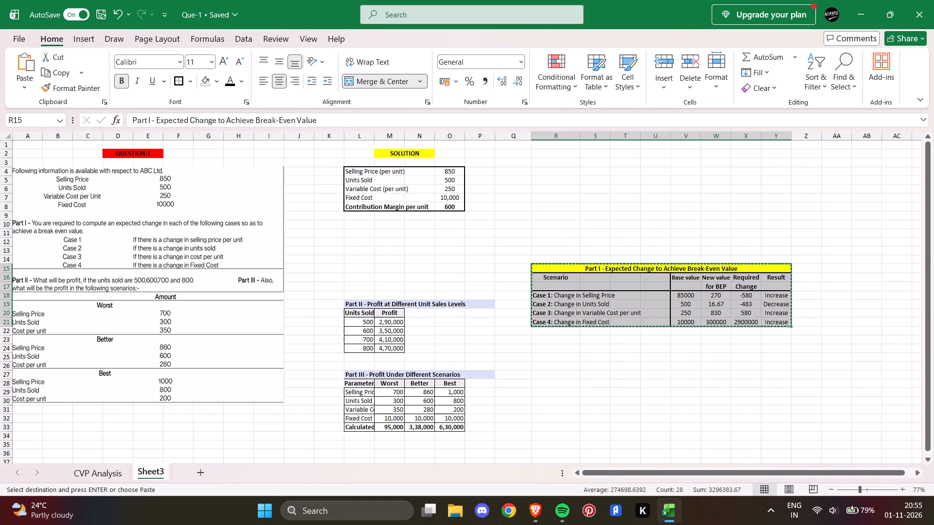
click(510, 155)
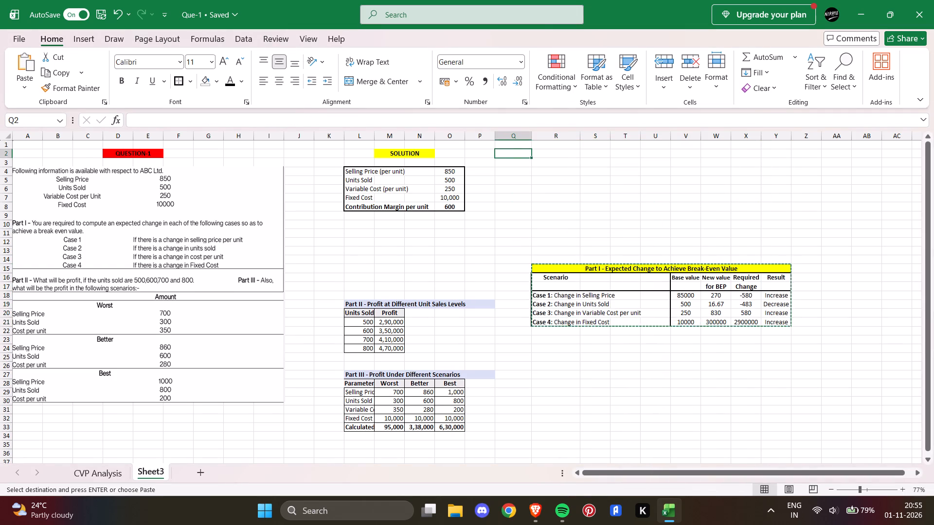
key(ctrl+v)
click(527, 243)
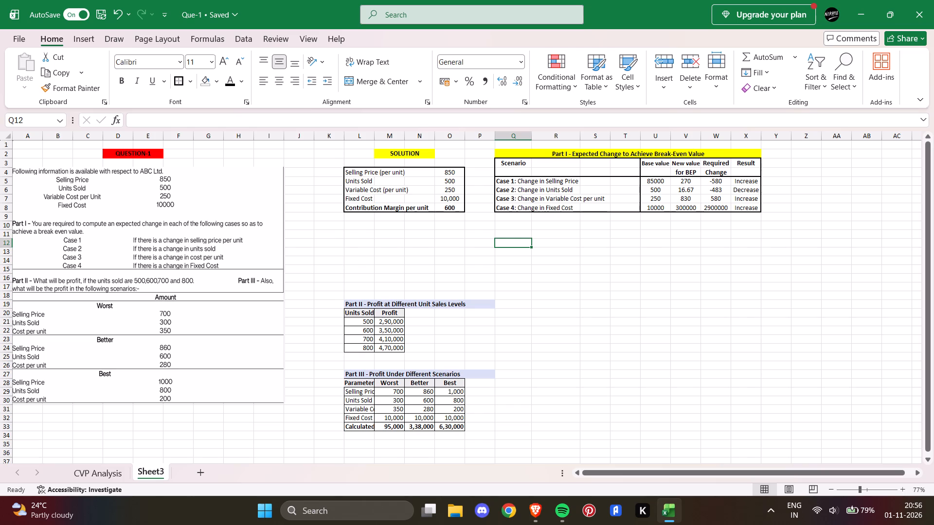
Move the Part II title, Profit at Different Unit Sales Levels, from row 19 up to L11.
click(350, 304)
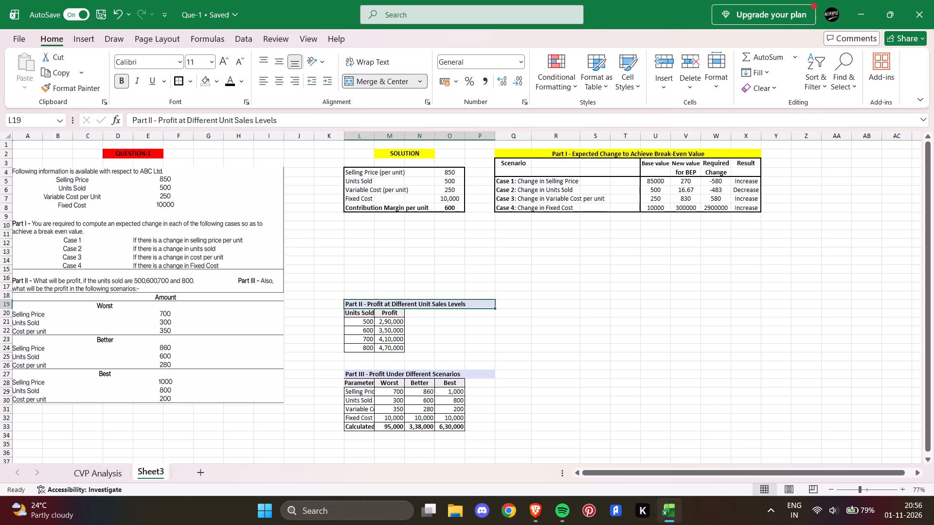
key(ctrl+x)
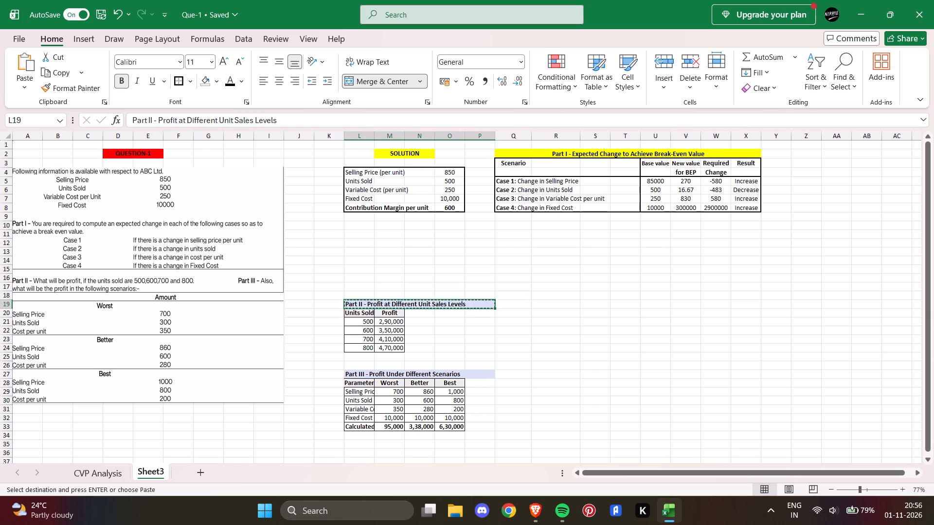
click(359, 238)
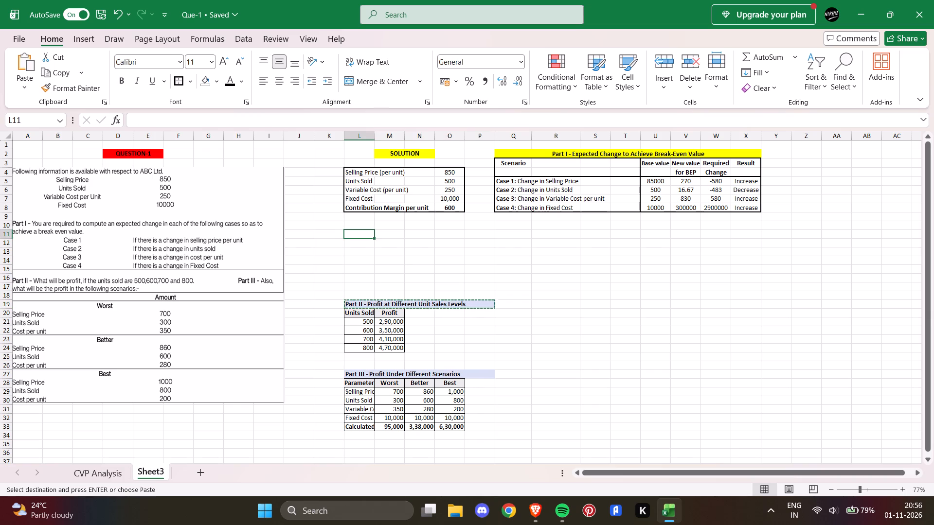
key(ctrl+v)
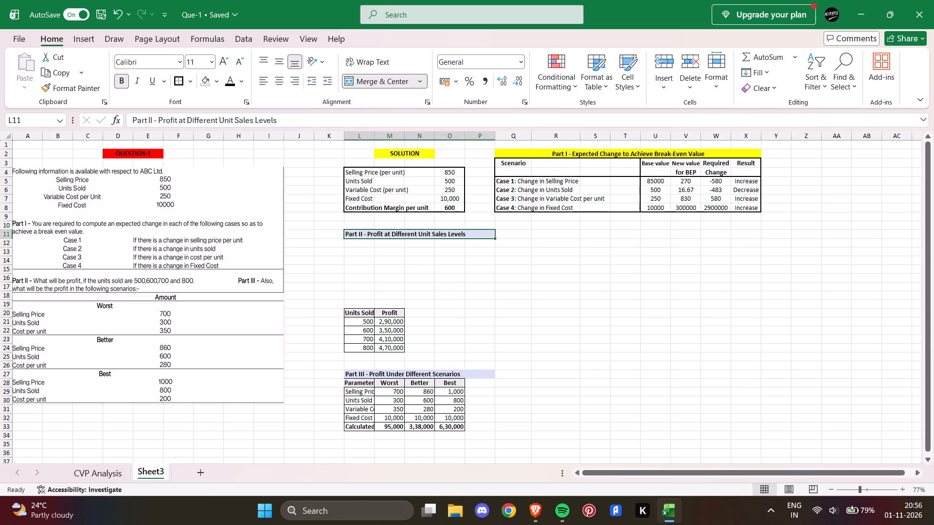
Move the Units Sold and Profit table, L20:M24, directly under the Part II title, starting at L12.
drag(352, 312, 397, 346)
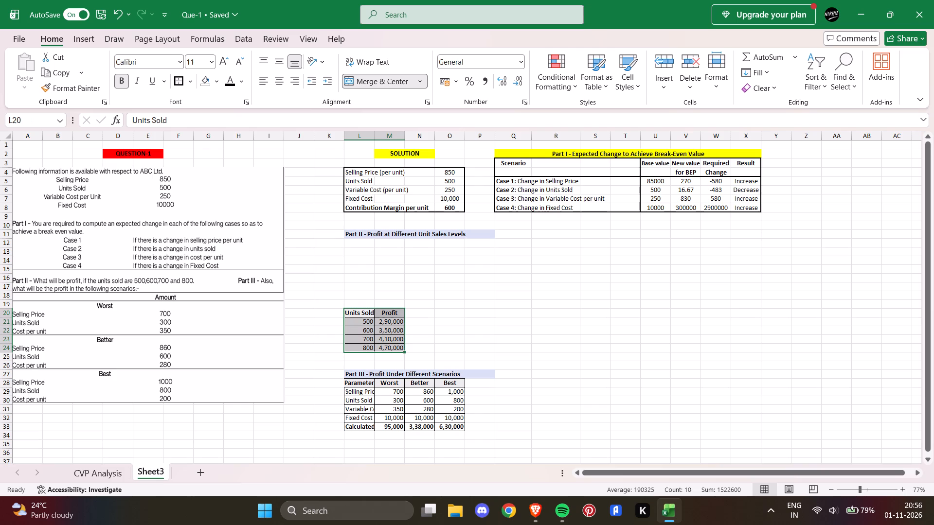
key(ctrl+x)
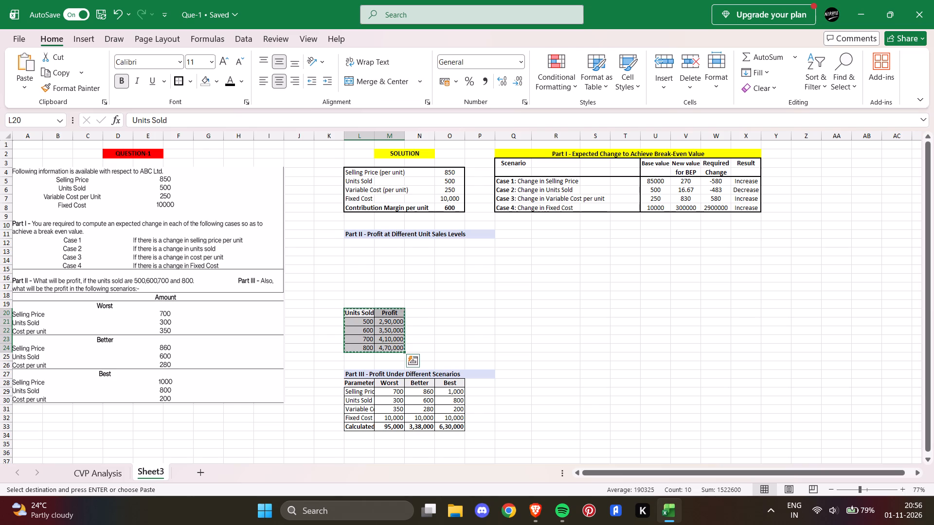
click(361, 252)
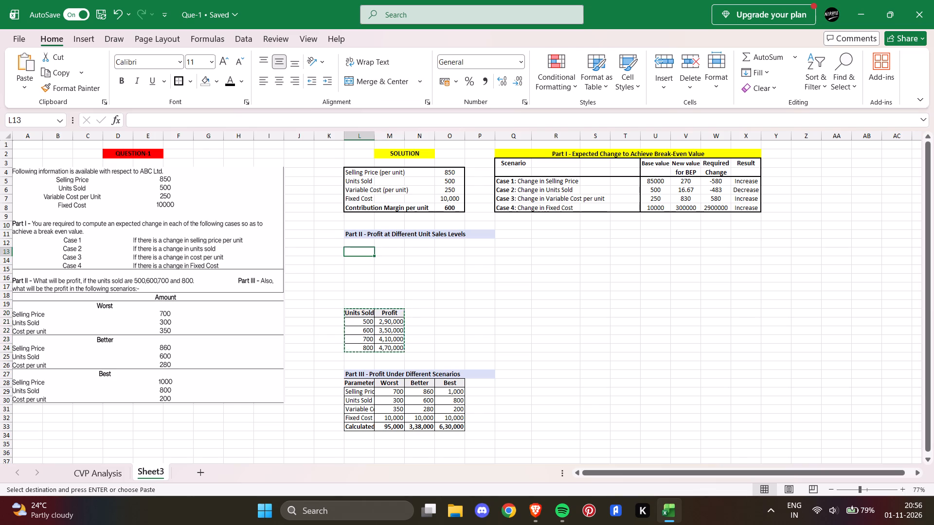
click(359, 245)
key(ctrl+v)
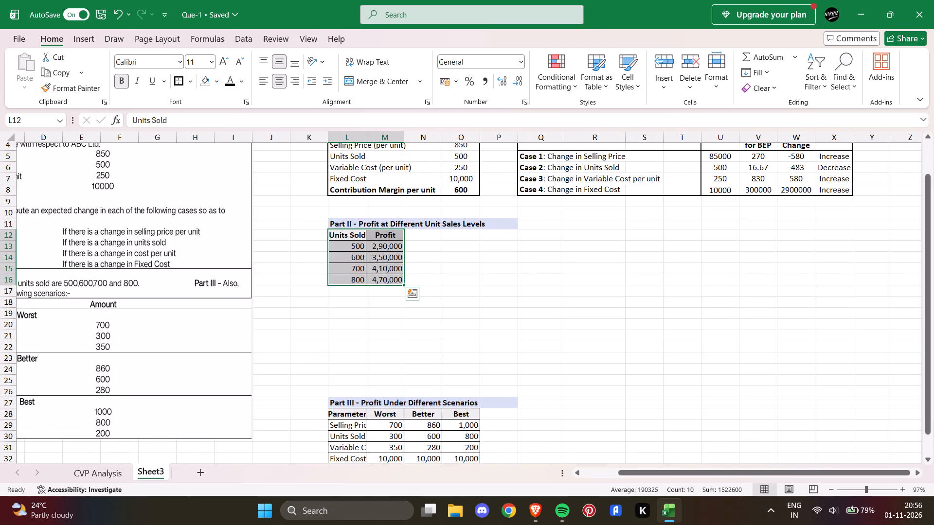
Center the Units Sold values 500 to 800 in L13:L16 of the Part II table.
scroll(461, 296, right, 1)
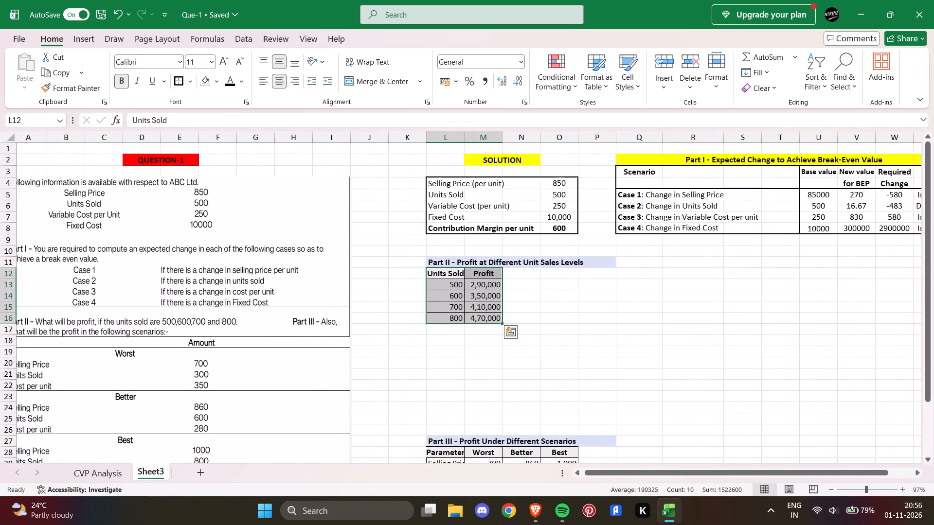
click(439, 277)
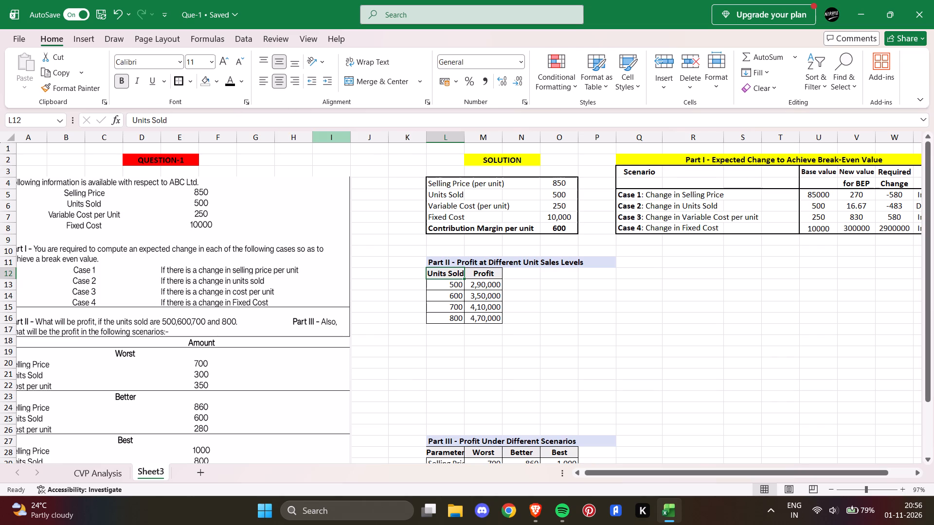
click(444, 285)
drag(444, 285, 450, 313)
drag(434, 283, 448, 307)
click(540, 304)
drag(440, 284, 452, 320)
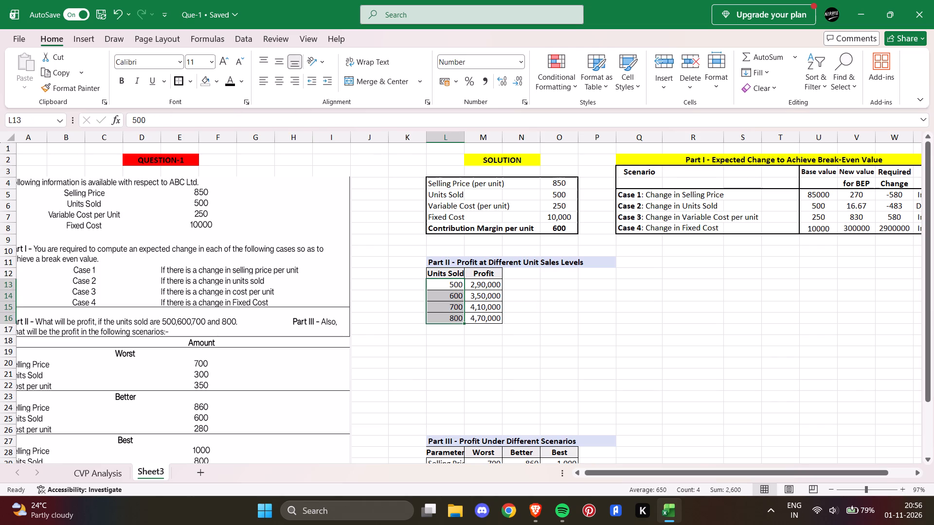
click(282, 83)
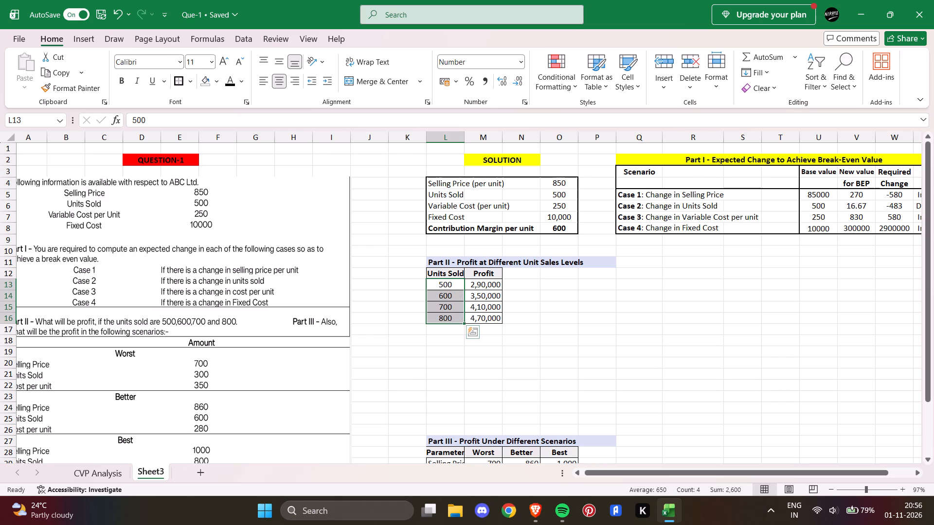
scroll(522, 330, down, 1)
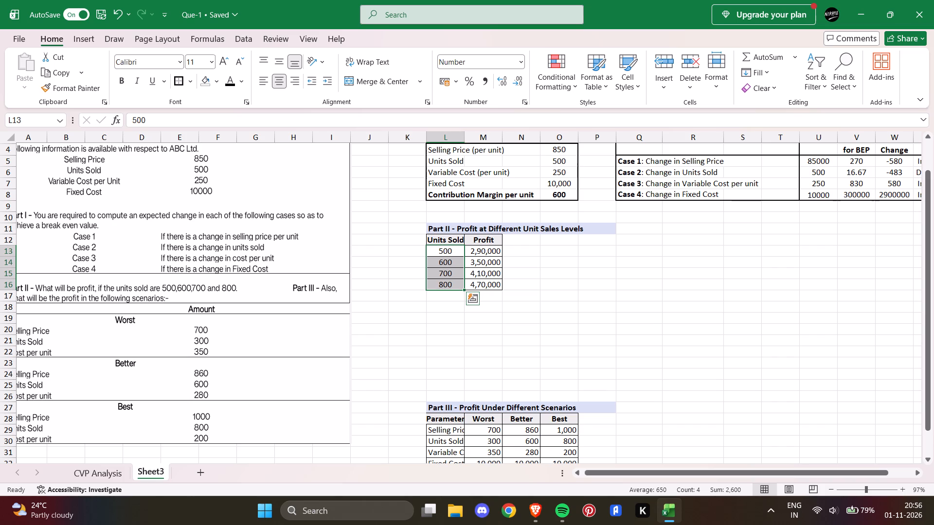
Move the Profit column of the Part II table, M12:M16, one column over so that it starts at N12.
drag(472, 242, 490, 287)
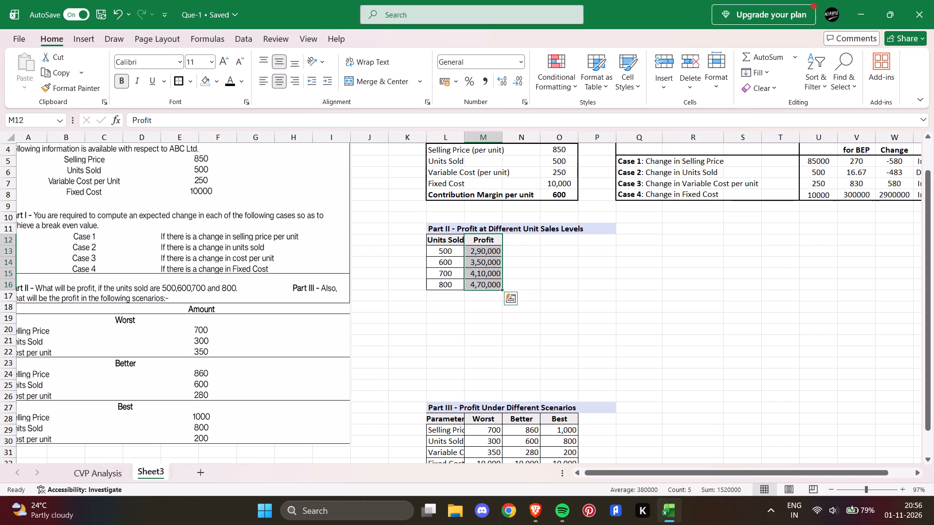
key(ctrl+x)
click(517, 242)
key(ctrl+v)
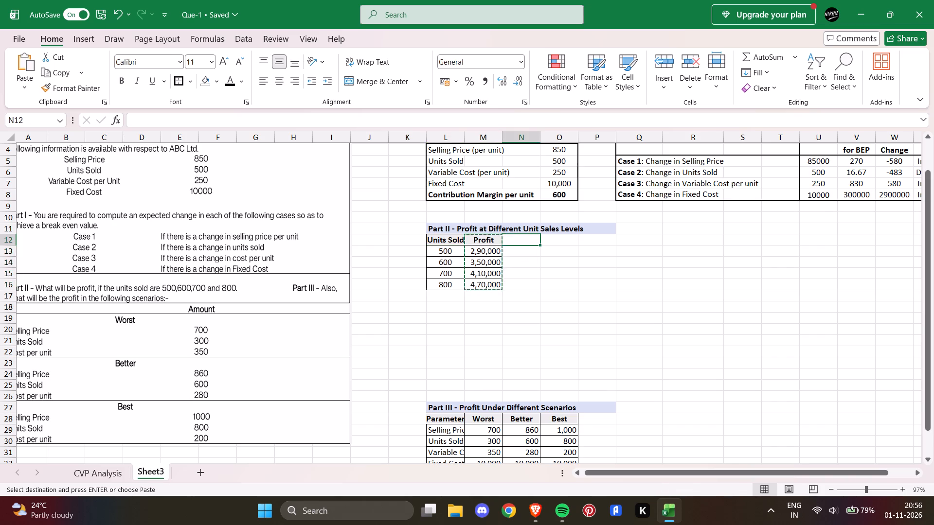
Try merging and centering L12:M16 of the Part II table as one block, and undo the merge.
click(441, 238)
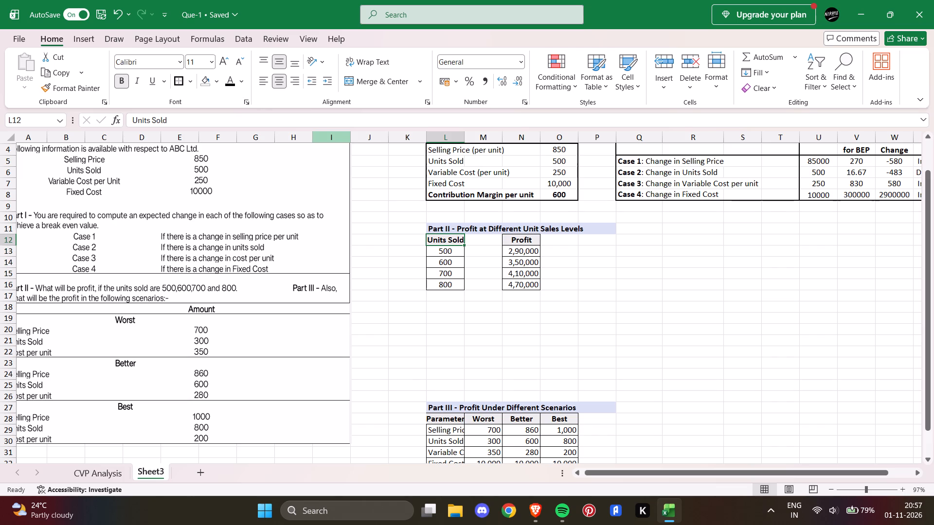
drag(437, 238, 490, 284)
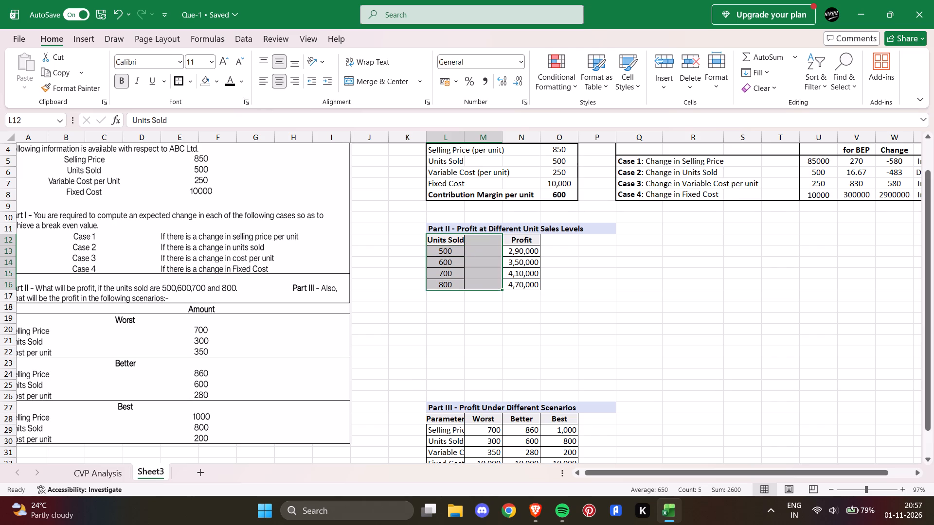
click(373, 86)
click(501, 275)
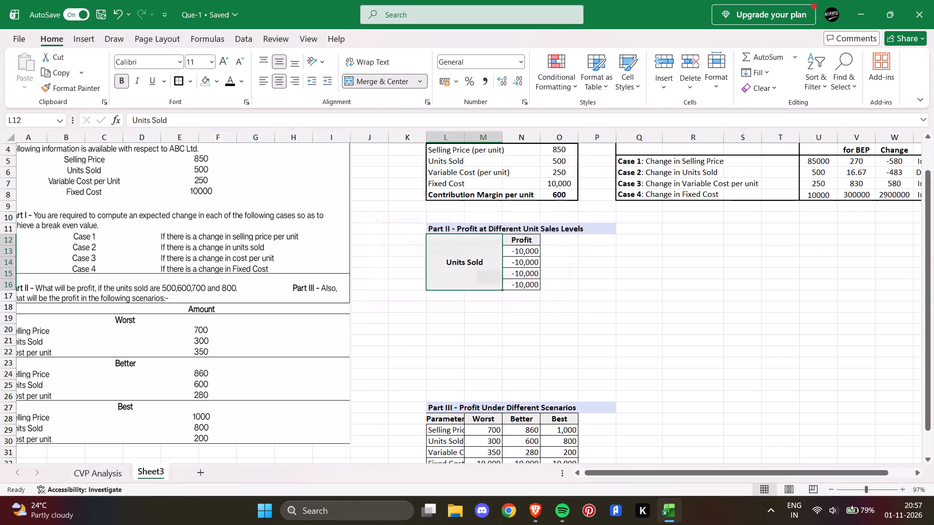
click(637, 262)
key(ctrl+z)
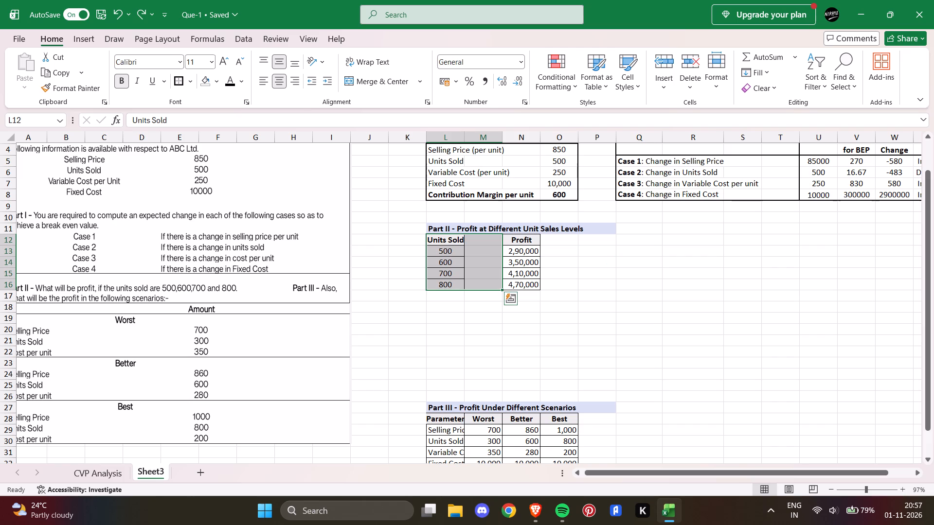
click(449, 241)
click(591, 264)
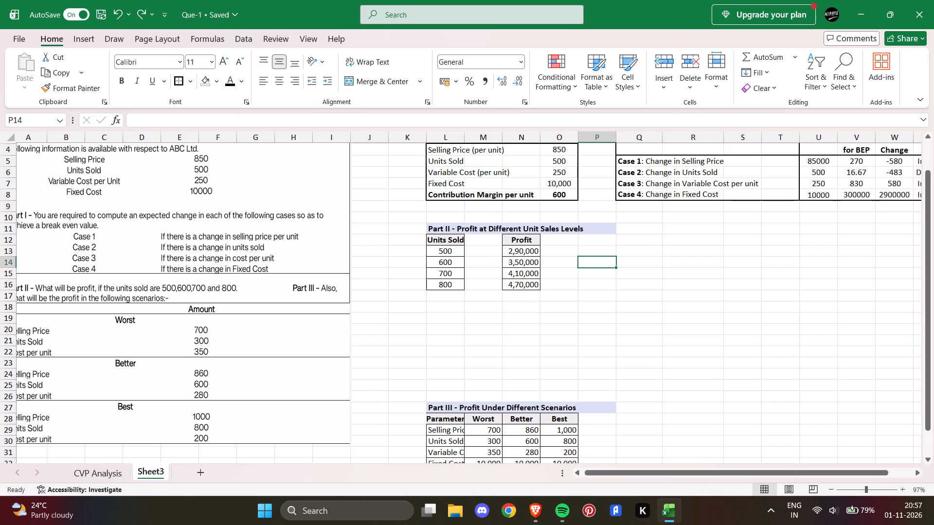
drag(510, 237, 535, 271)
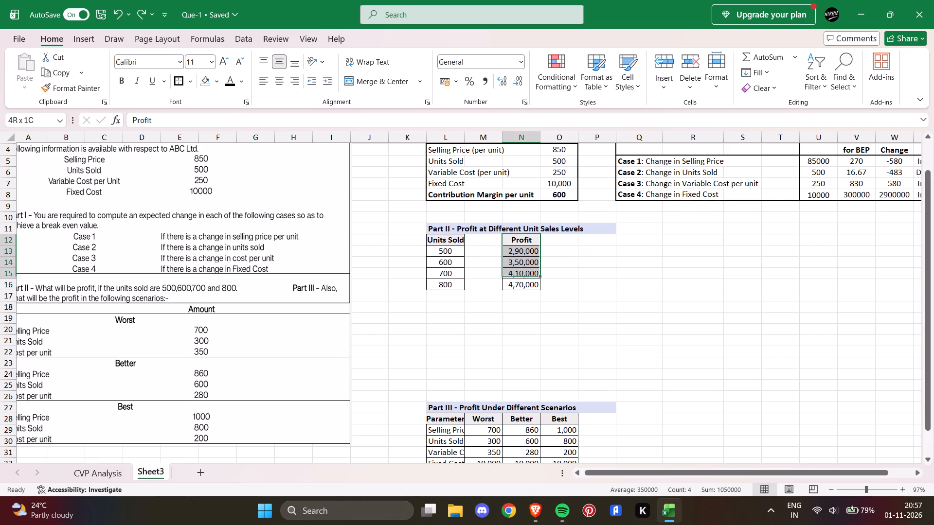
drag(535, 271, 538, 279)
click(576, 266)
Remove all borders from the Profit column cells N12 to N16 in the Part II table.
click(519, 242)
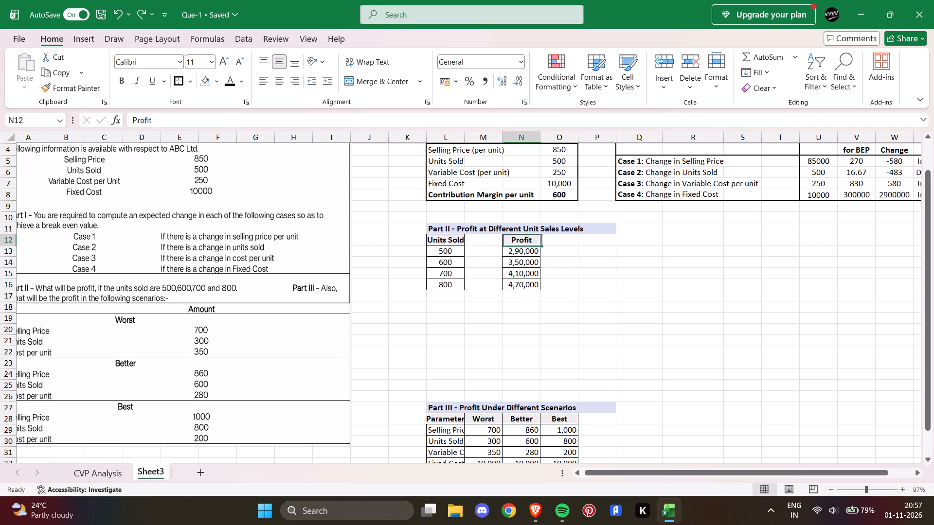
click(194, 83)
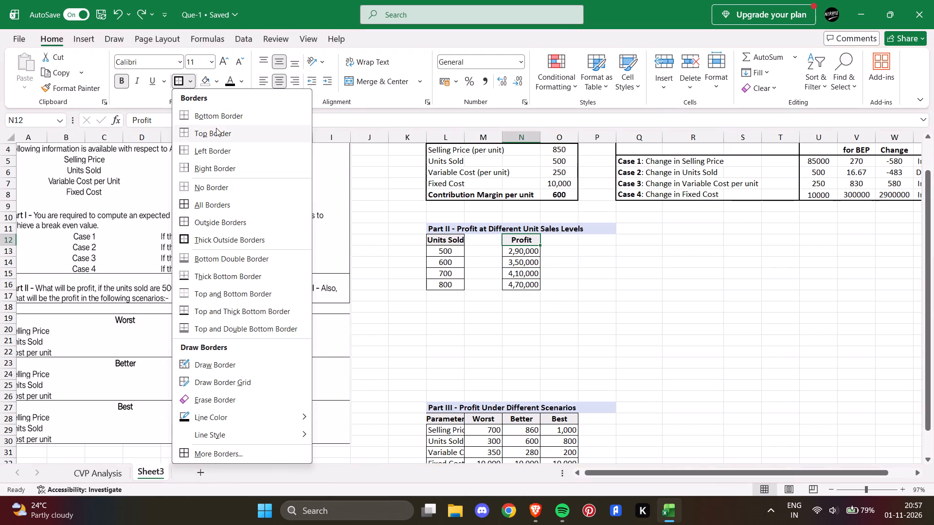
click(220, 187)
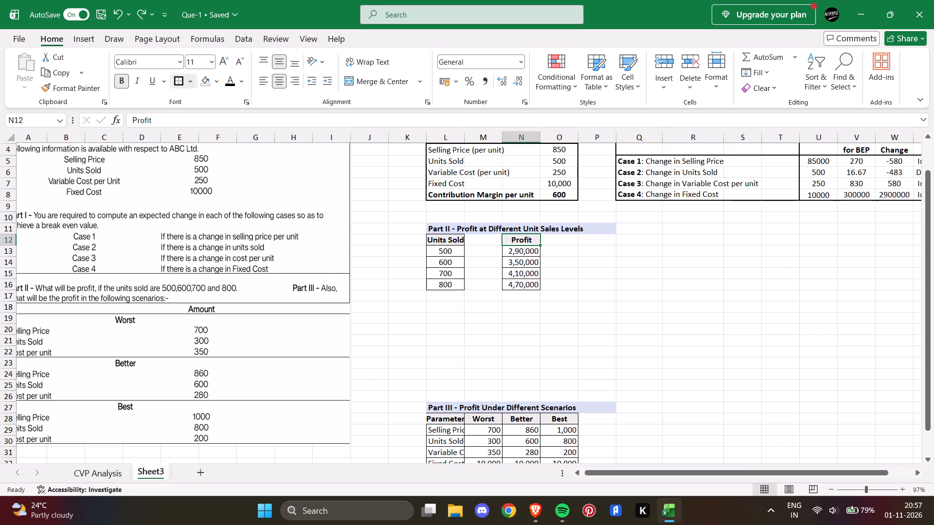
key(Down)
click(178, 79)
key(Down)
click(178, 79)
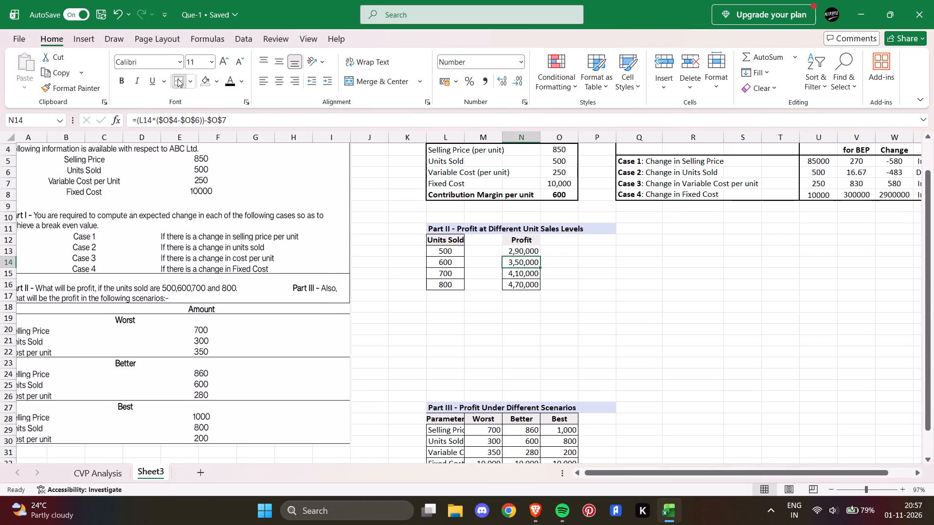
key(Down)
click(178, 79)
key(Down)
click(178, 79)
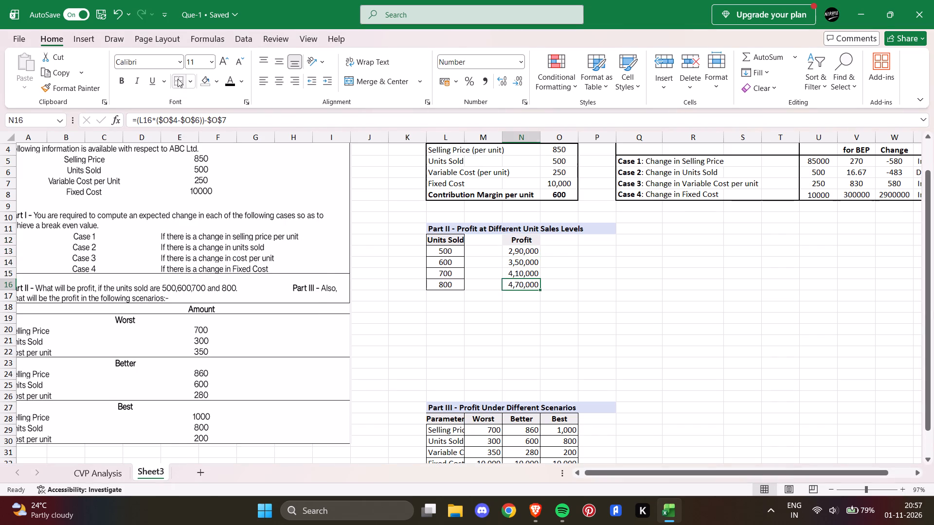
Remove all borders from the Units Sold column cells L12 to L16 in the Part II table.
key(Left)
key(Left)
click(178, 79)
key(Up)
click(178, 79)
key(Up)
click(178, 79)
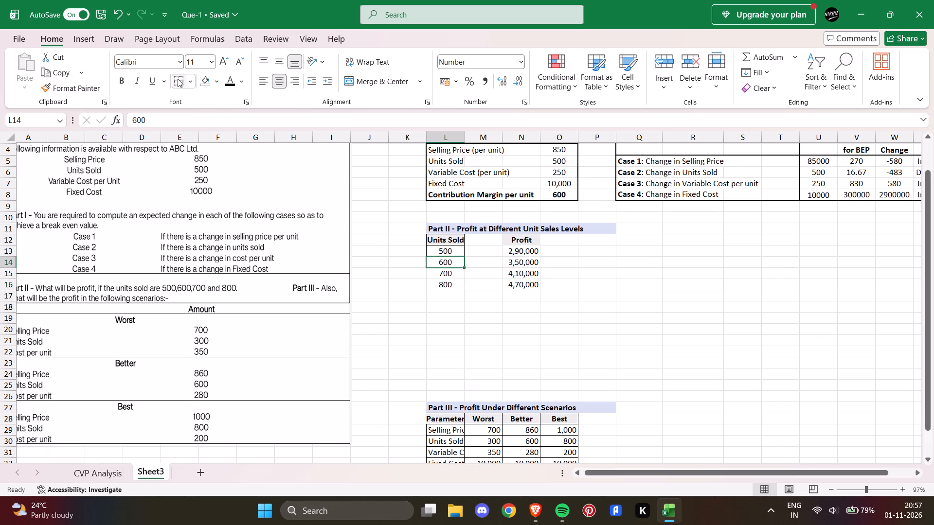
key(Up)
click(178, 79)
key(Up)
click(178, 79)
key(Right)
key(Right)
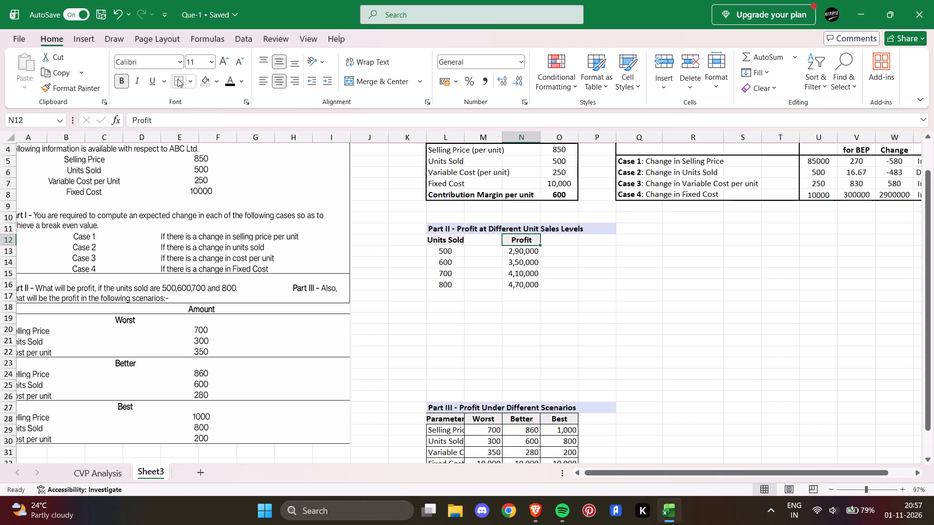
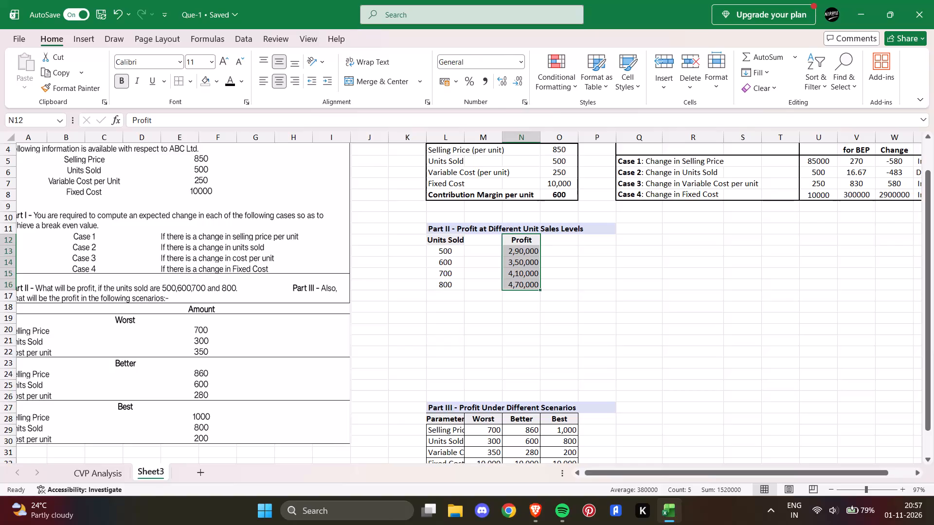
Move the Profit column of the Part II table from N12:N16 so that it starts at M12.
key(ctrl+x)
click(479, 240)
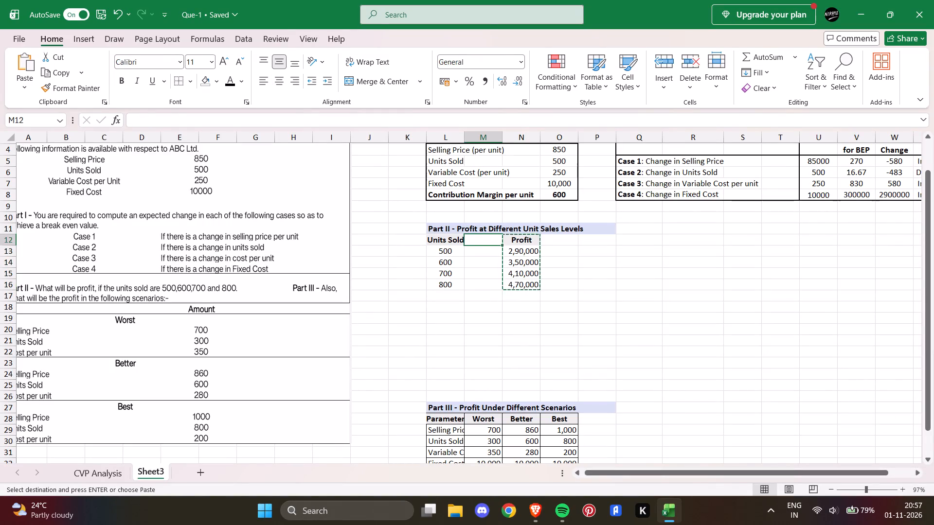
key(ctrl+v)
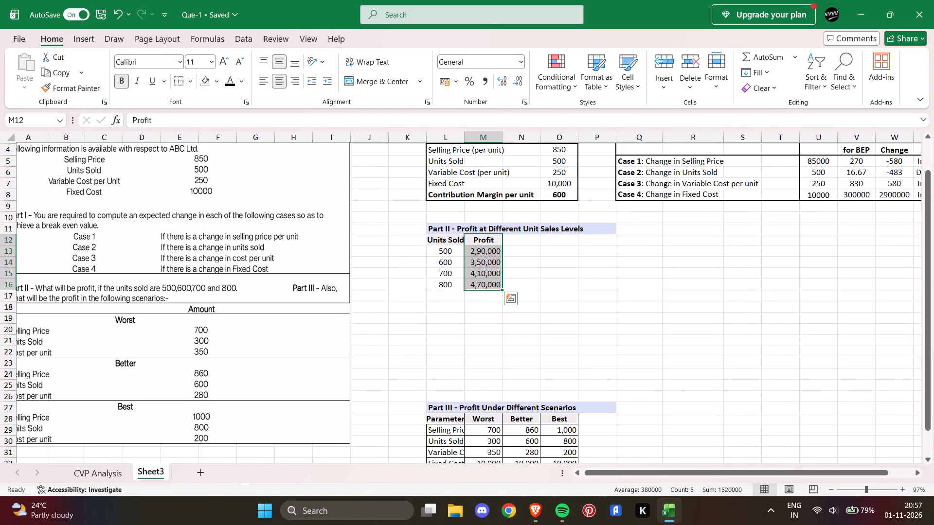
click(440, 250)
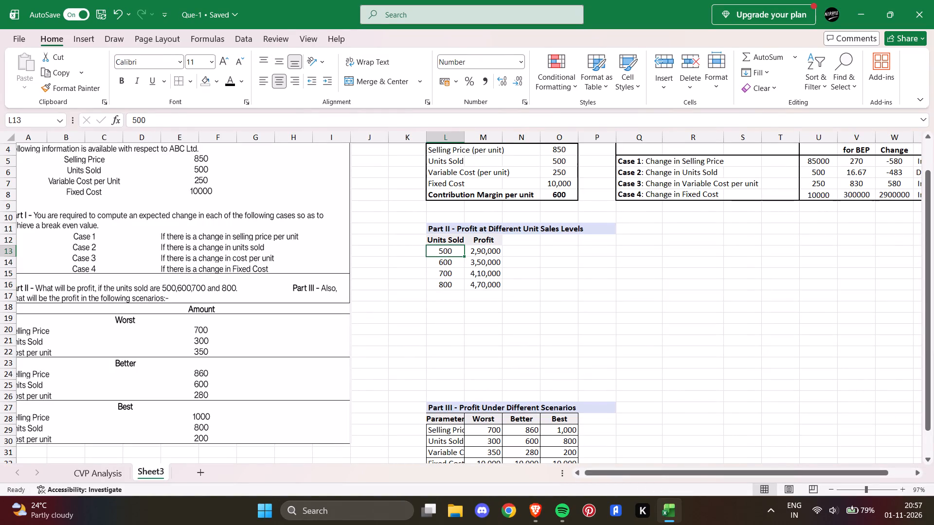
Apply the current fill colour to the Profit and Units Sold header cells, M12 and L12.
click(482, 241)
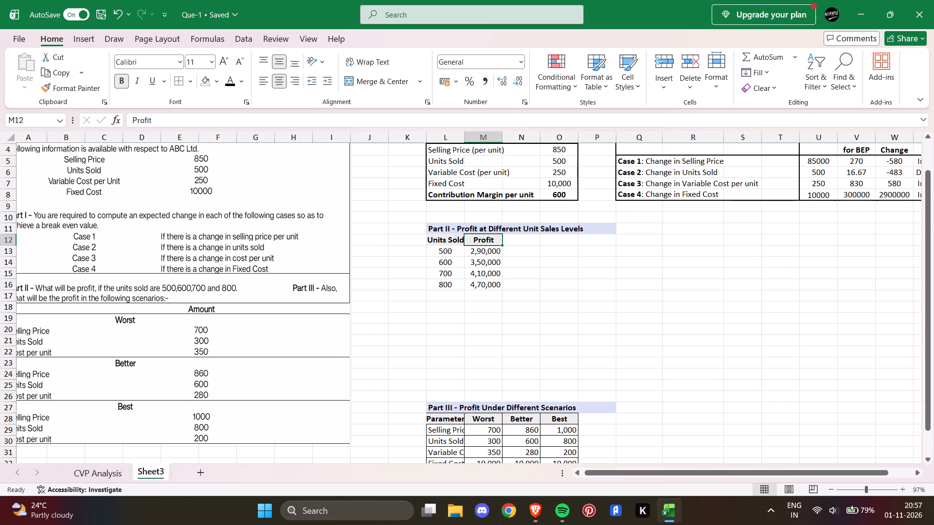
click(208, 81)
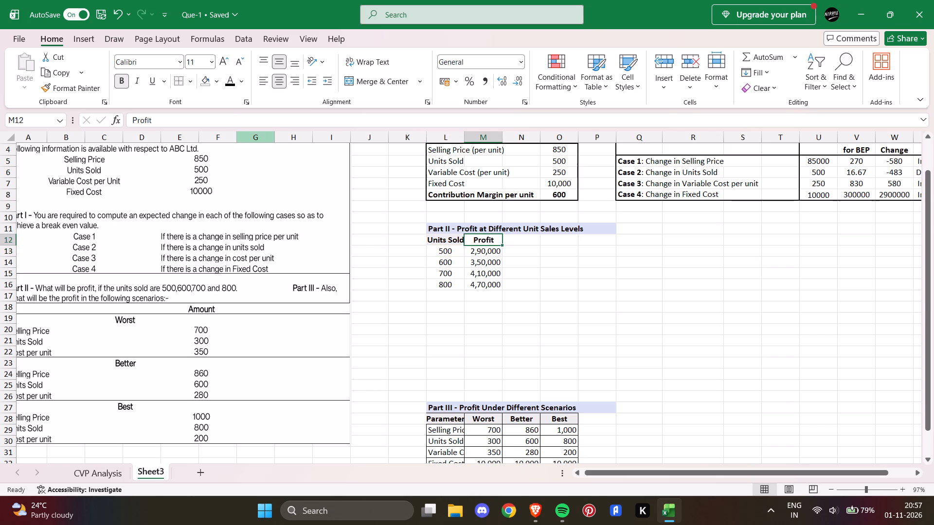
click(449, 245)
click(209, 81)
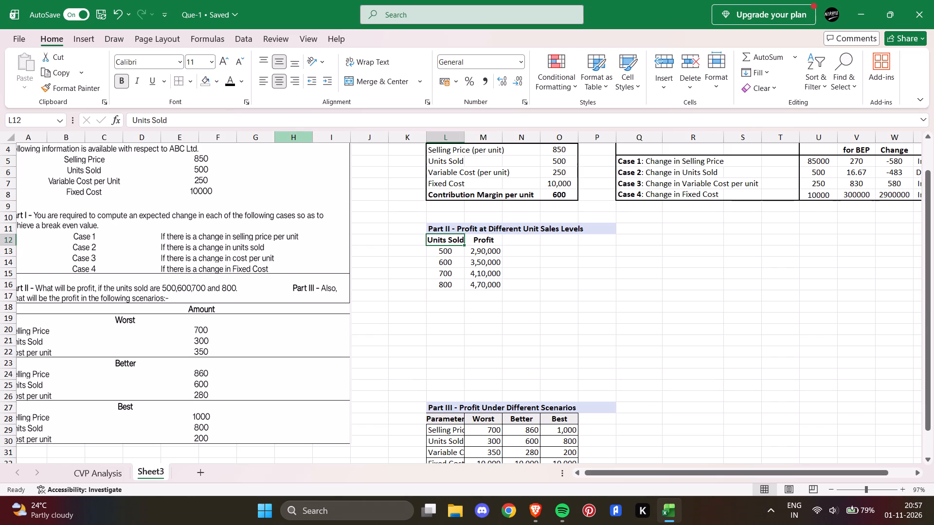
Fill the merged Part II title cell in row 11 with standard yellow.
drag(440, 227, 543, 229)
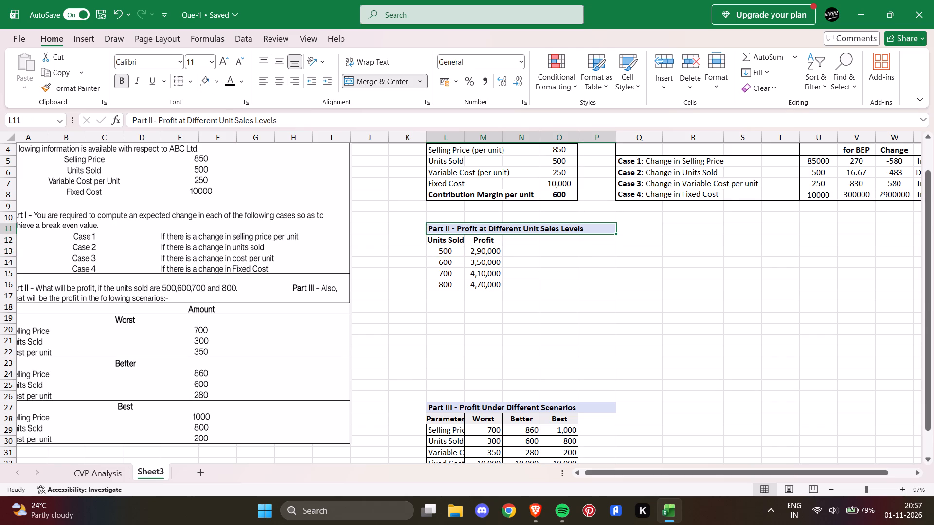
click(218, 80)
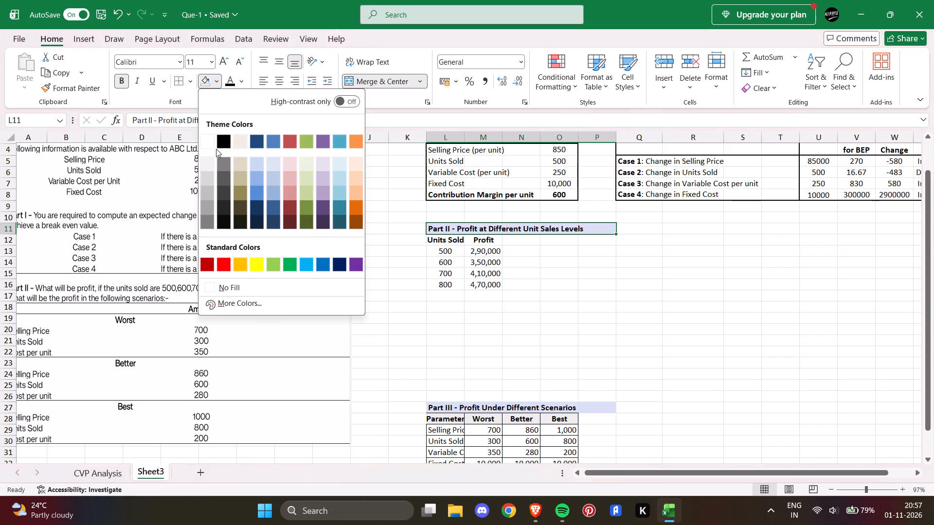
click(252, 267)
click(554, 276)
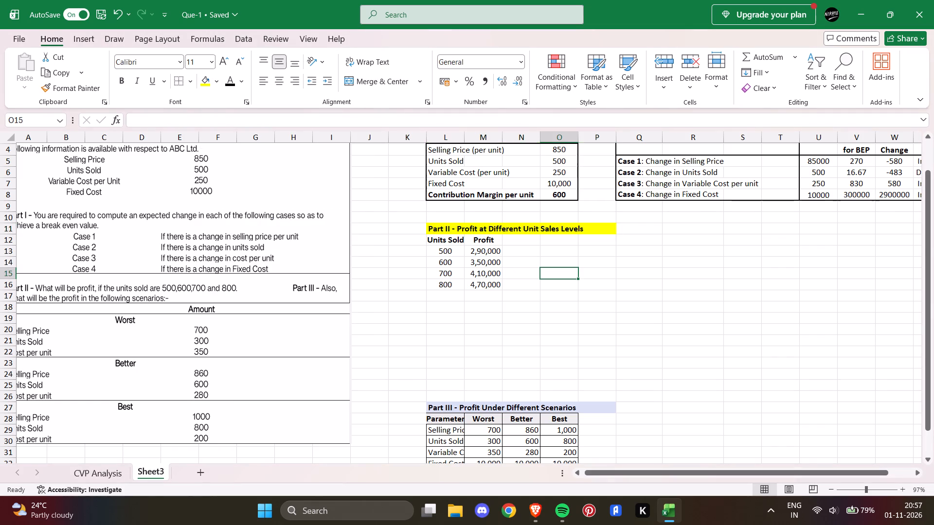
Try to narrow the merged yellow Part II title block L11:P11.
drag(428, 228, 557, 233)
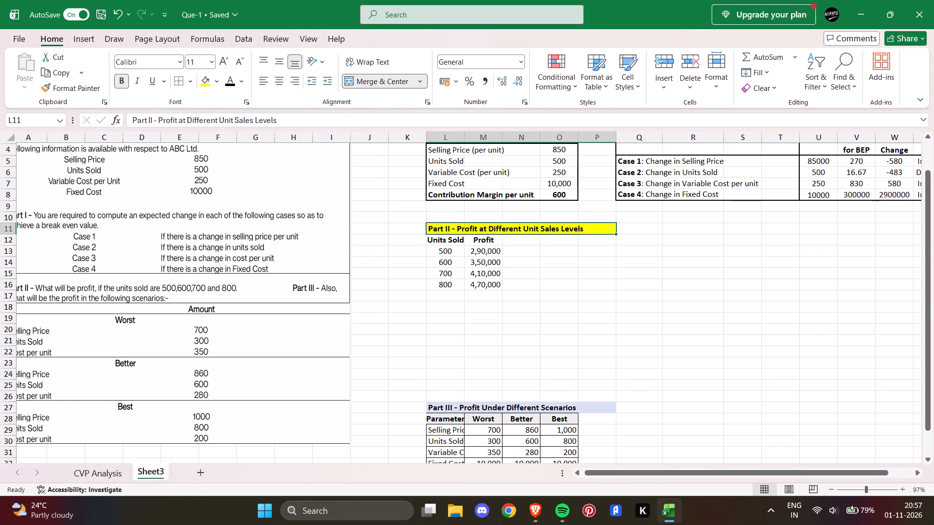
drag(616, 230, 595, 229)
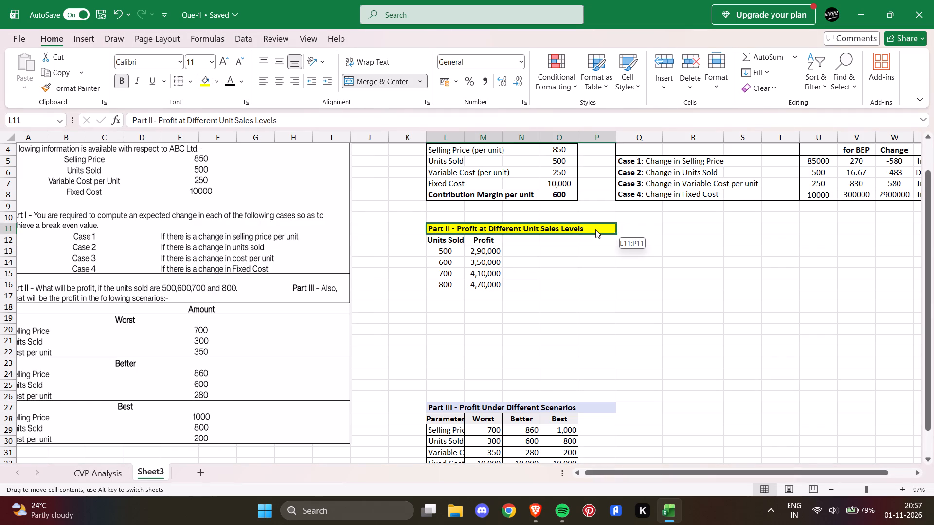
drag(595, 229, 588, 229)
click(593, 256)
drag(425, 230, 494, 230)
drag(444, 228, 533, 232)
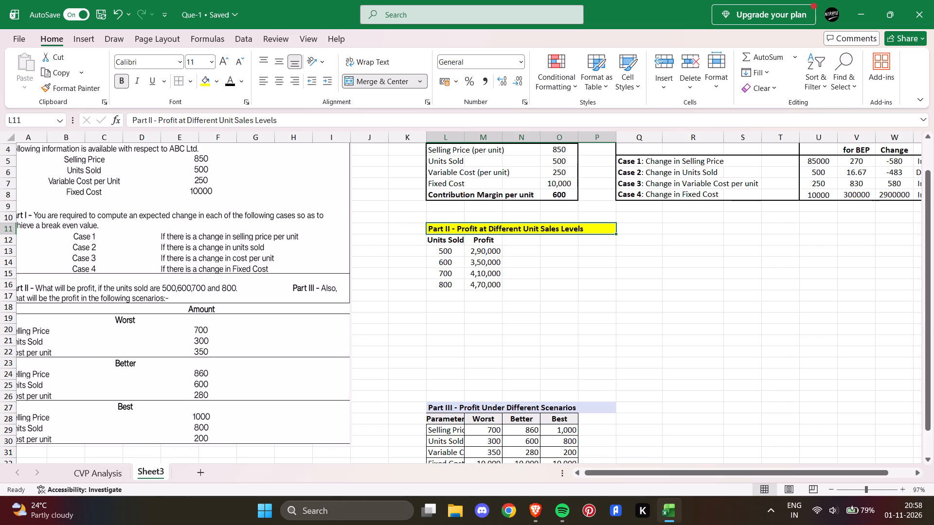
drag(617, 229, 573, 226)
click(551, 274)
Move the yellow Part II title block from L11 to Q16.
key(ctrl+x)
click(625, 284)
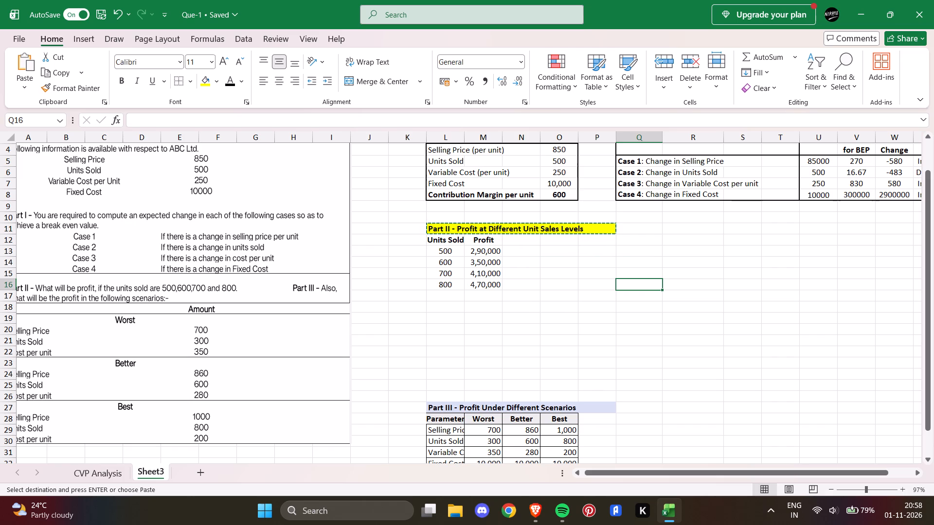
key(ctrl+v)
click(733, 261)
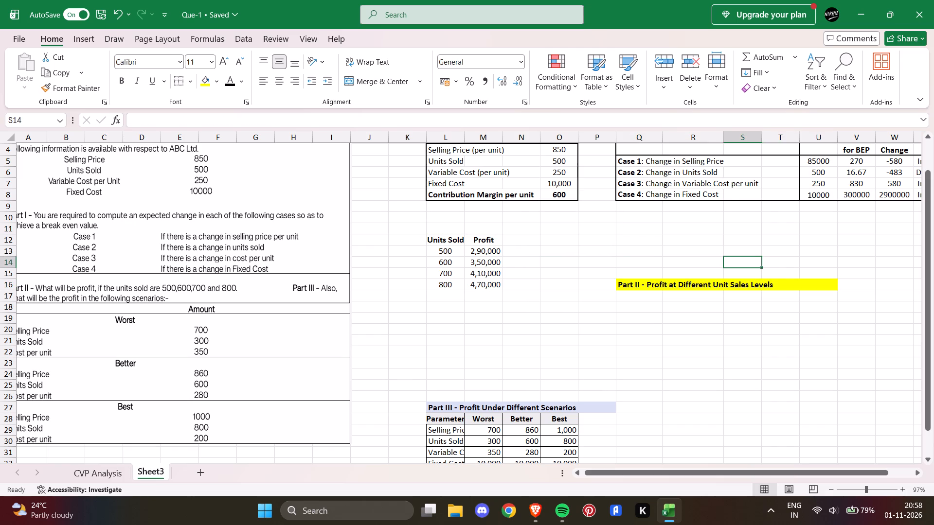
click(812, 286)
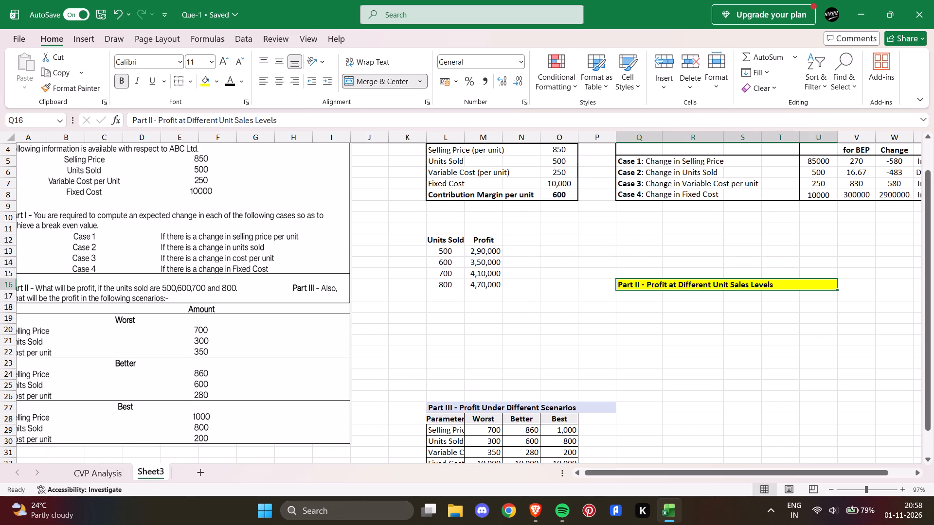
Copy the title text "Part II - Profit at Different Unit Sales Levels" from Q16 into cell L11.
click(446, 231)
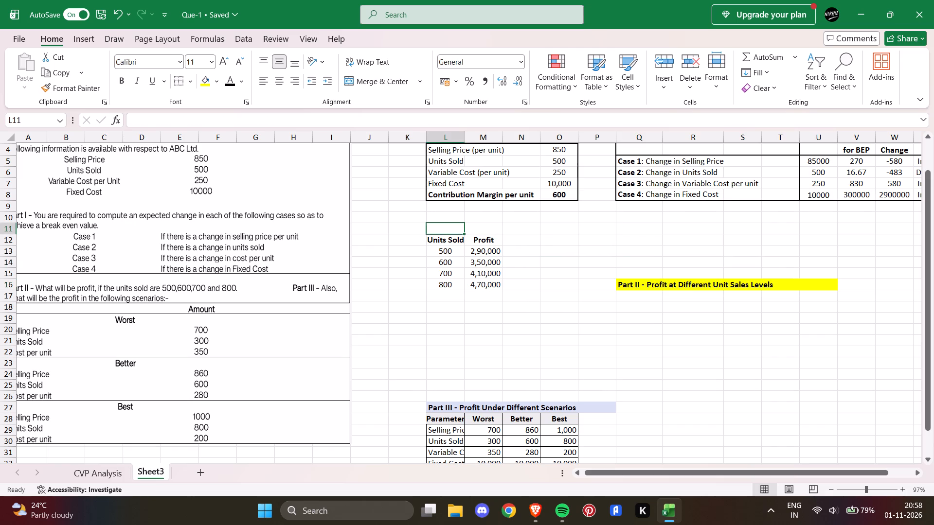
click(785, 285)
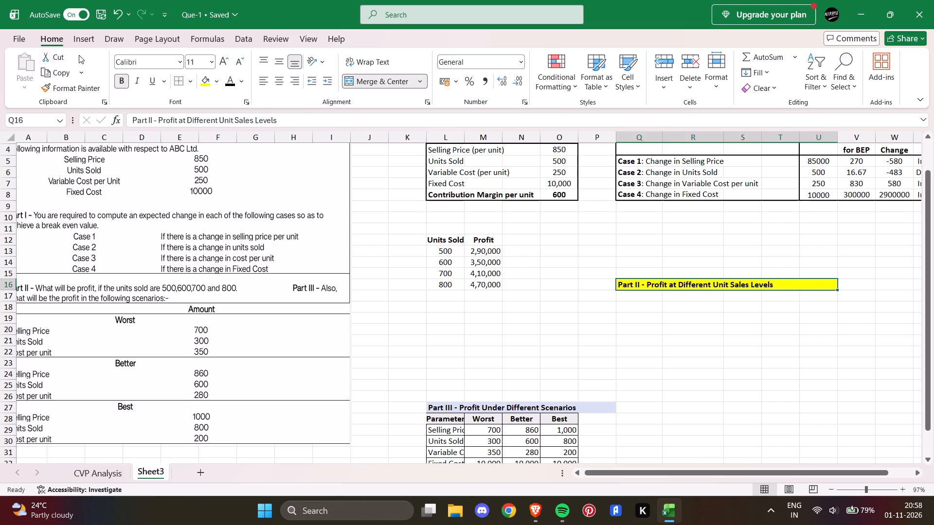
drag(282, 119, 126, 123)
key(ctrl+c)
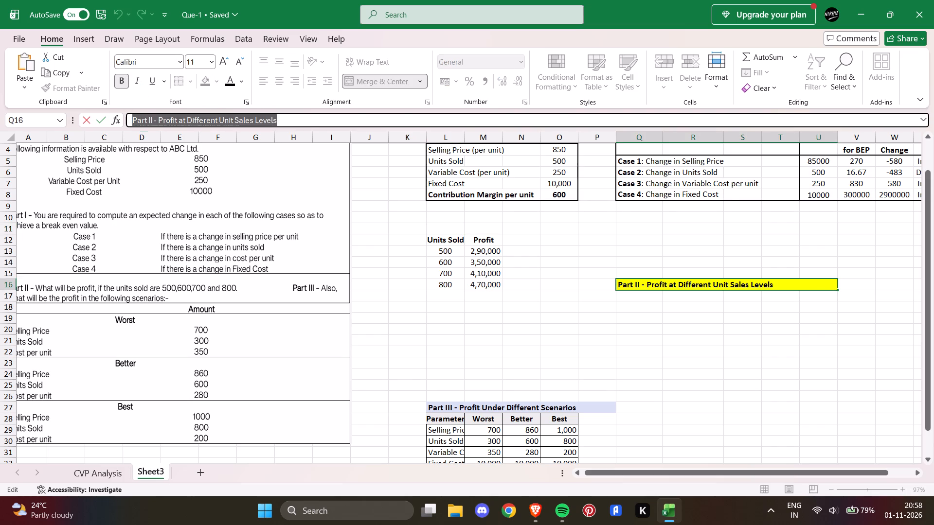
click(438, 229)
key(ctrl+v)
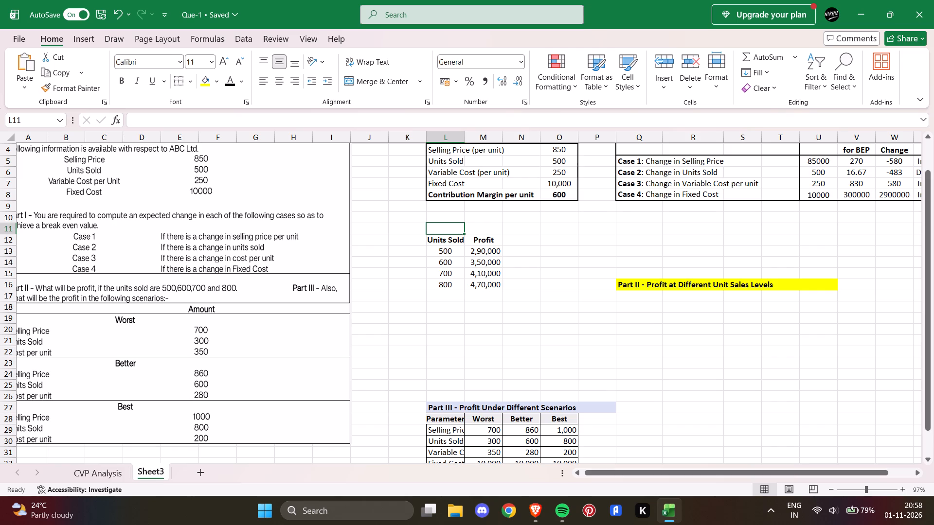
Fill L11:O11 with yellow, merge and center the Part II title across it, and make it bold.
drag(576, 229, 452, 229)
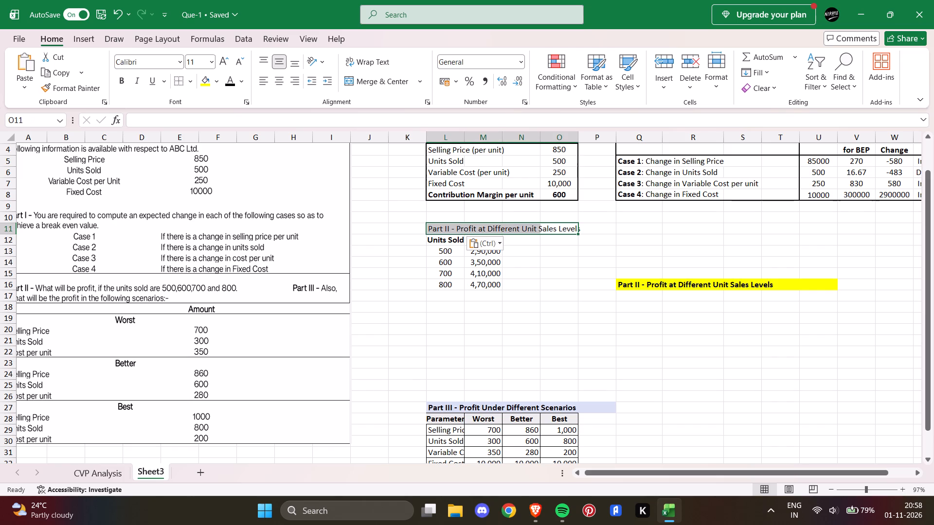
click(212, 81)
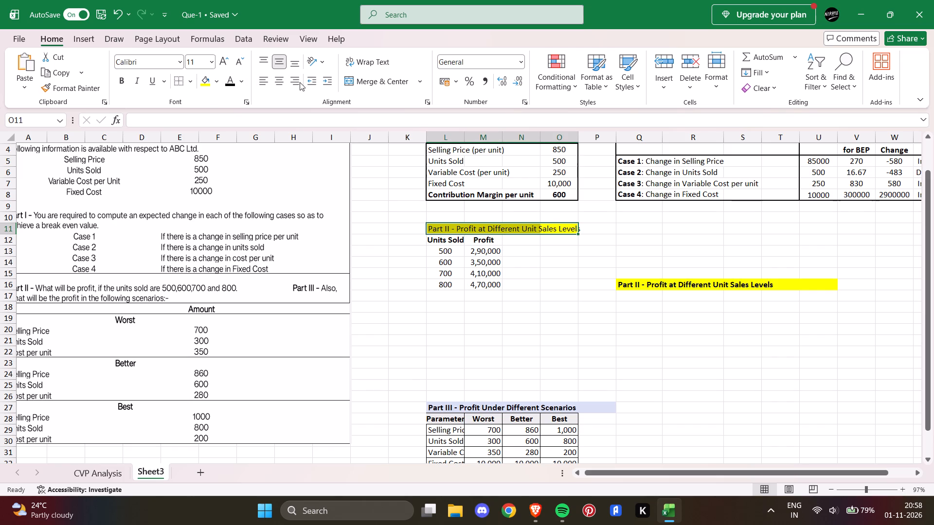
click(368, 83)
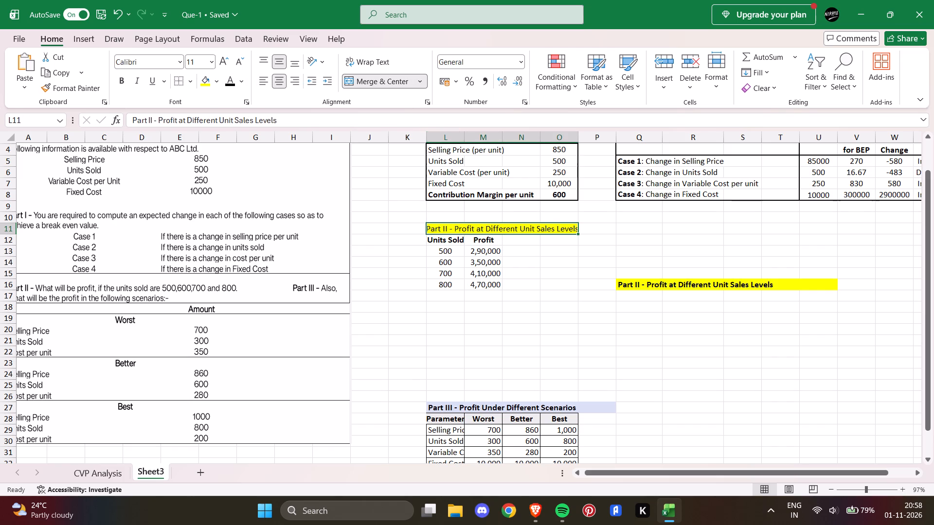
click(123, 81)
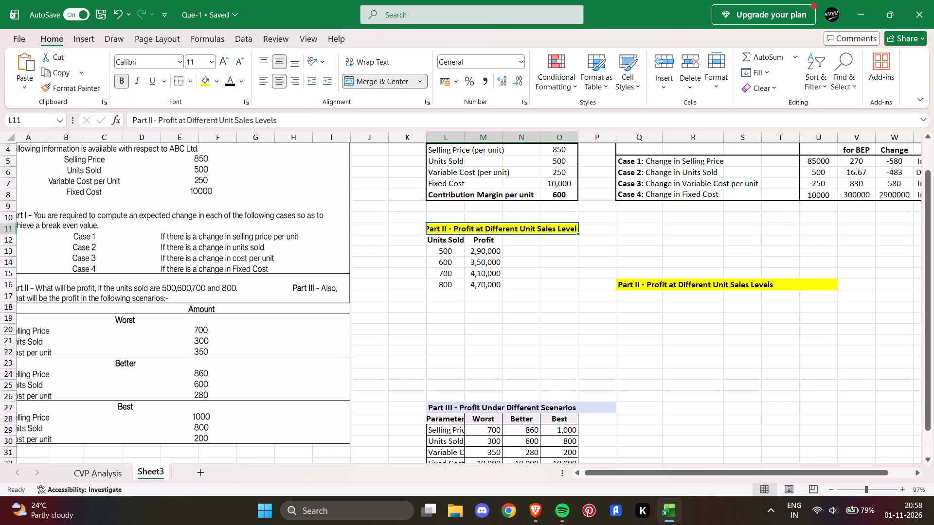
click(384, 241)
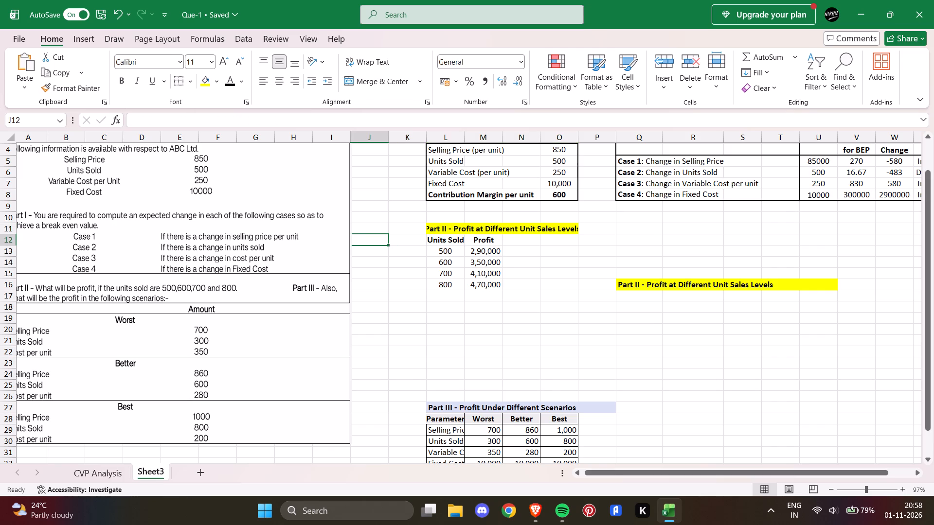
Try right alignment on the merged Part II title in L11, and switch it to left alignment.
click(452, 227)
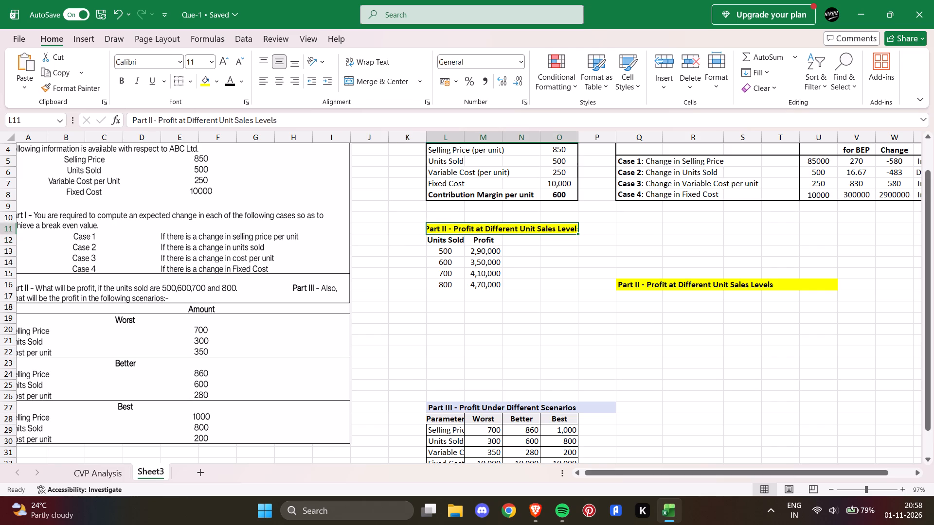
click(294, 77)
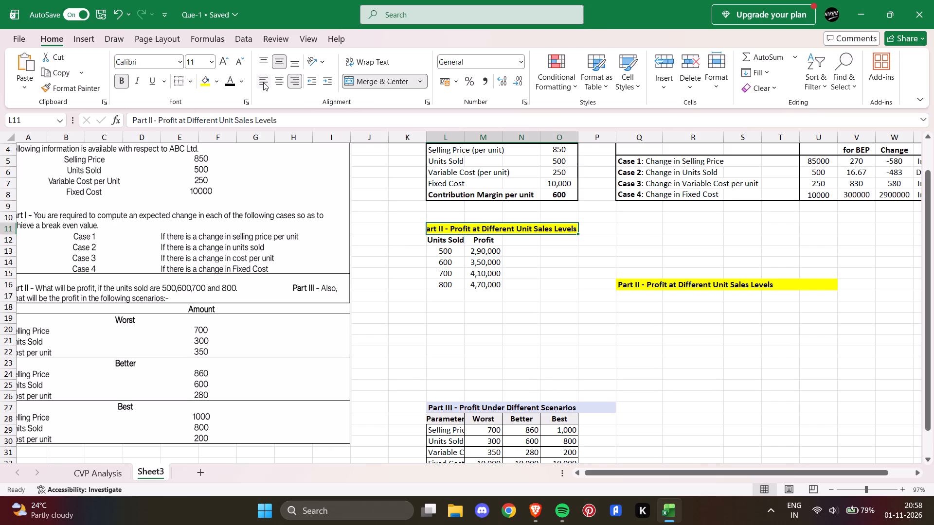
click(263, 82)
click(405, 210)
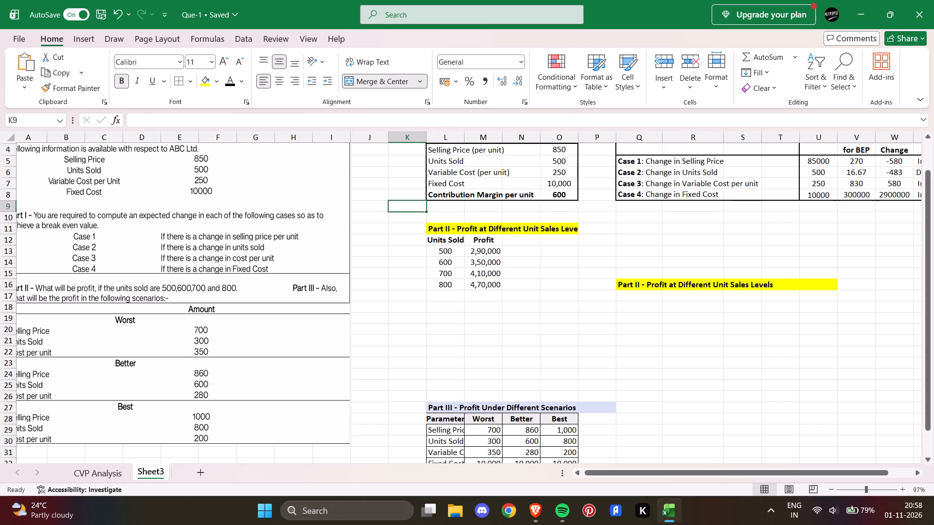
Unmerge the Part II title cells in L11:O11.
click(565, 236)
click(565, 233)
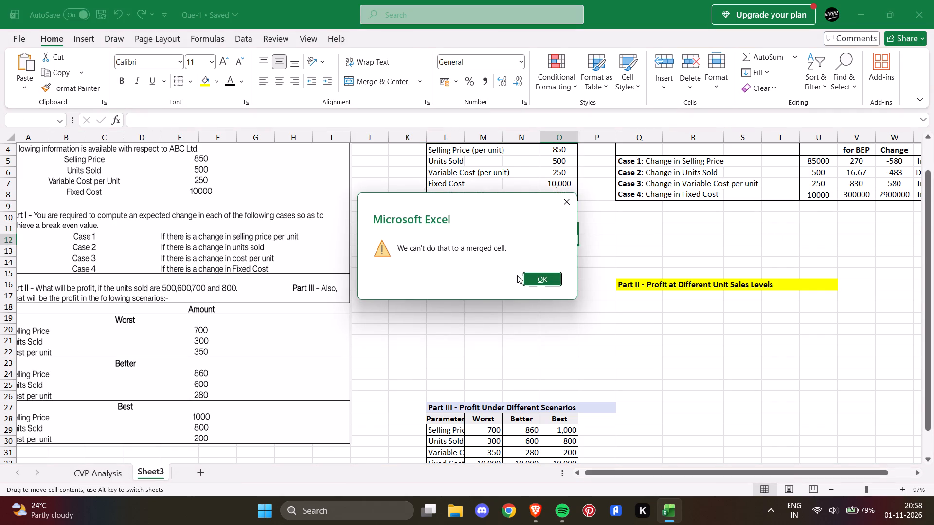
click(537, 277)
click(435, 230)
drag(442, 228, 476, 235)
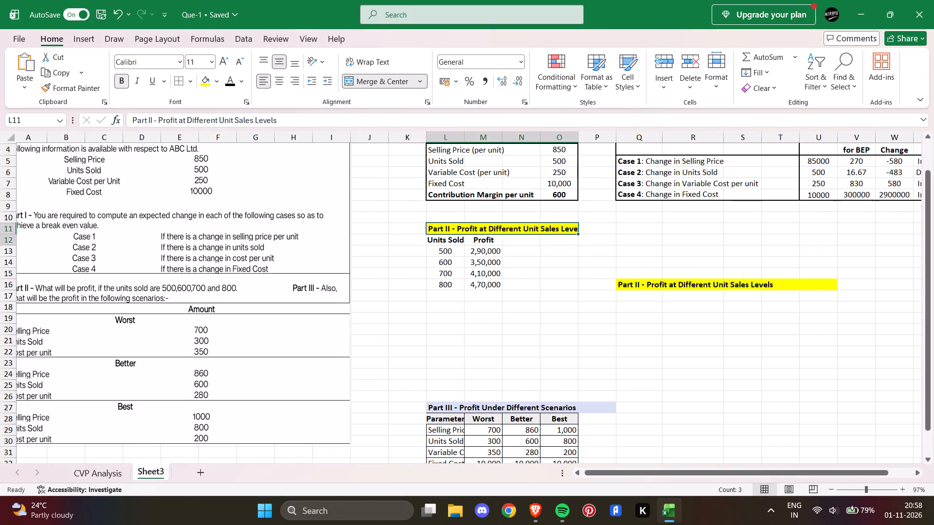
drag(476, 235, 587, 227)
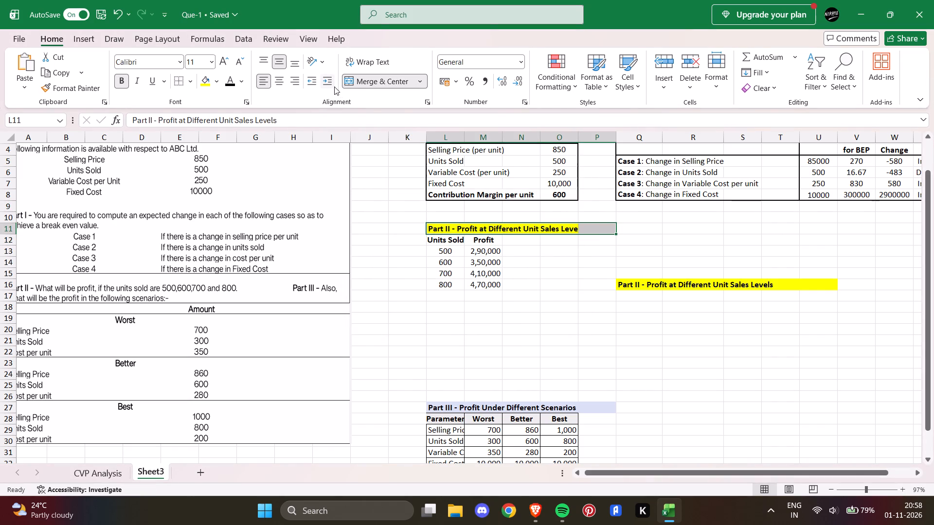
click(358, 81)
click(576, 266)
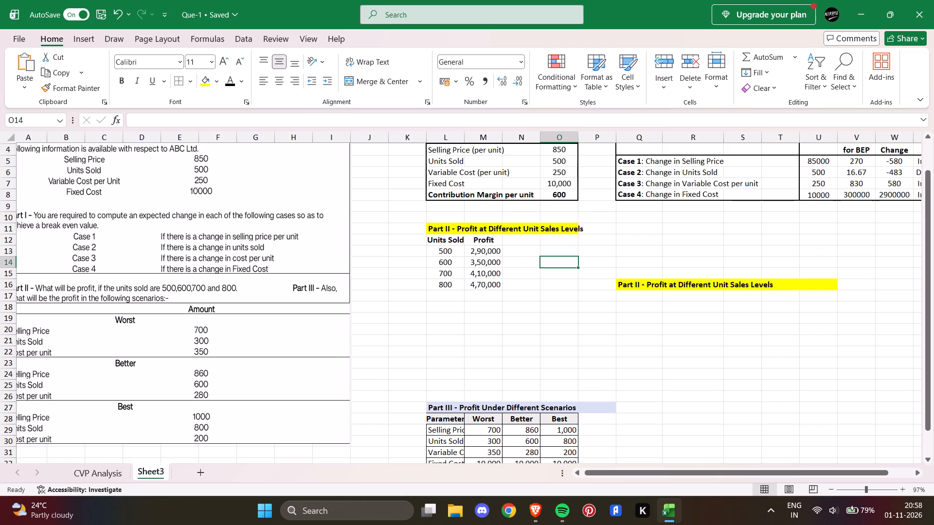
Merge and center the Part II title across L11:P11.
click(584, 229)
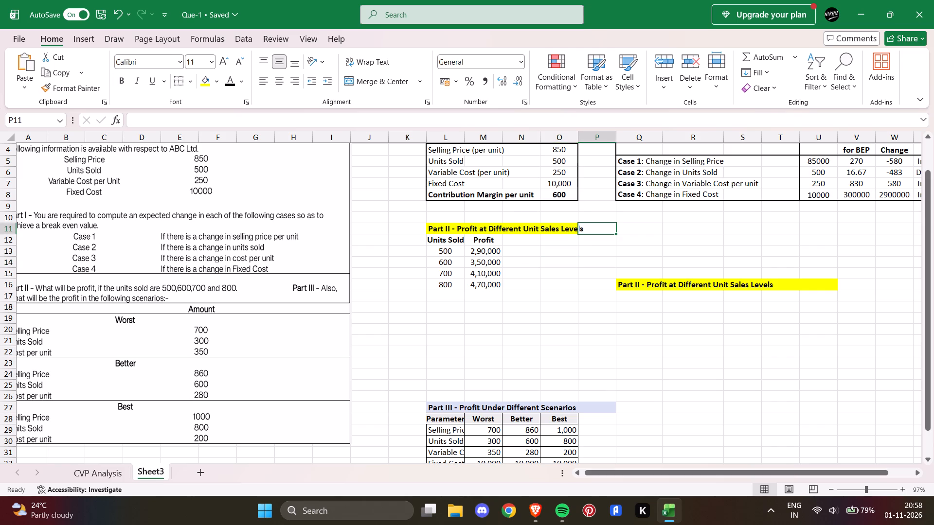
drag(430, 228, 586, 225)
click(284, 80)
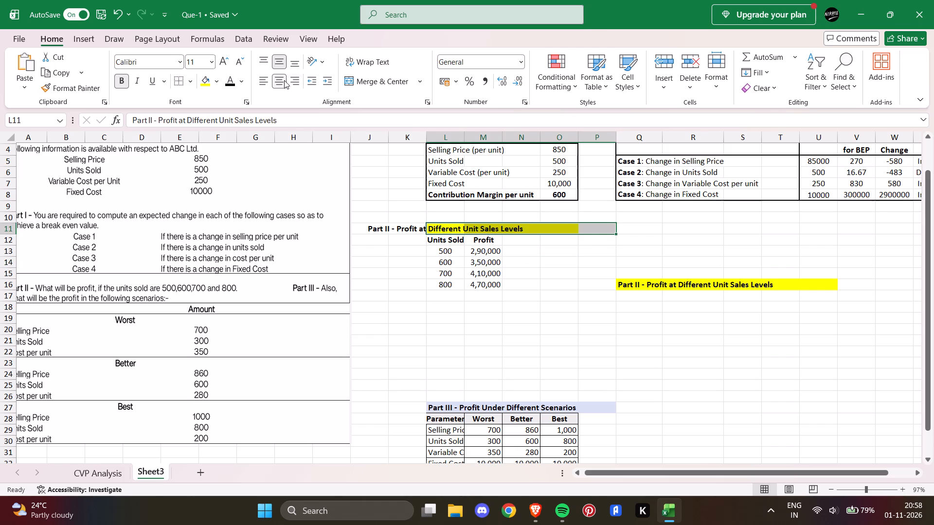
click(362, 80)
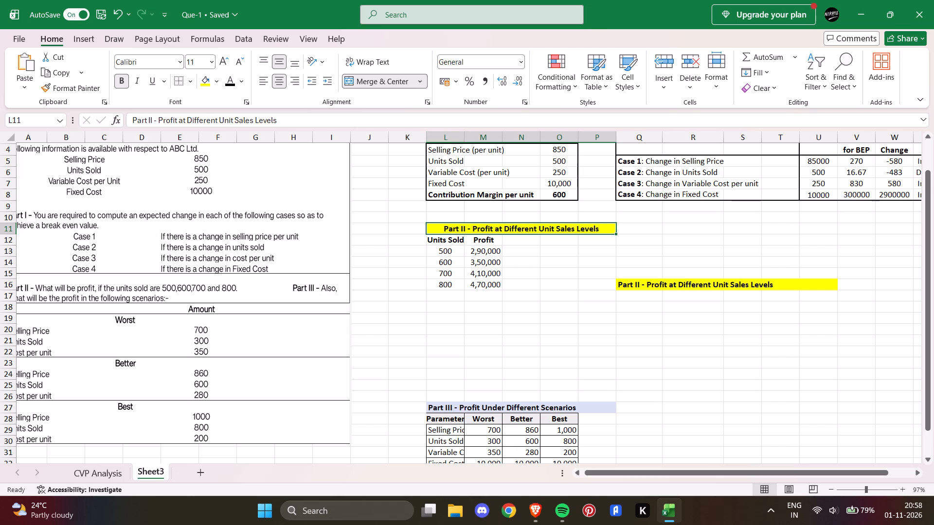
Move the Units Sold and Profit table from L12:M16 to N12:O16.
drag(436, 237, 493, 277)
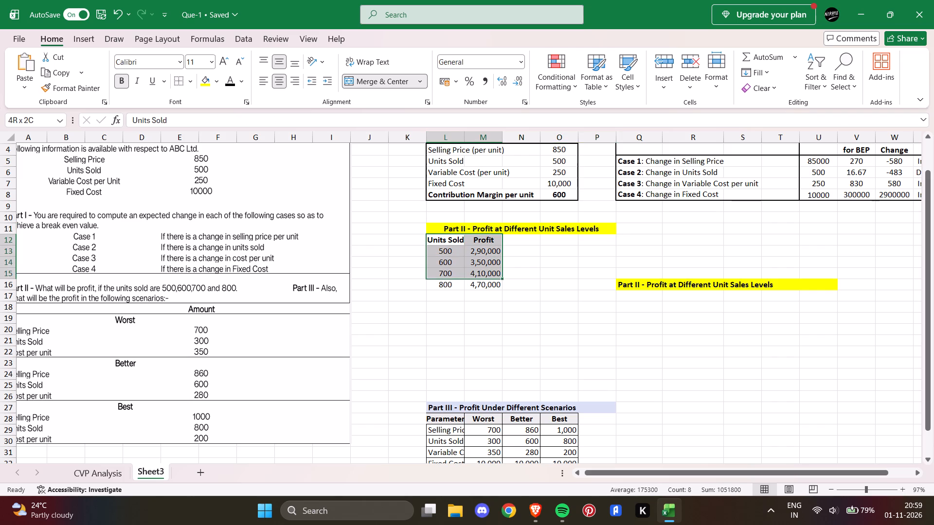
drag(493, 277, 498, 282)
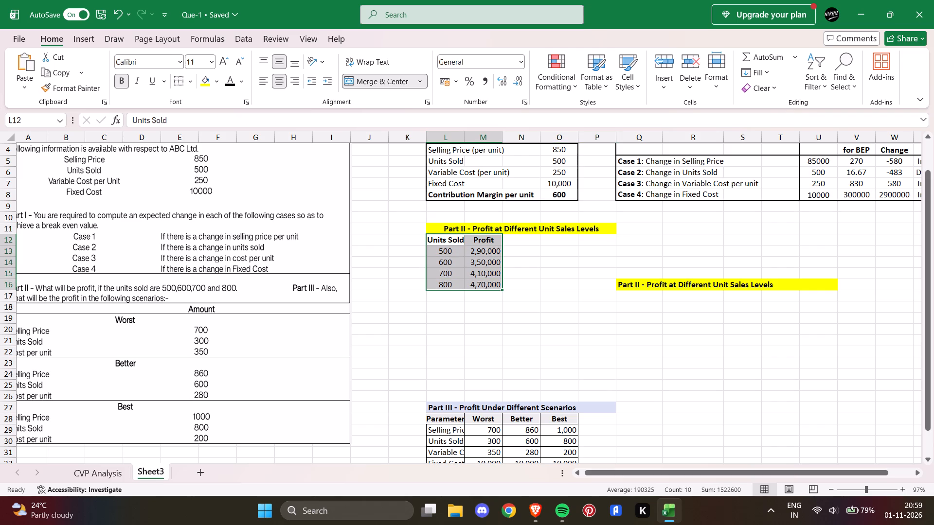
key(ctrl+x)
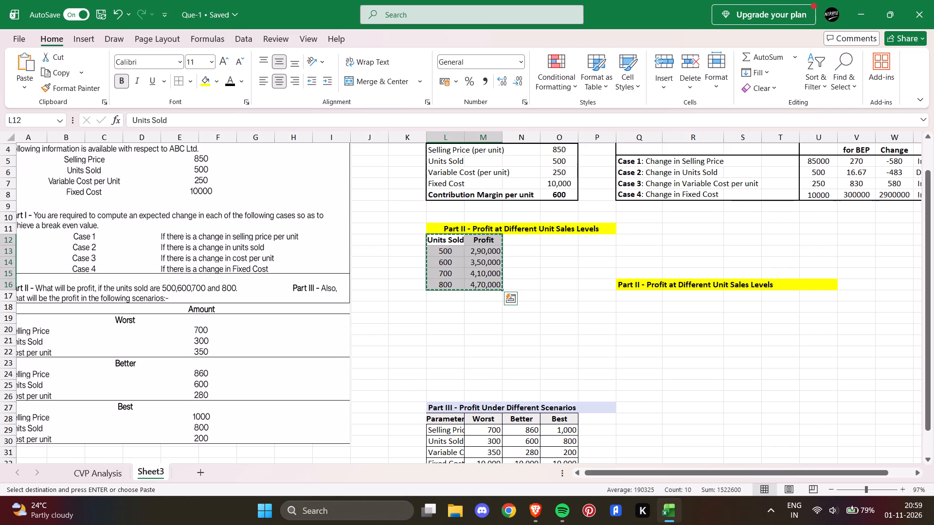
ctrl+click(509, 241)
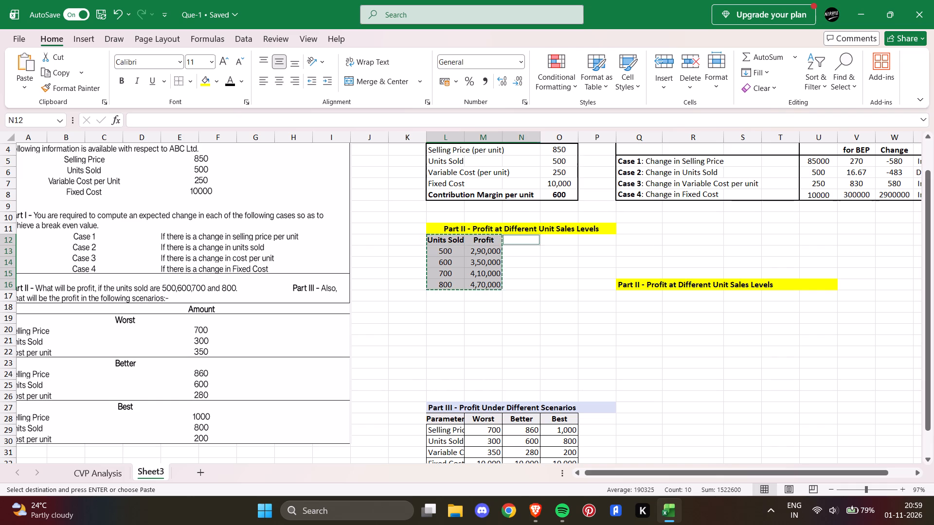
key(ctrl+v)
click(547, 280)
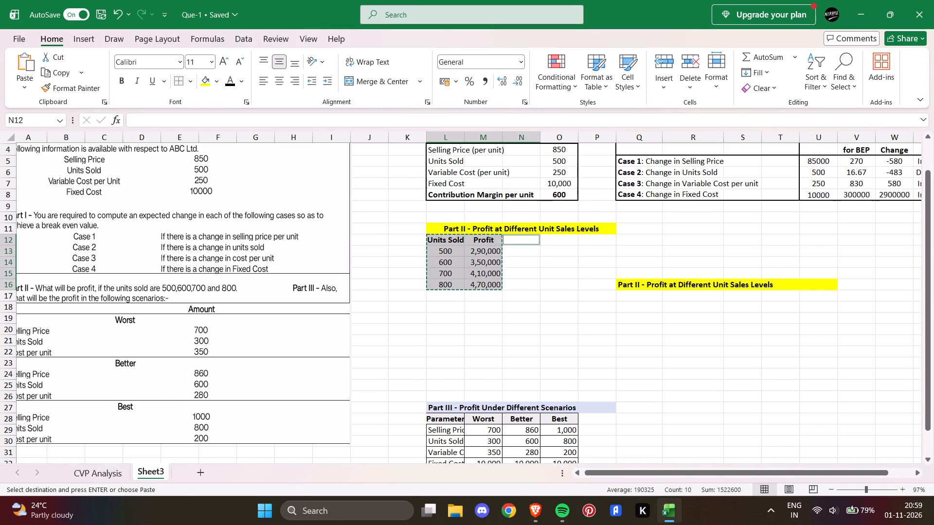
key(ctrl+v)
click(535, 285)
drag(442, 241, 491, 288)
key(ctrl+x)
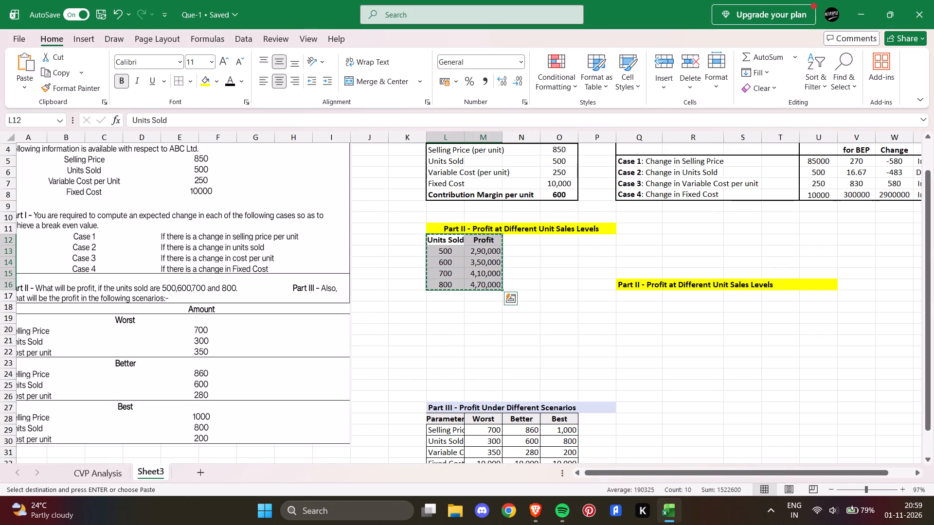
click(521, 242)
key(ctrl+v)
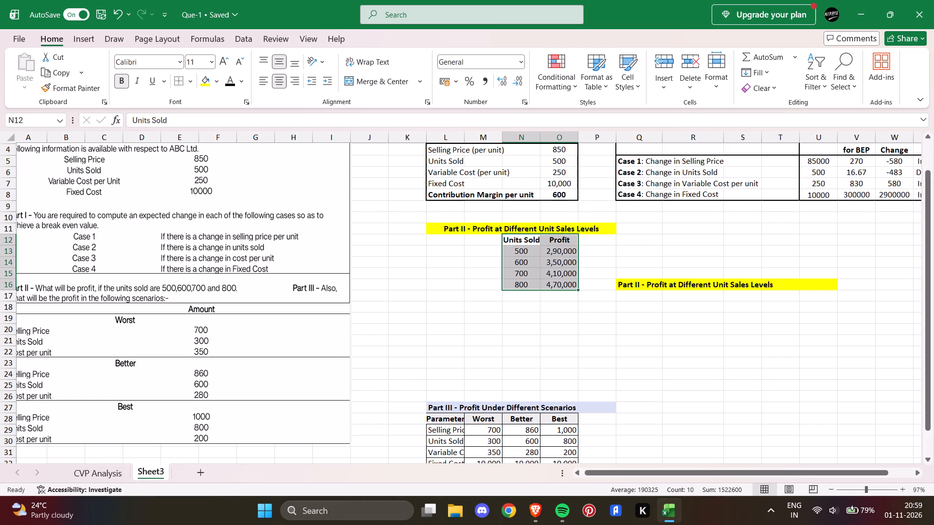
Undo the table move and the merging and centering of the Part II title across L11:P11.
click(485, 248)
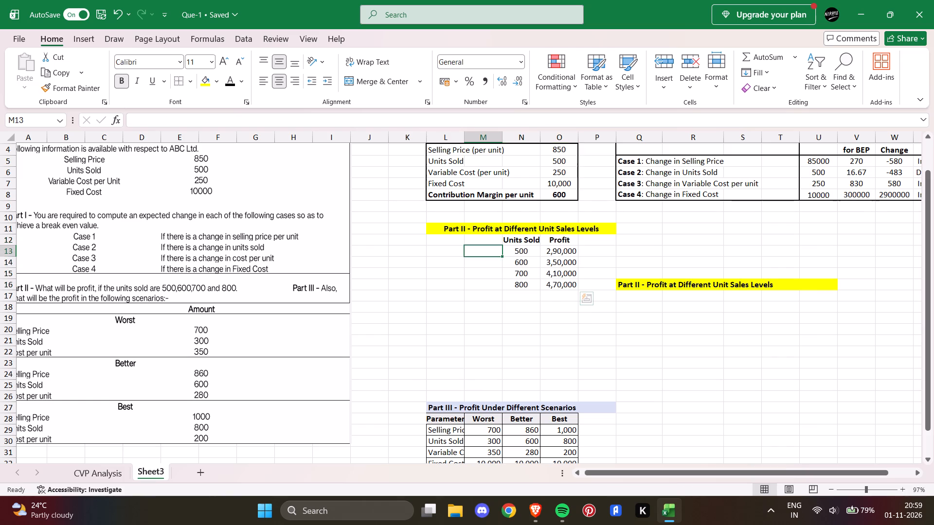
click(447, 229)
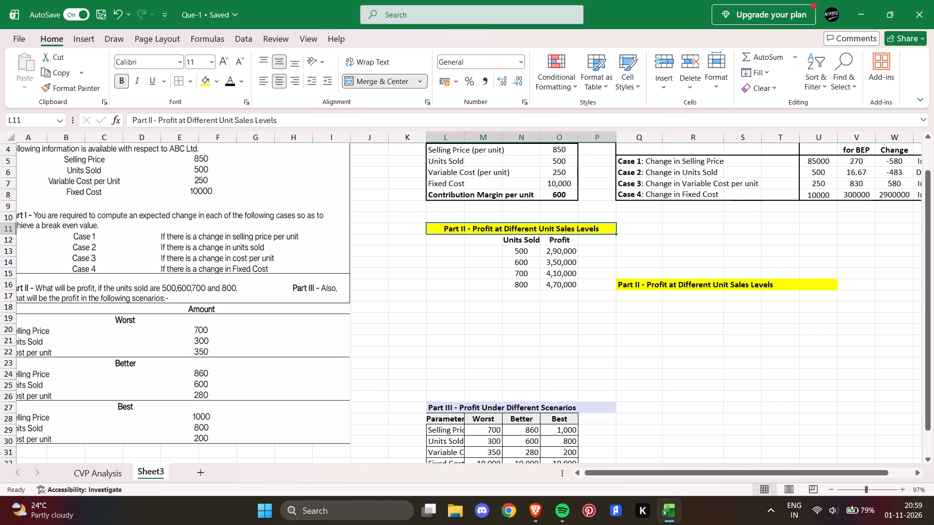
key(ctrl+z)
key(ctrl+z)
key(ctrl+z)
key(ctrl+z)
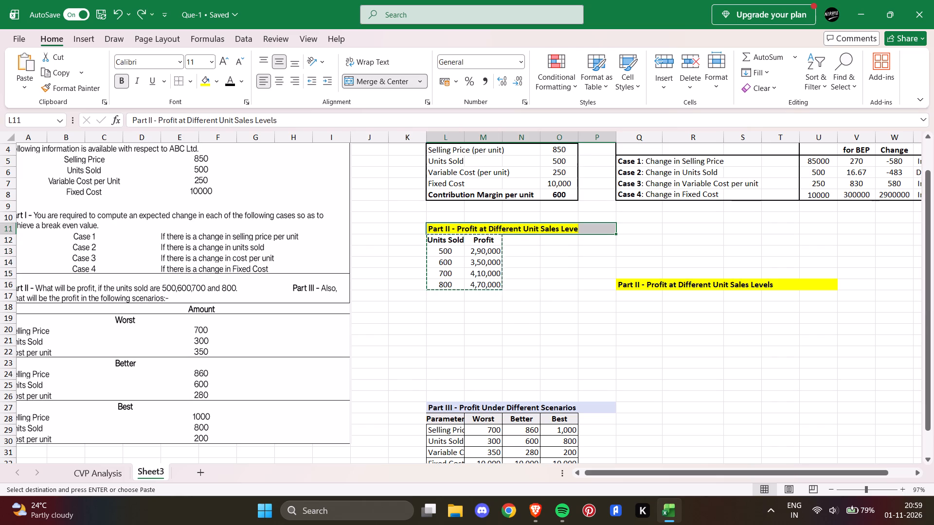
key(ctrl+shift+z)
Move the Units Sold and Profit table one column over, from L12:M16 to M12:N16.
ctrl+click(587, 209)
click(538, 259)
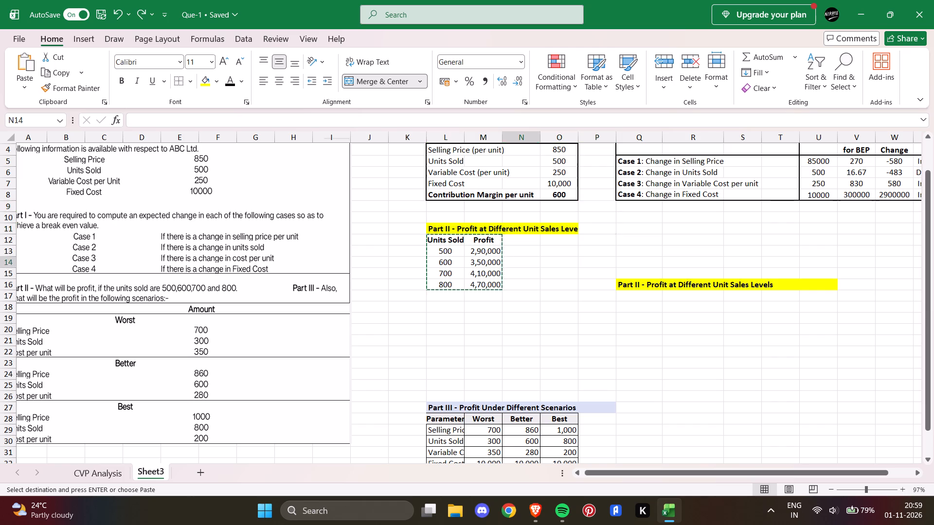
click(534, 298)
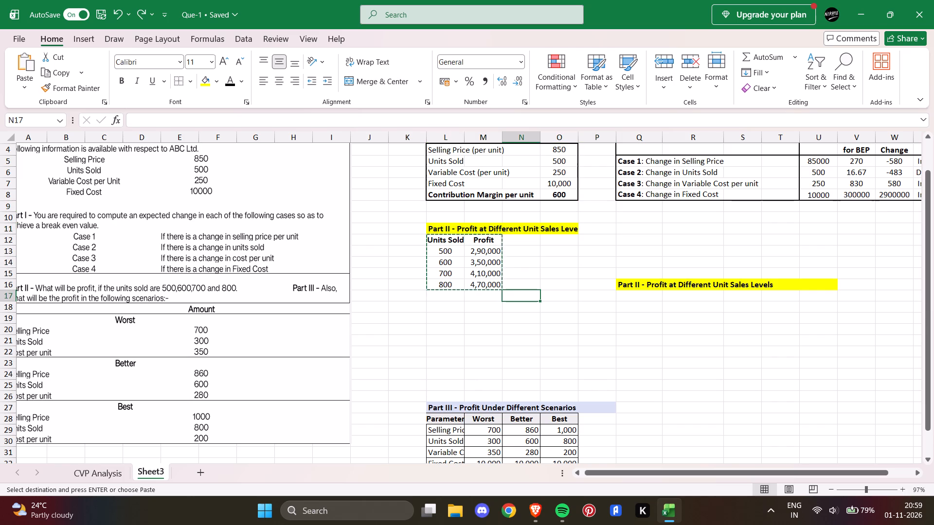
click(478, 242)
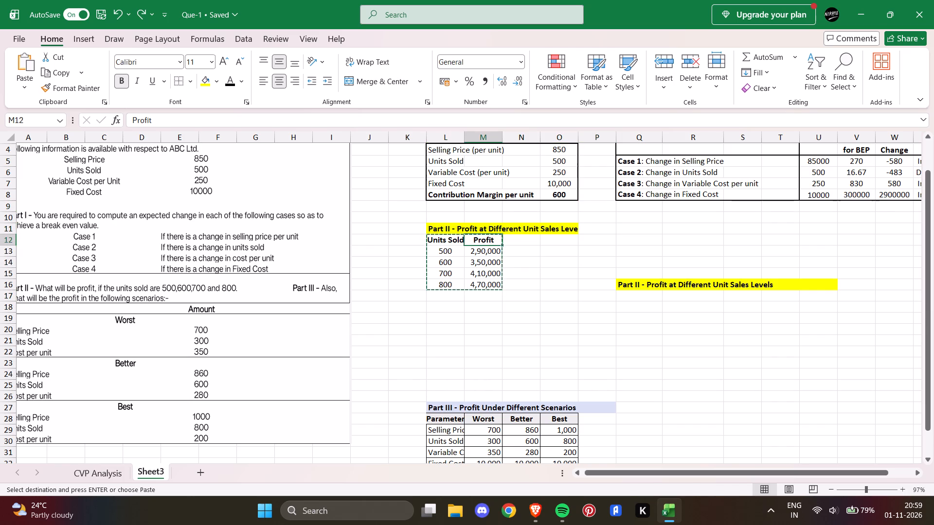
key(ctrl+v)
click(555, 250)
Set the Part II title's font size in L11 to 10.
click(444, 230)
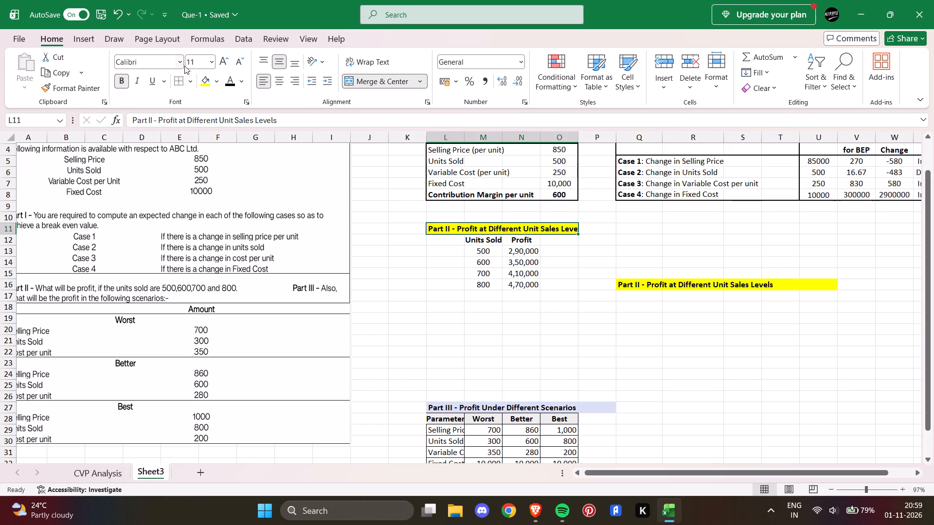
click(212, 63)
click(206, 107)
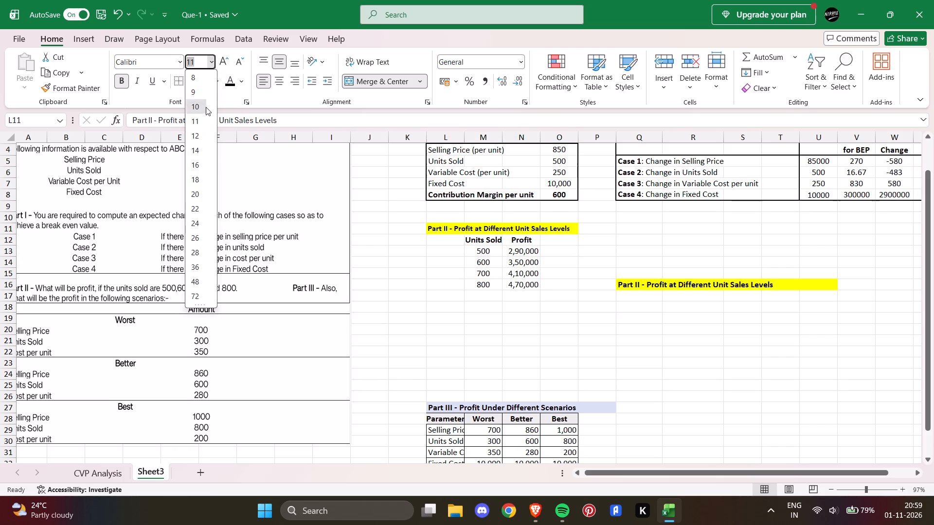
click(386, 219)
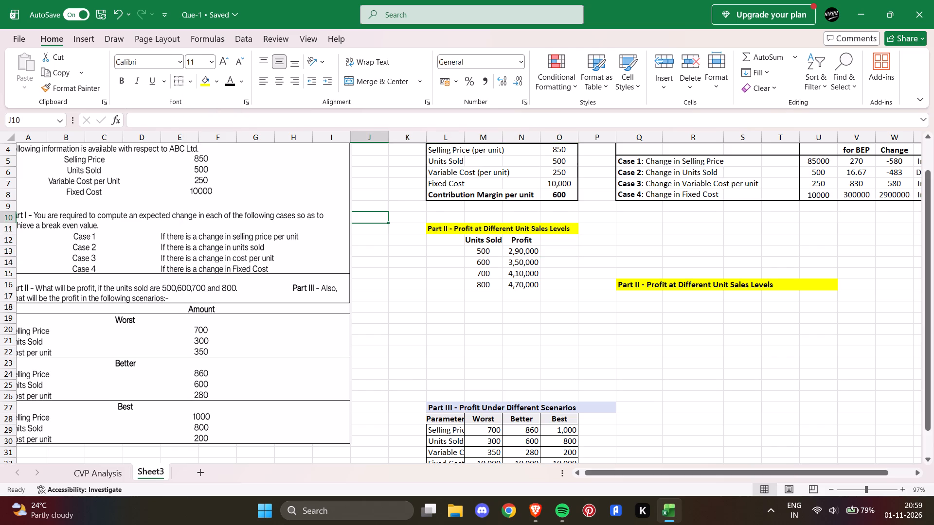
Apply thick outside borders to the Units Sold and Profit table in M12:N16 and to its header row M12:N12.
click(477, 242)
drag(494, 241, 531, 264)
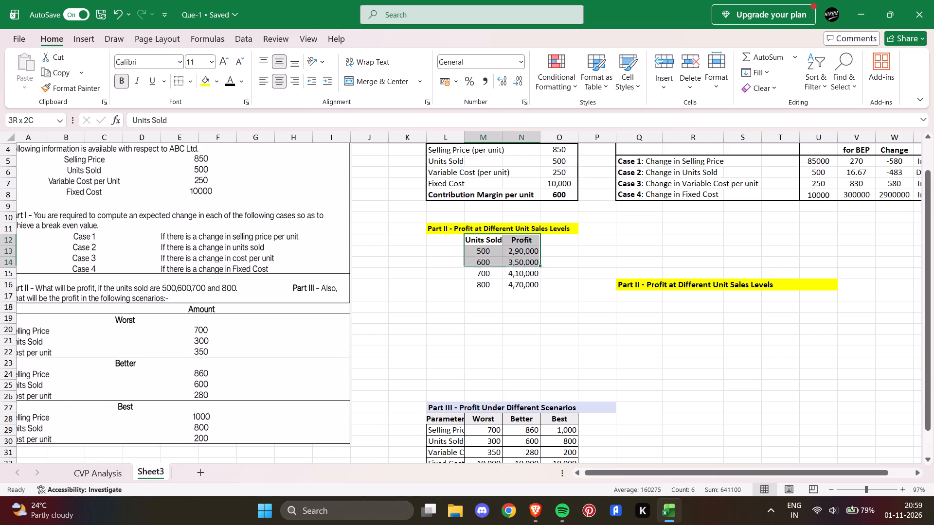
drag(531, 264, 532, 279)
click(190, 82)
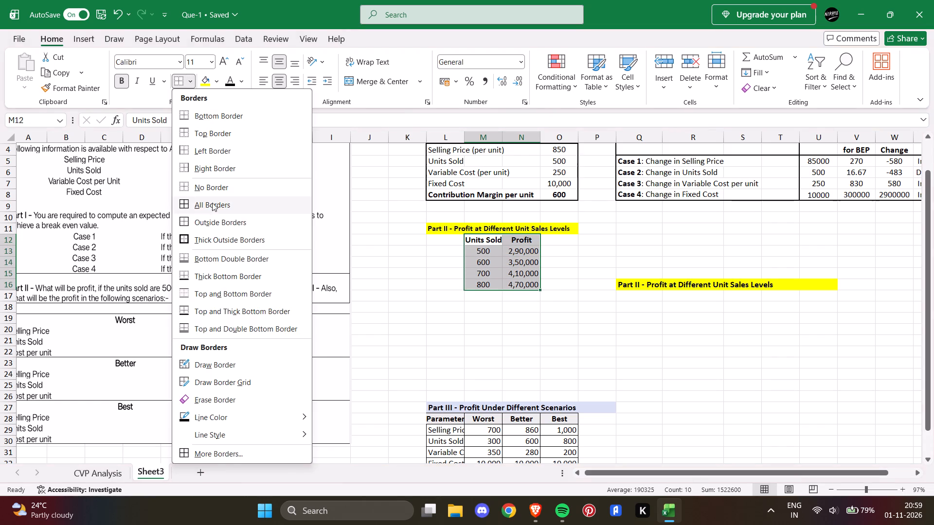
click(215, 235)
click(479, 243)
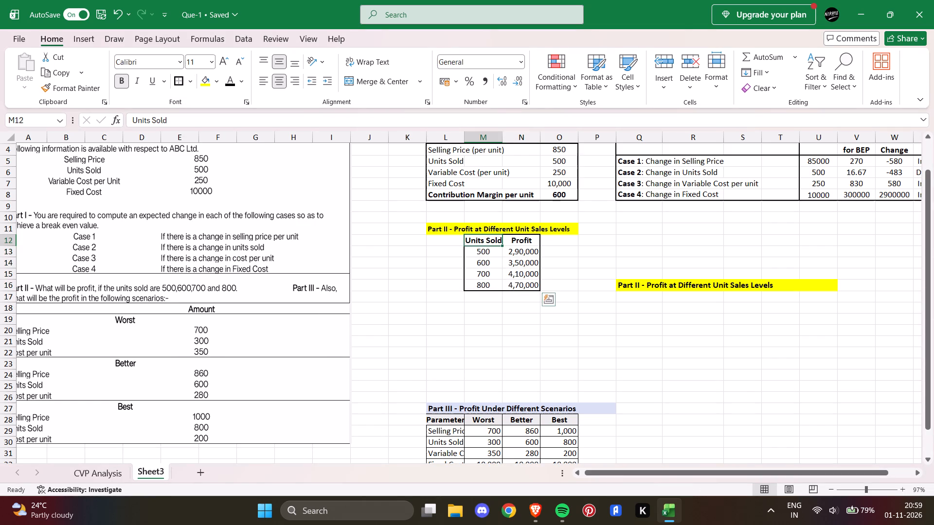
drag(480, 243, 514, 243)
click(180, 78)
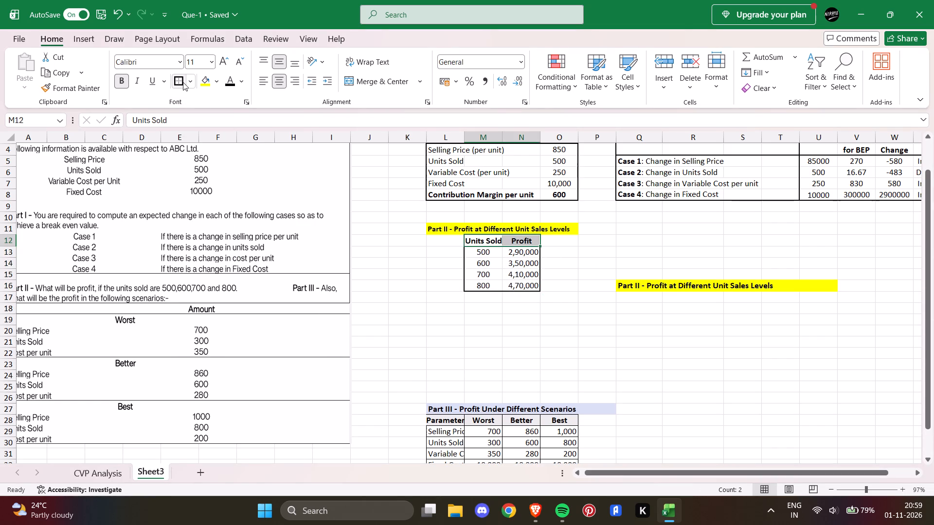
click(387, 226)
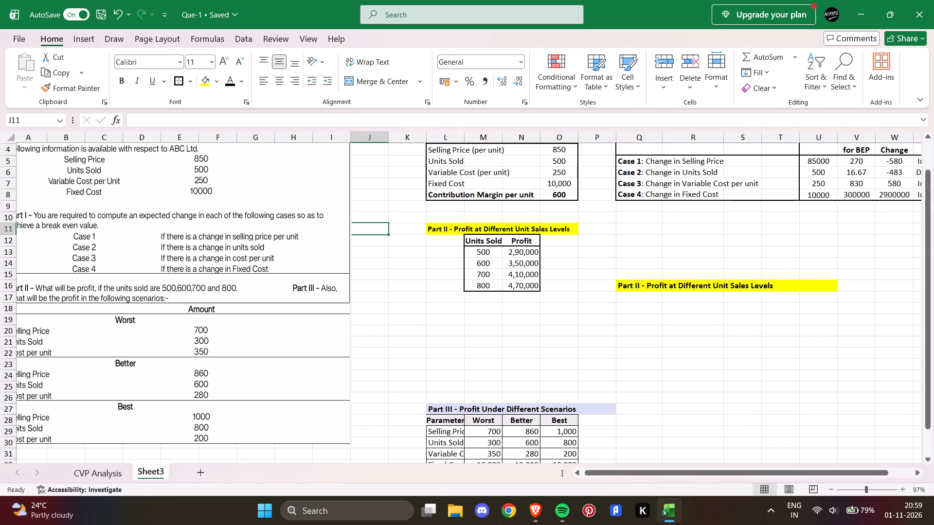
Set the Part II title's font size in L11 to 11.
click(532, 230)
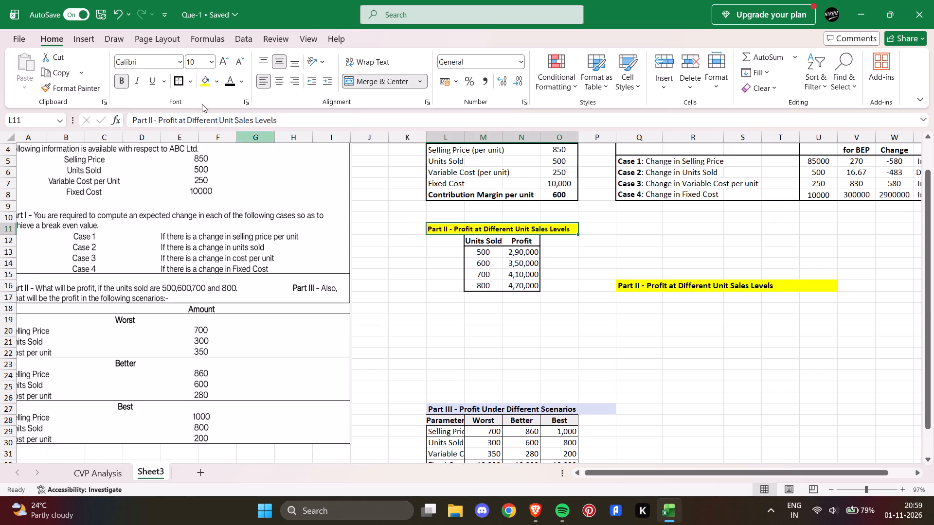
click(210, 64)
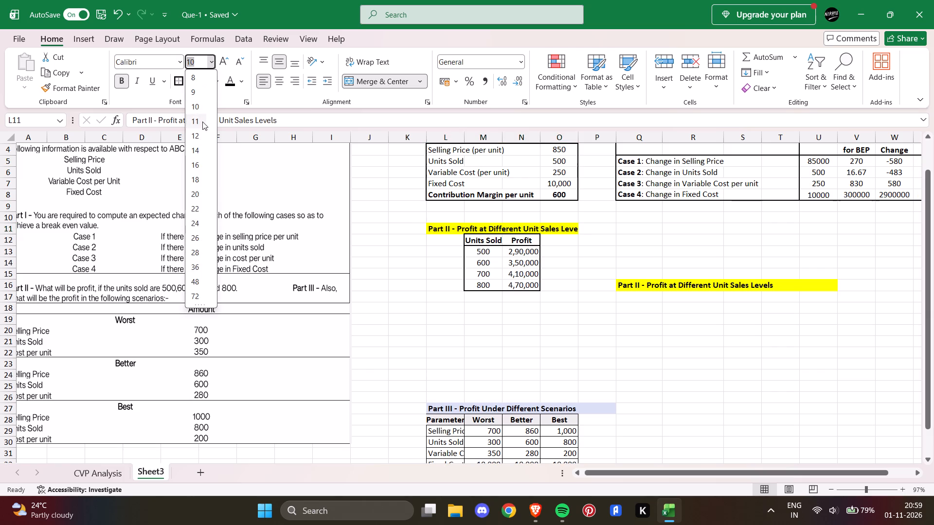
click(202, 122)
click(391, 211)
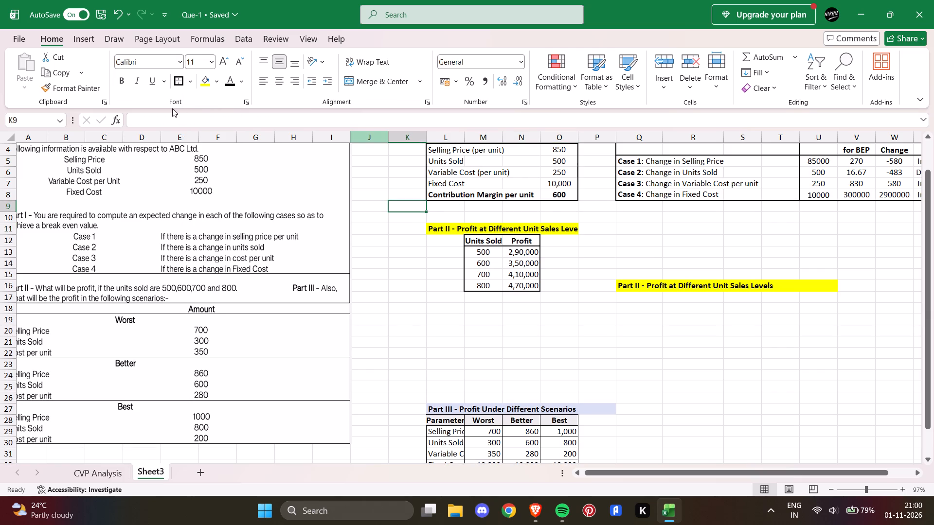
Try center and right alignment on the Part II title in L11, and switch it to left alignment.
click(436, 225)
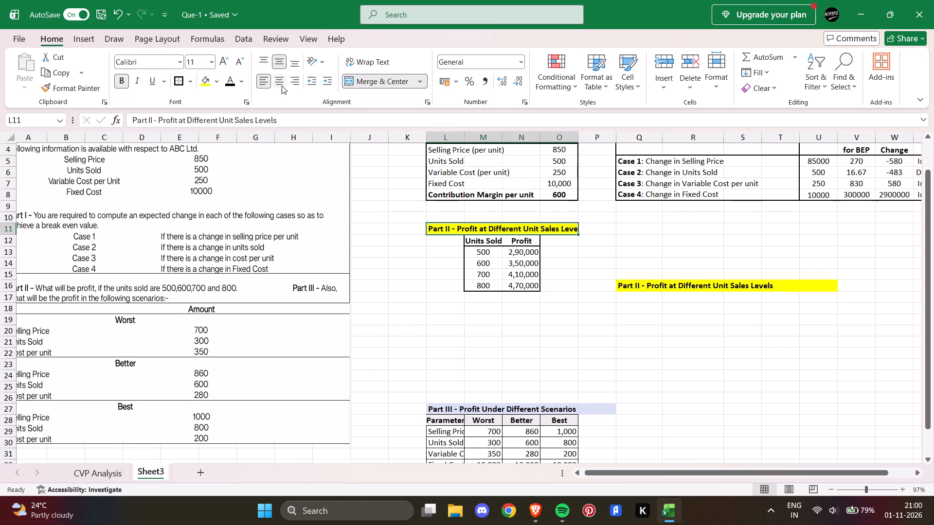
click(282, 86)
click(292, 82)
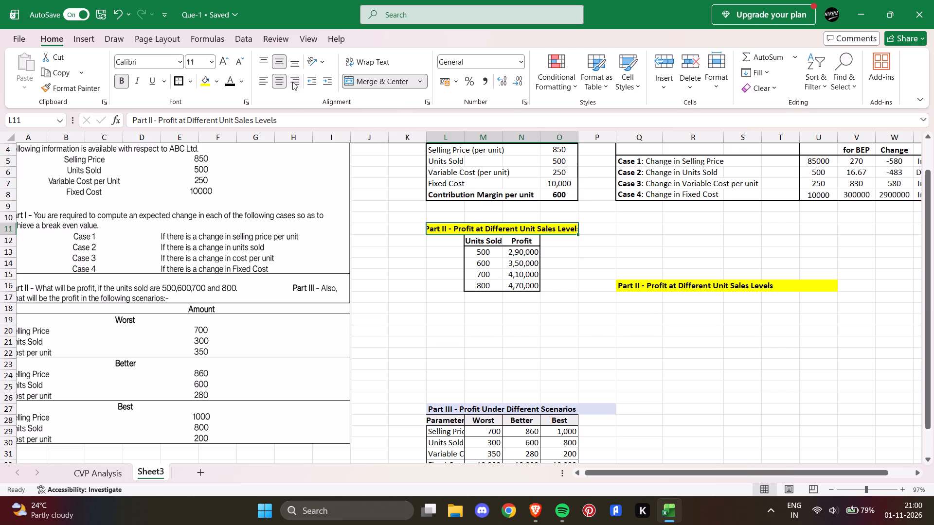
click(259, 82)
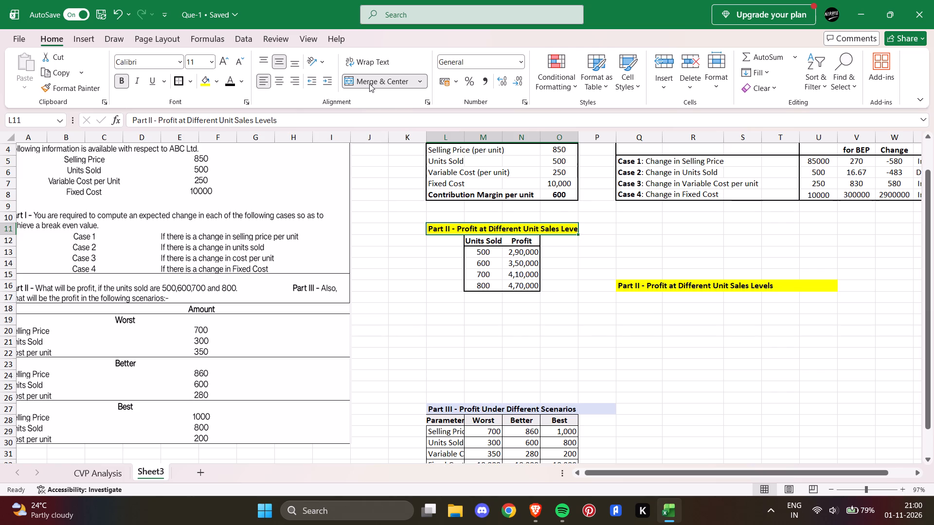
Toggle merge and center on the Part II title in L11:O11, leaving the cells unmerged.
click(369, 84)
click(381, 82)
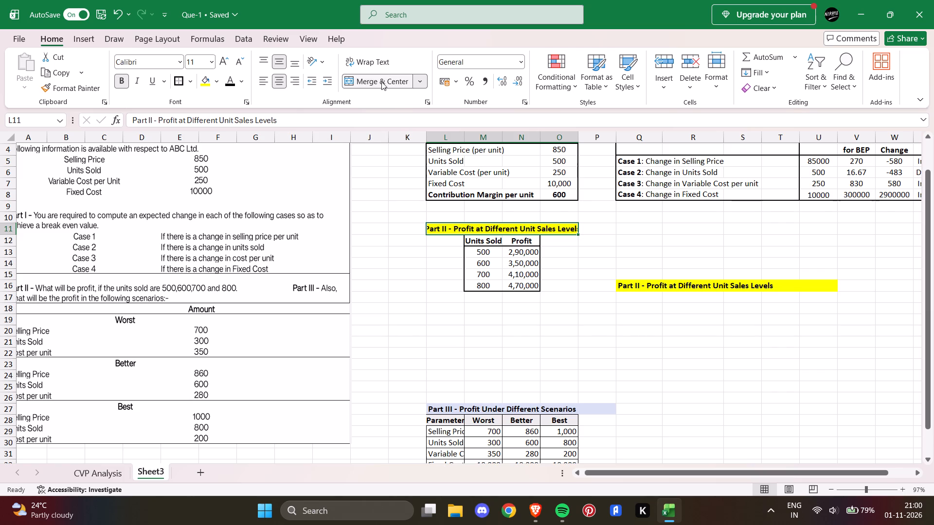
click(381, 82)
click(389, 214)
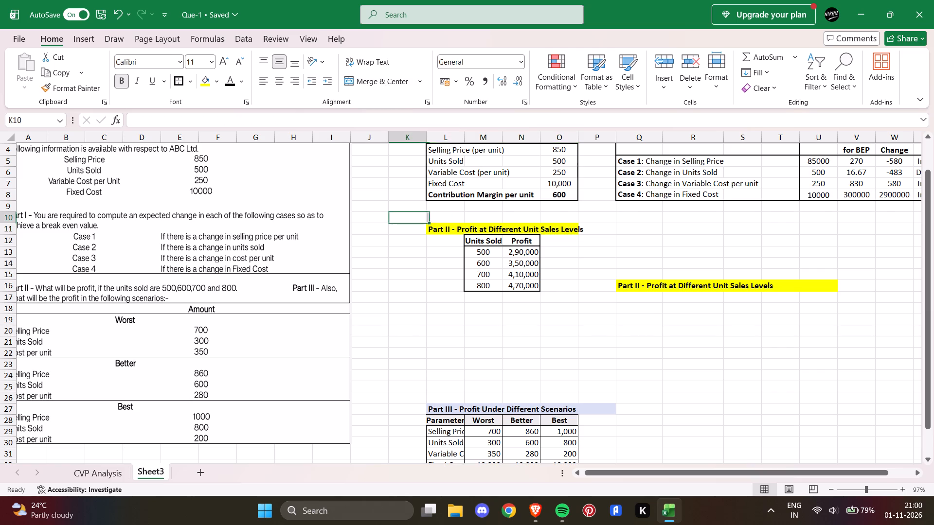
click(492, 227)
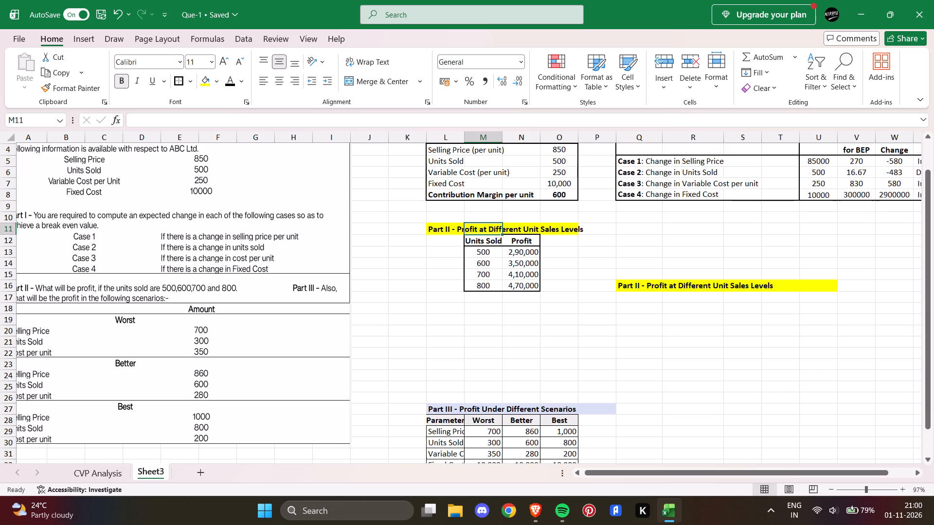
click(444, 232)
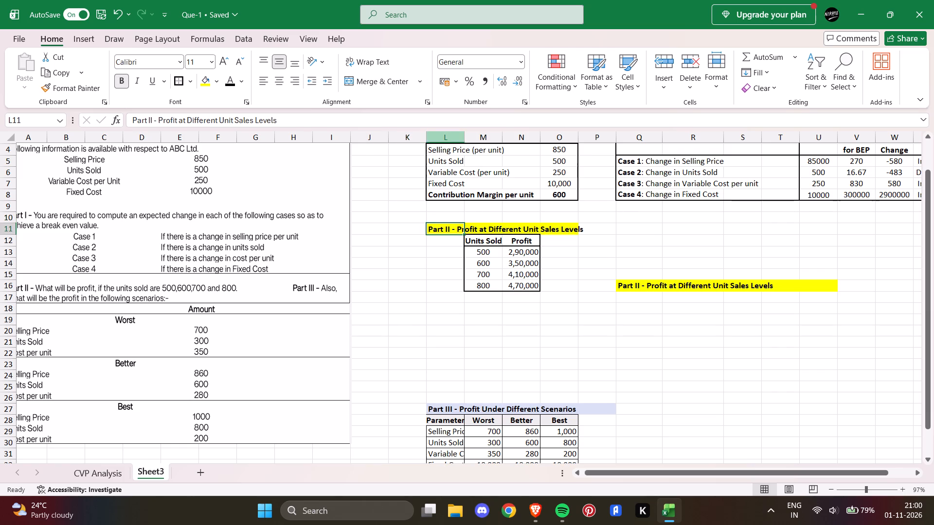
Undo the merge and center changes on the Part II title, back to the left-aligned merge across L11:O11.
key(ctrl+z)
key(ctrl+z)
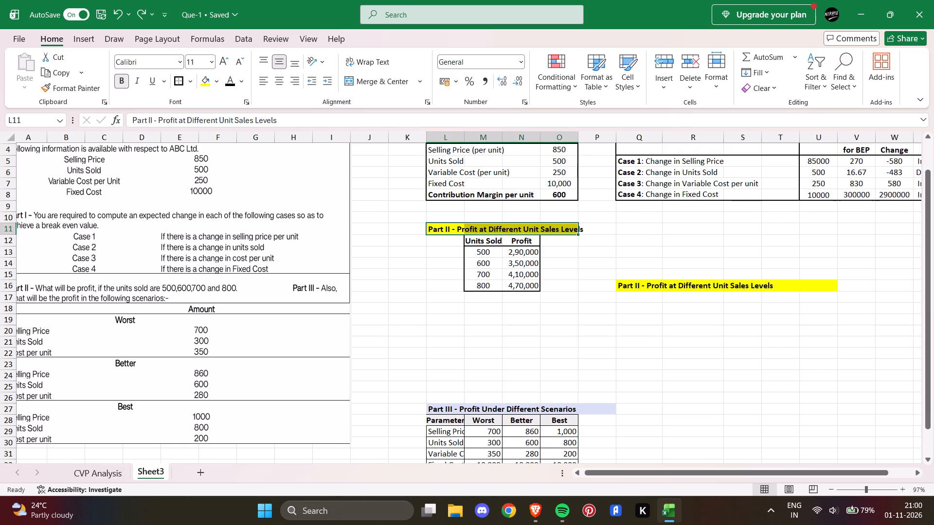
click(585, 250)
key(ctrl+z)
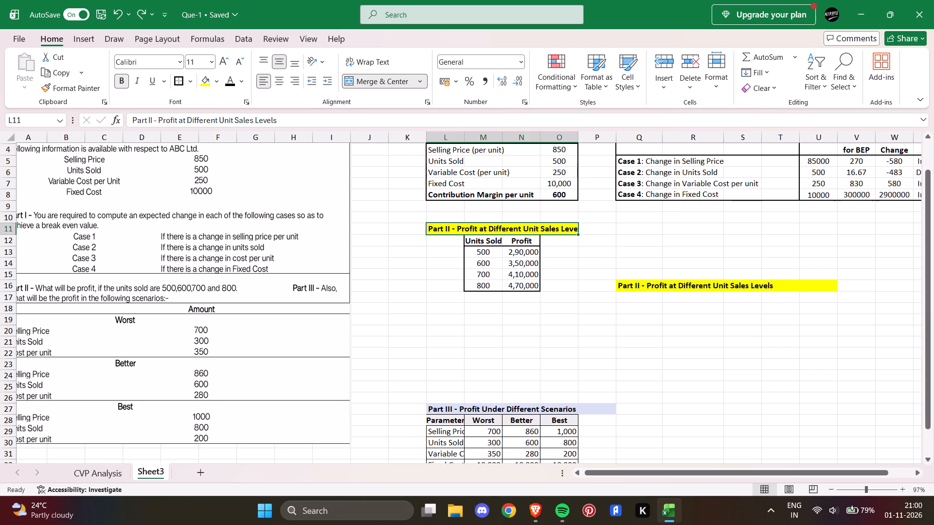
Set the font size of the Part II title in L11 to 10.
click(572, 260)
click(567, 231)
click(212, 64)
click(202, 106)
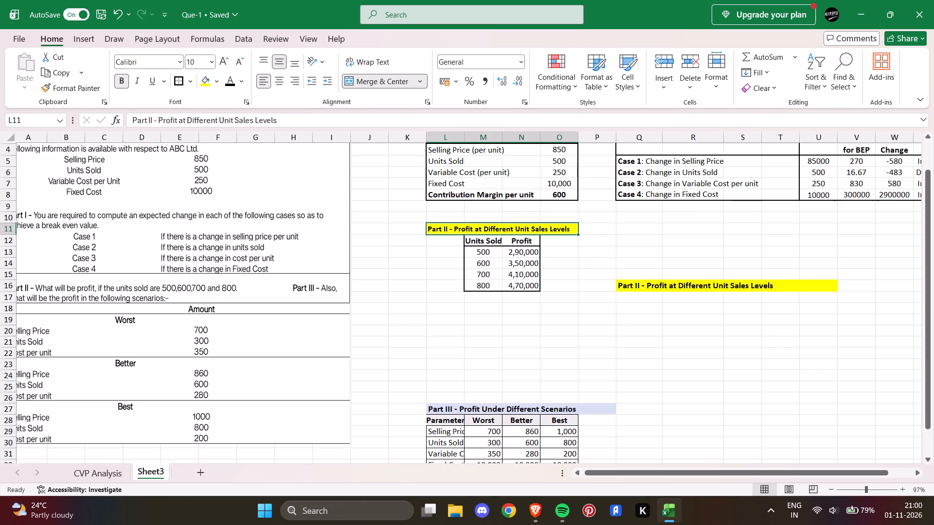
click(426, 262)
Unmerge the Part II title cells across L11:O11.
drag(430, 229, 502, 228)
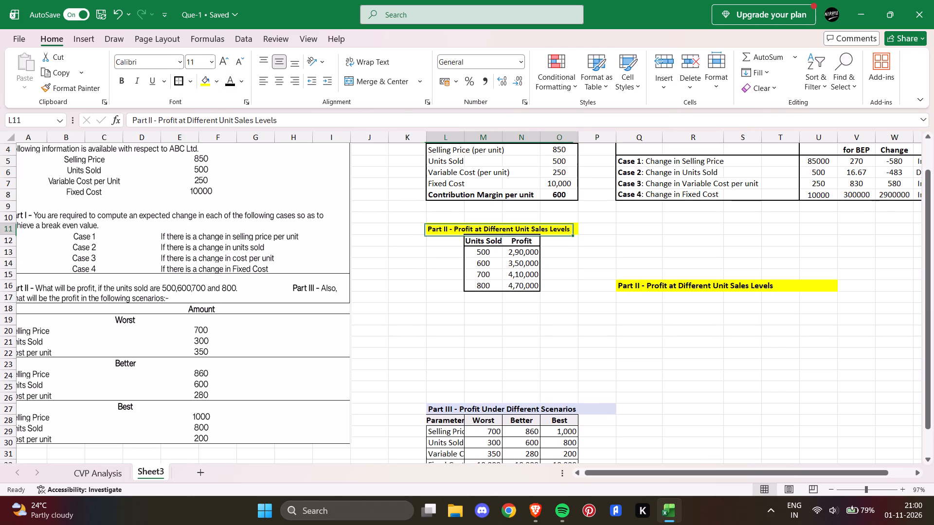
drag(502, 228, 562, 229)
click(359, 82)
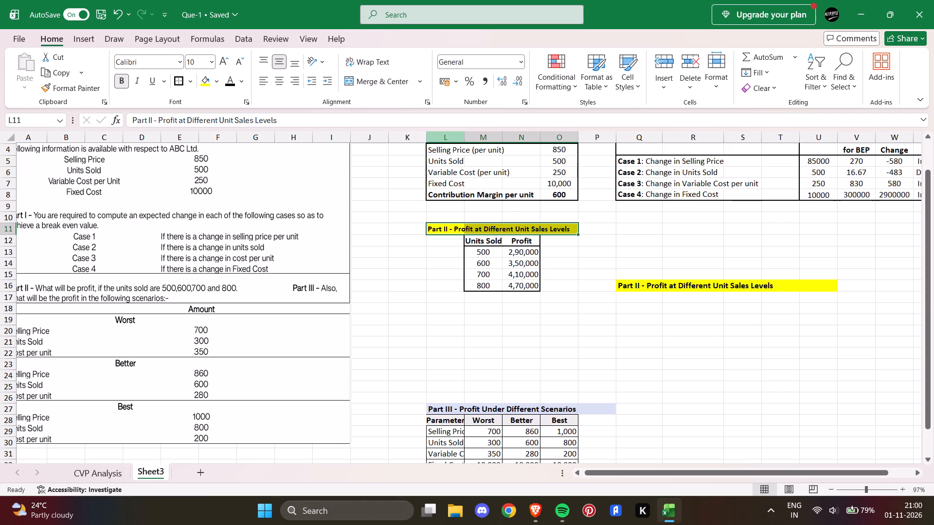
click(424, 262)
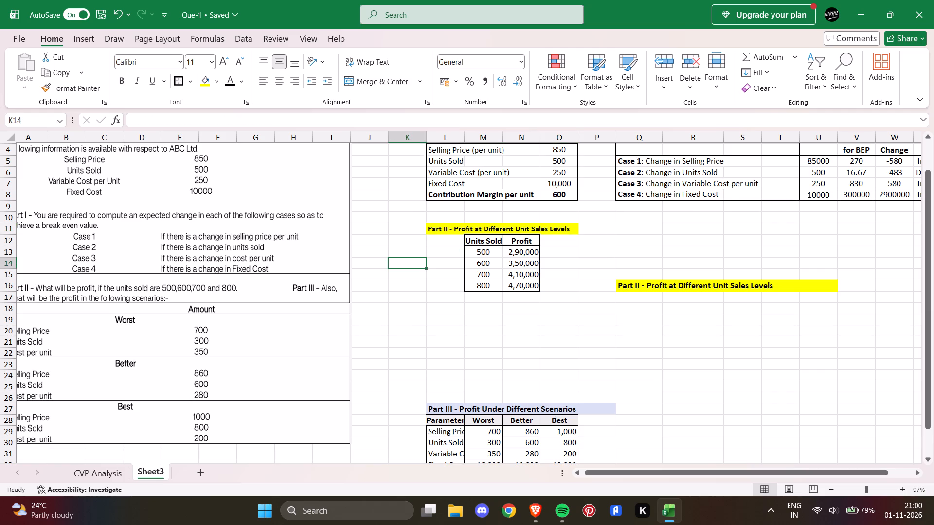
Move the duplicate Part II title from Q16:U16 on Sheet3 to B26 on the CVP Analysis sheet.
drag(618, 287, 652, 287)
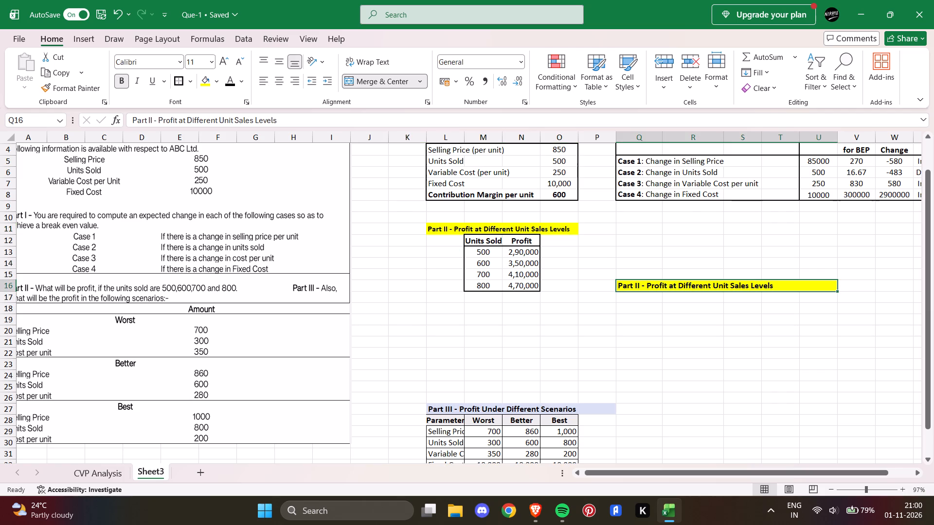
key(ctrl+x)
click(96, 470)
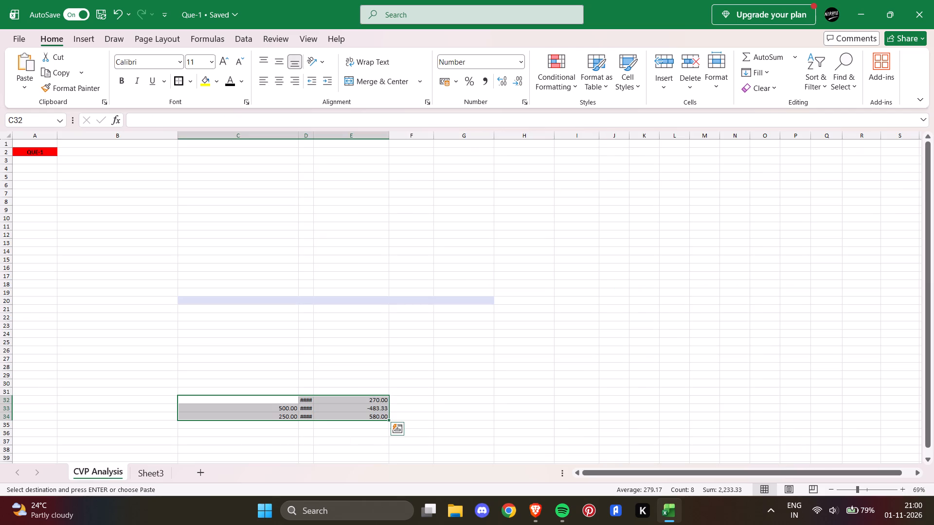
right_click(170, 346)
click(404, 348)
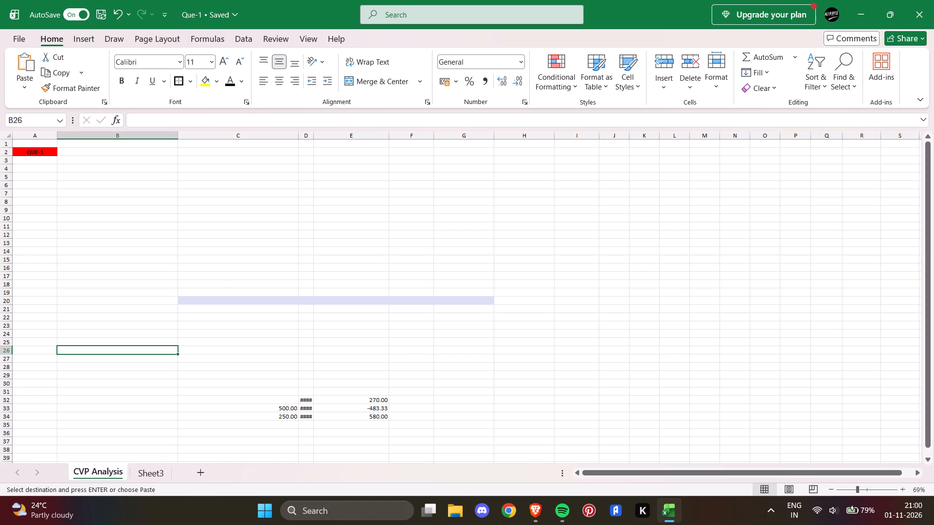
key(ctrl+v)
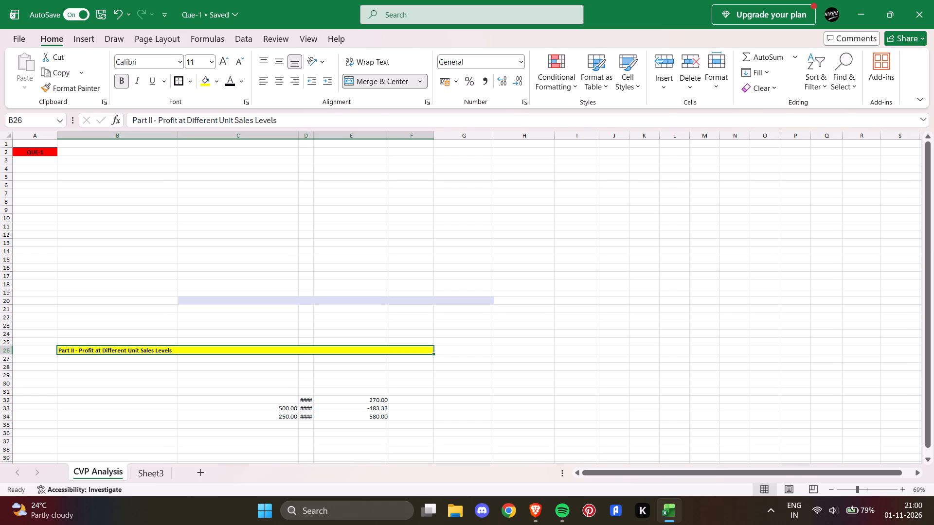
Return to Sheet3 and save the workbook.
click(162, 469)
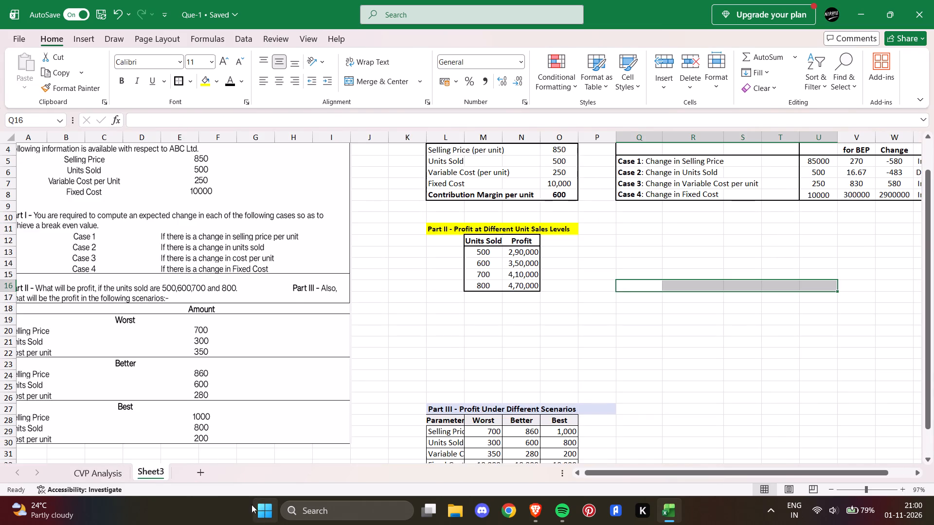
key(ctrl+s)
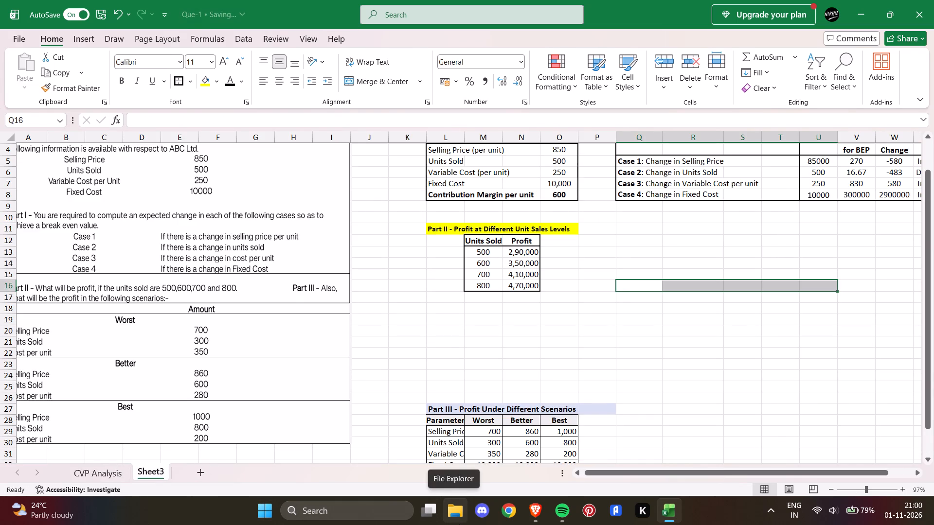
Switch to File Explorer, create a new folder named FILE on the Windows-SSD (D:) drive, and return to the workbook.
click(453, 510)
click(75, 342)
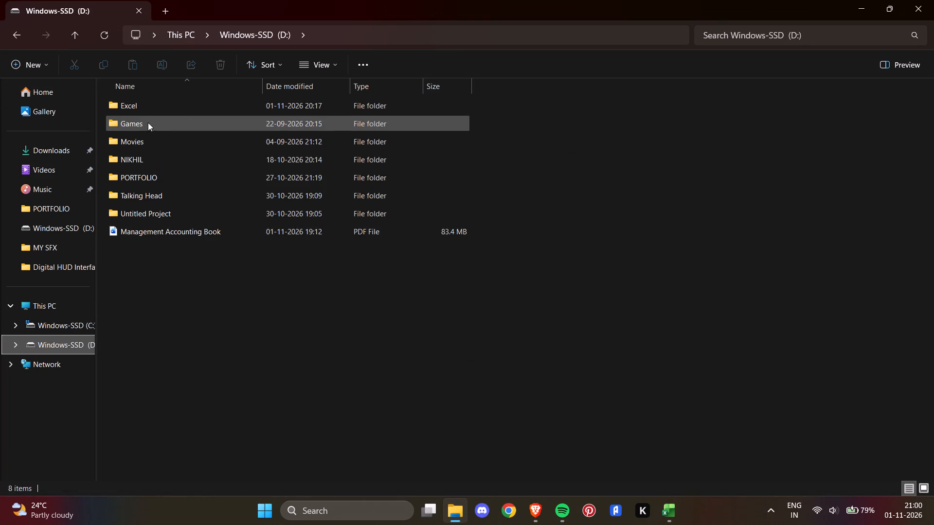
double_click(146, 109)
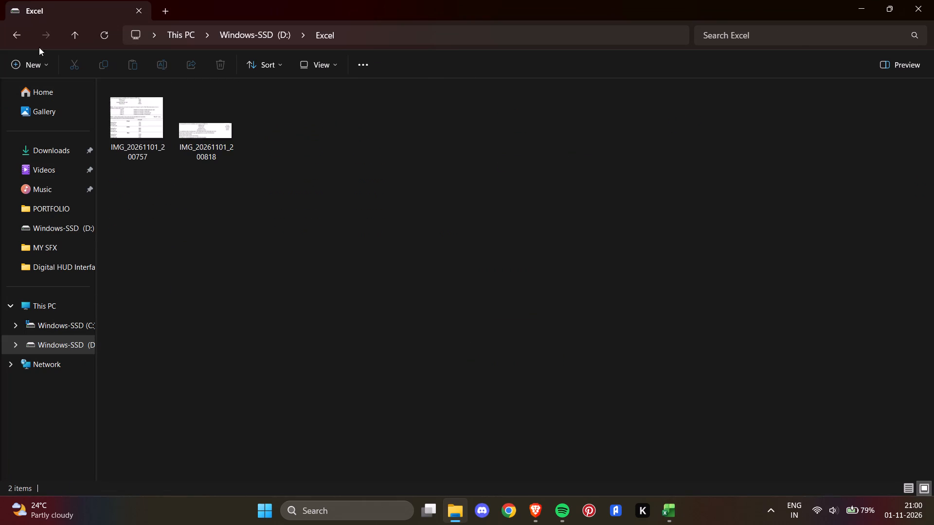
click(20, 26)
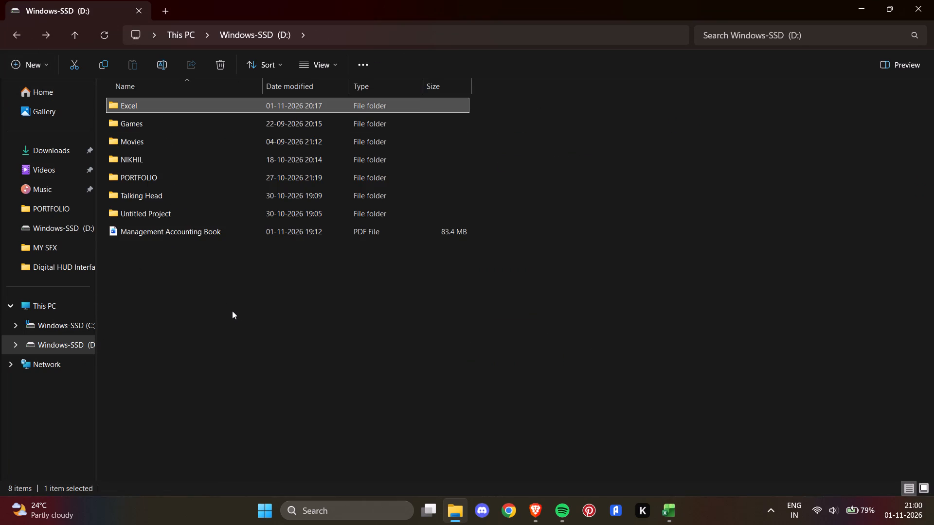
right_click(214, 288)
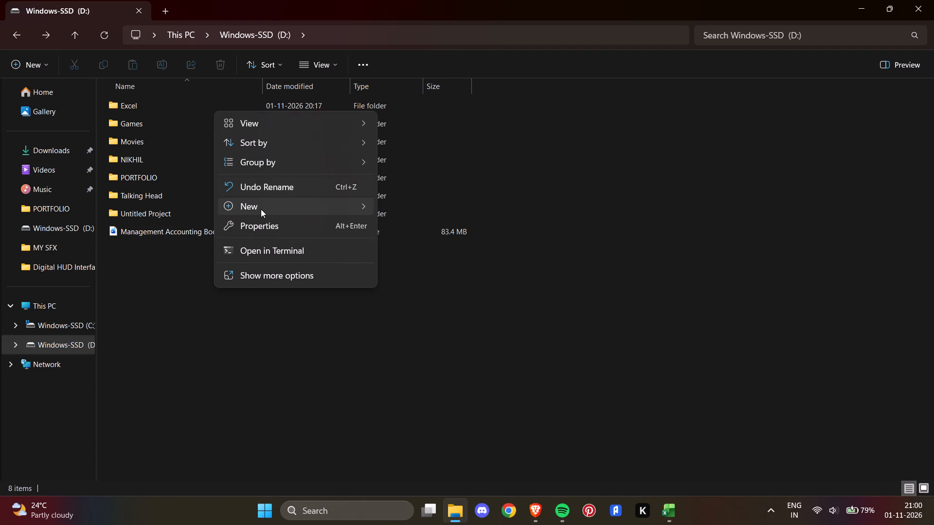
click(261, 209)
click(452, 208)
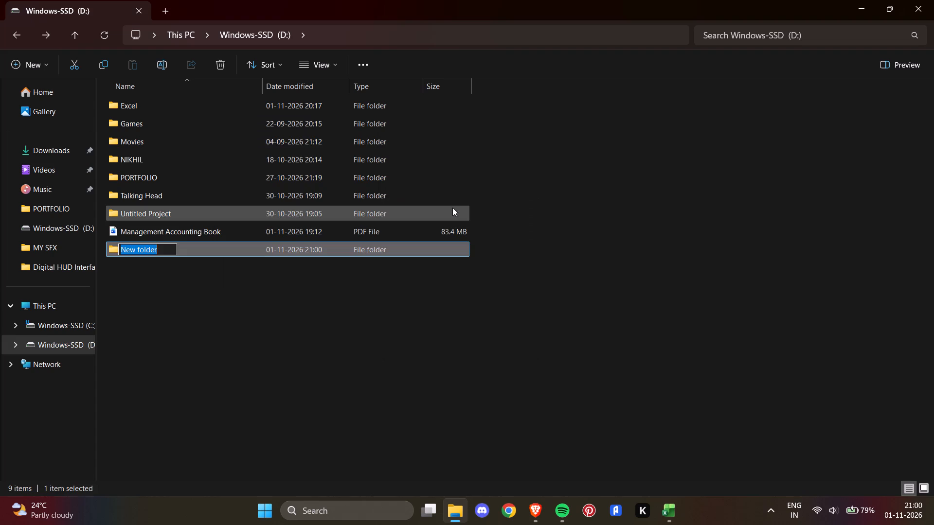
key(BackSpace)
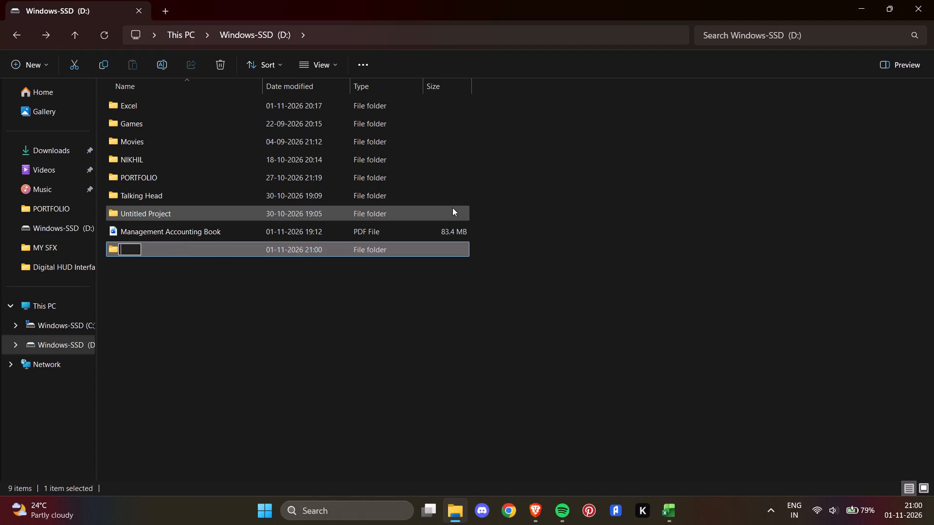
key(f)
text(ILE)
key(Return)
click(931, 0)
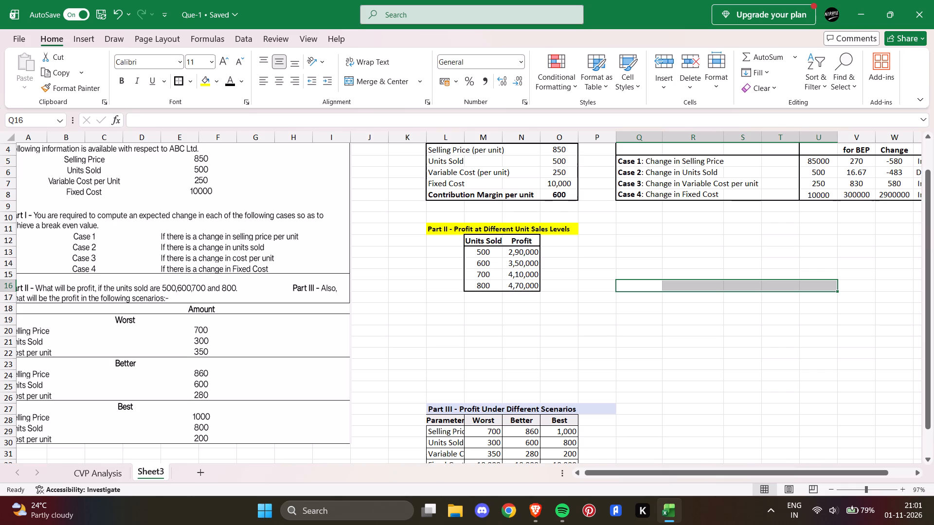
Examine the layout of the question and the Part I, II and III solution tables across Sheet3.
scroll(560, 261, down, 2)
click(604, 263)
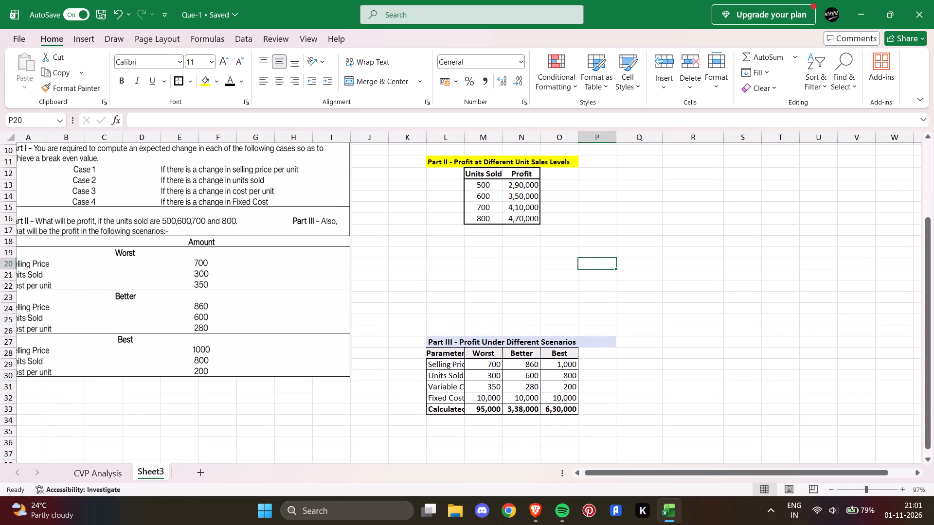
scroll(432, 344, up, 2)
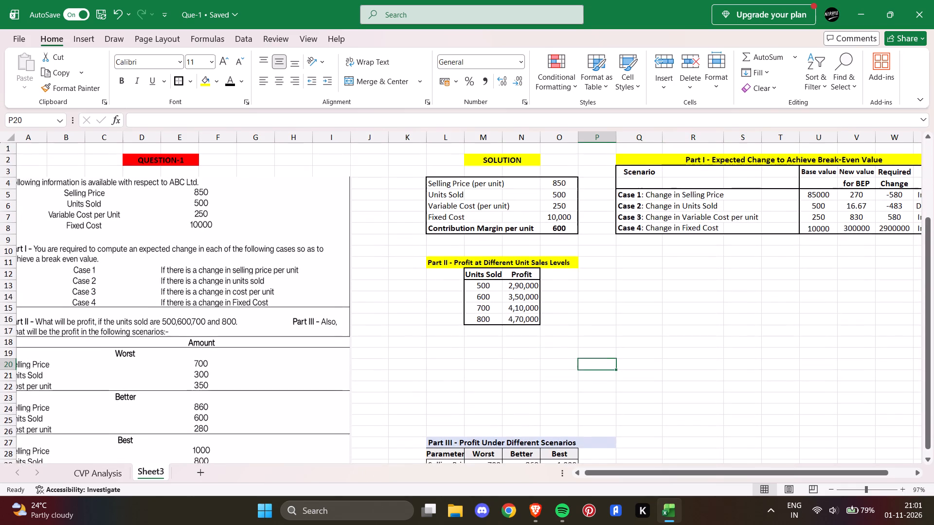
scroll(437, 342, up, 1)
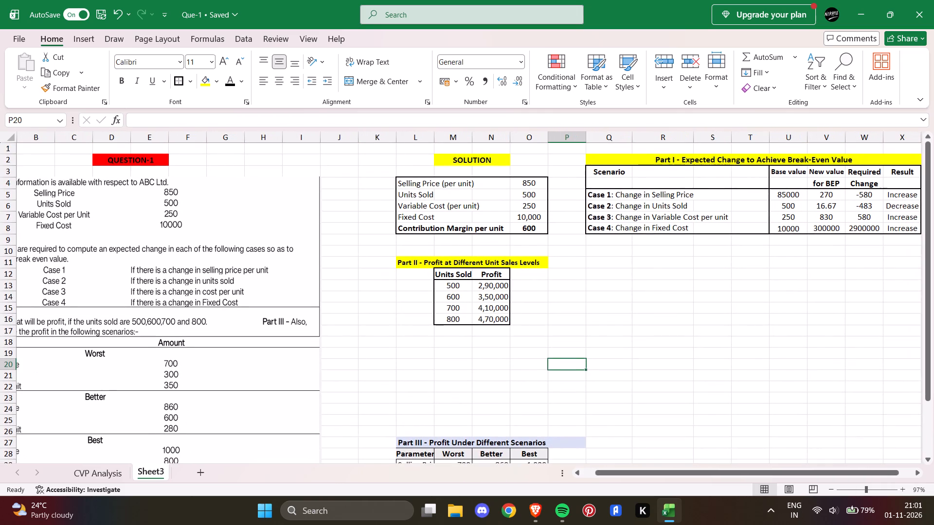
scroll(437, 342, left, 1)
scroll(437, 342, right, 2)
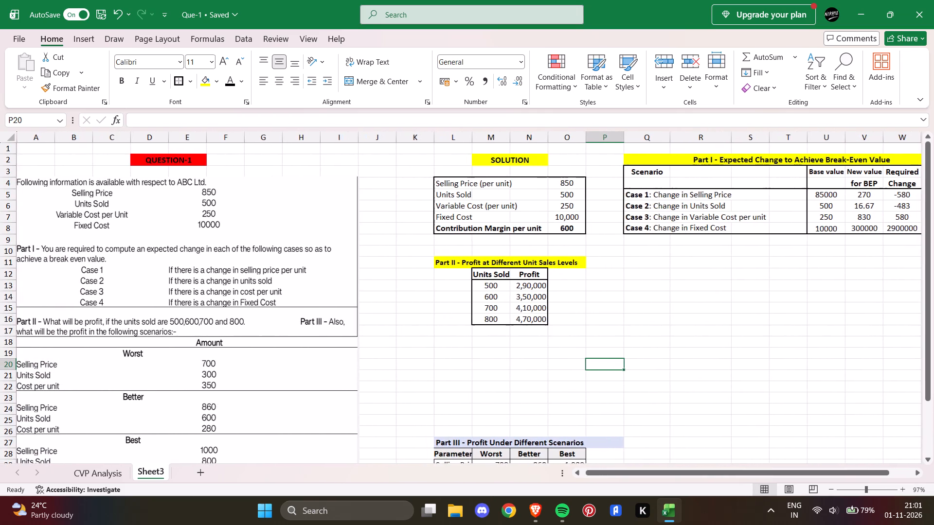
scroll(437, 342, up, 1)
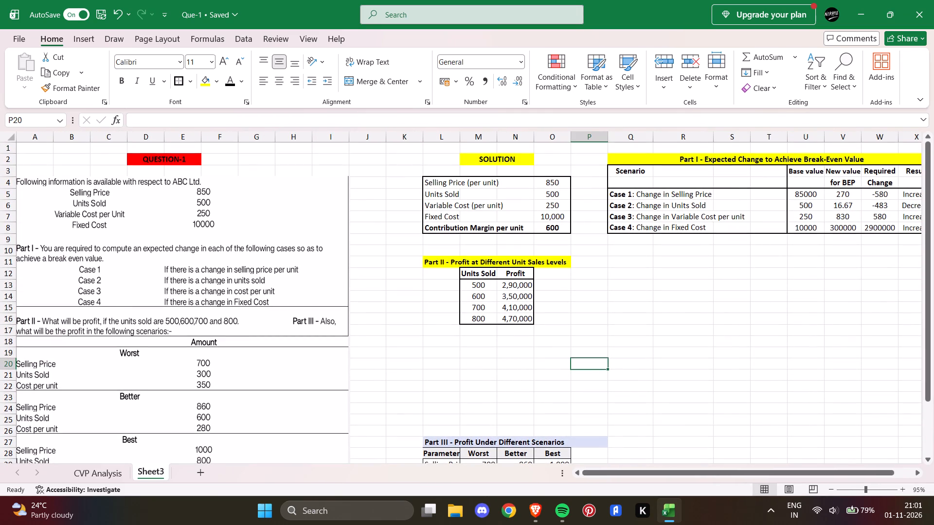
scroll(467, 356, right, 1)
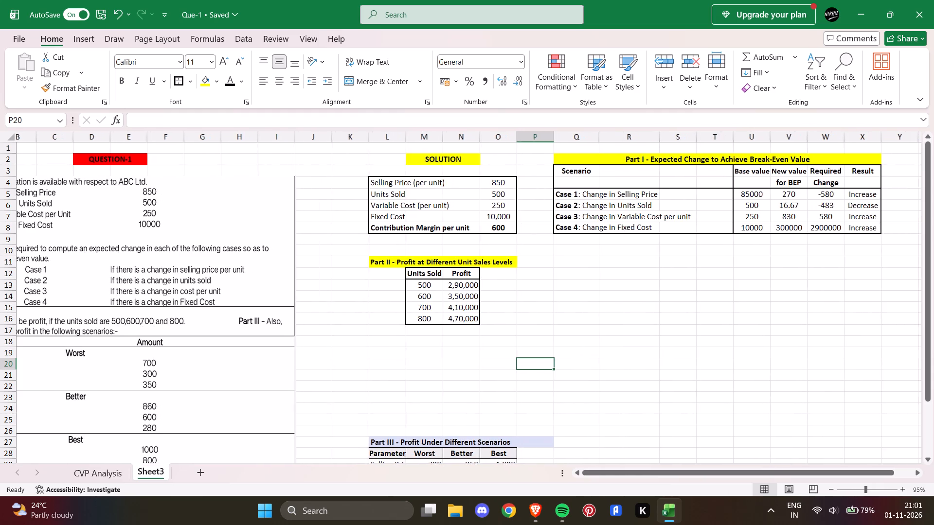
scroll(467, 356, right, 1)
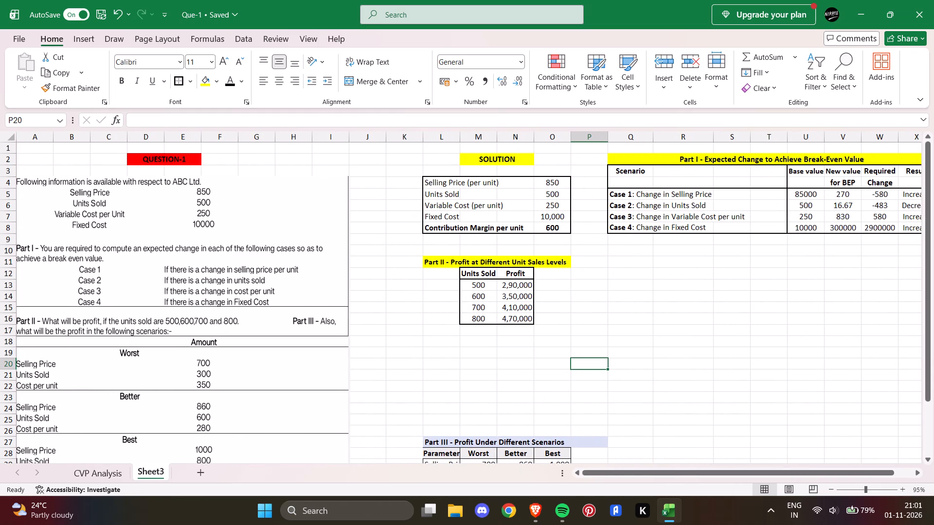
scroll(501, 375, down, 1)
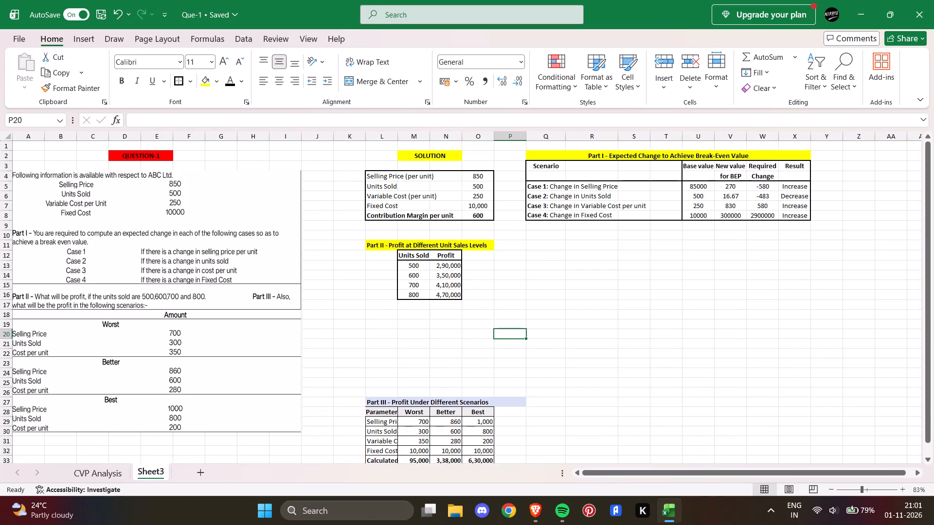
scroll(501, 375, up, 1)
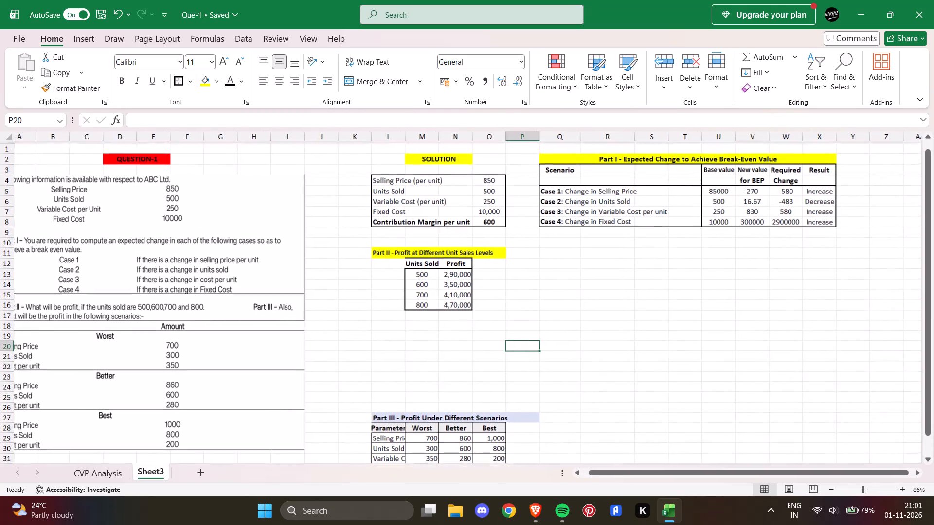
Move the SOLUTION heading and its data table from L2:O8 one column over, starting at K2.
drag(379, 157, 397, 166)
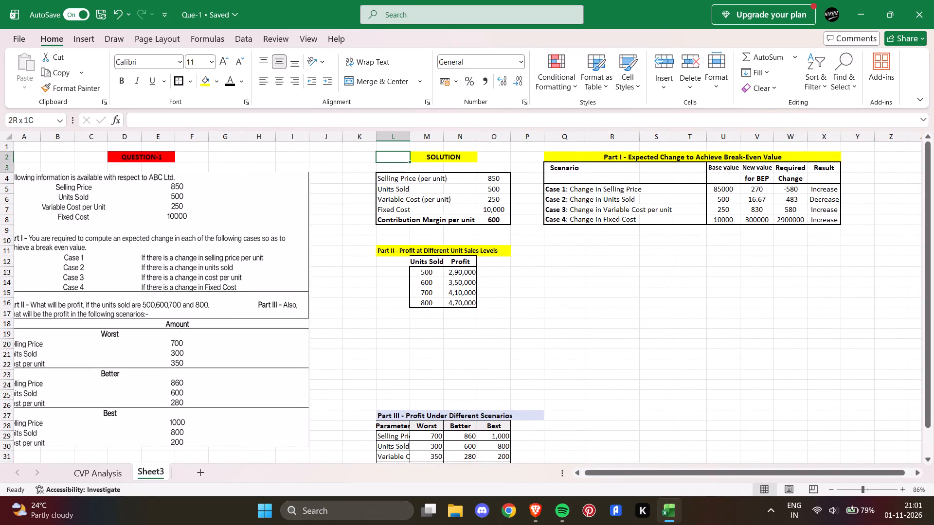
drag(397, 166, 492, 223)
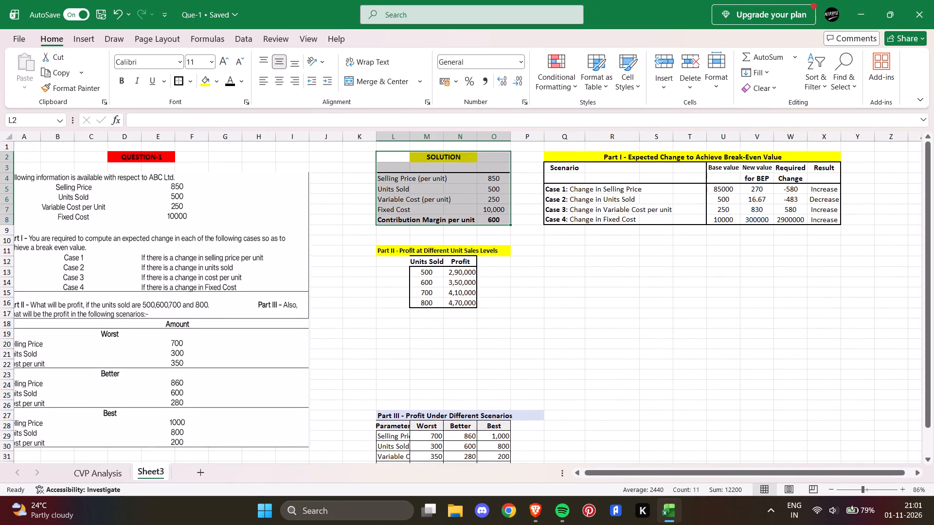
key(ctrl+x)
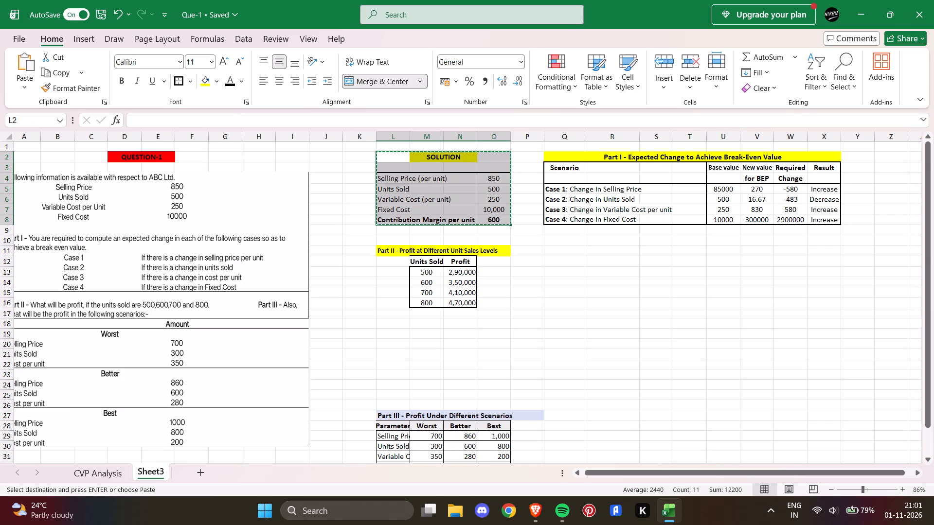
click(359, 159)
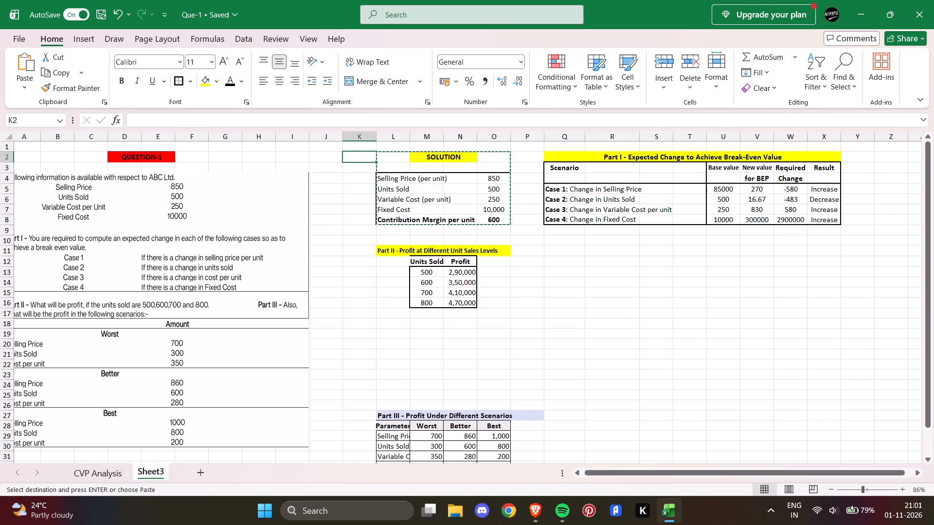
key(ctrl+v)
click(509, 277)
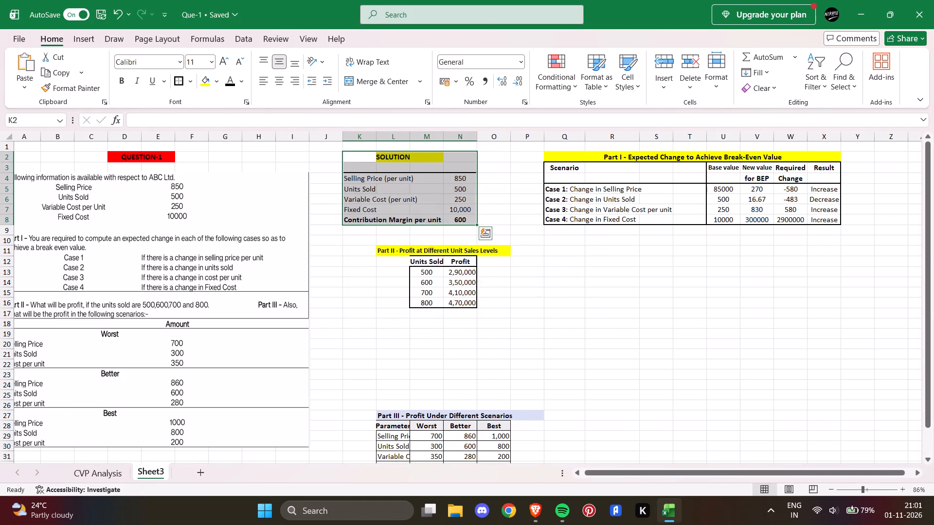
click(503, 219)
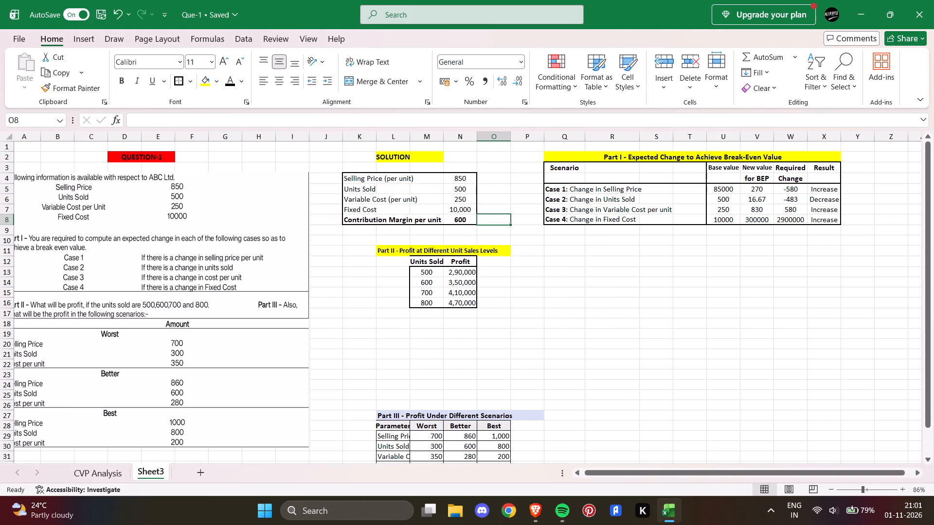
Move the solution data table from K4:N8 up one row to start at K3, directly under the heading.
click(546, 292)
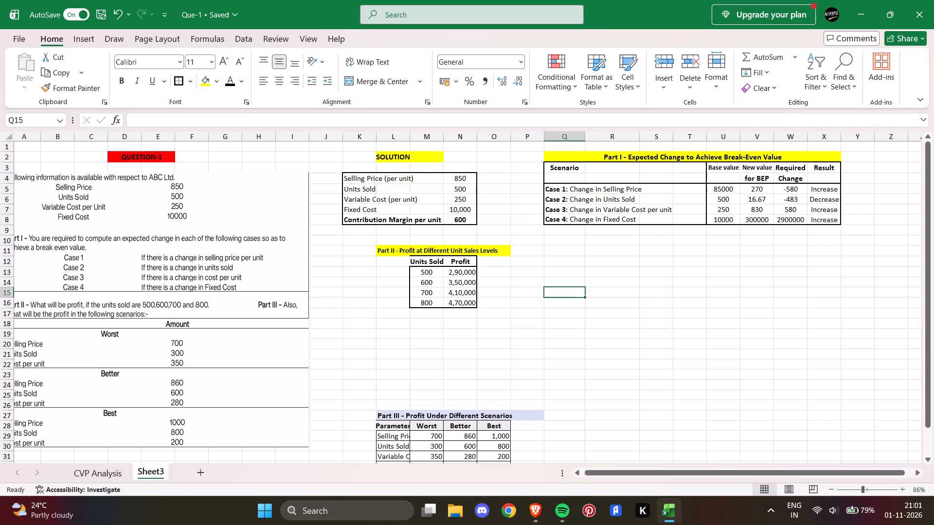
drag(350, 176, 450, 225)
key(ctrl+x)
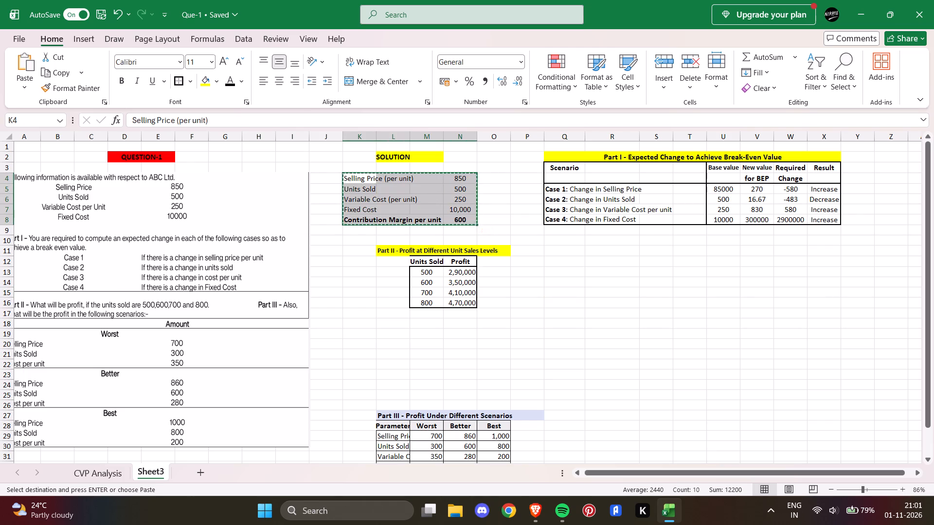
click(346, 168)
key(ctrl+v)
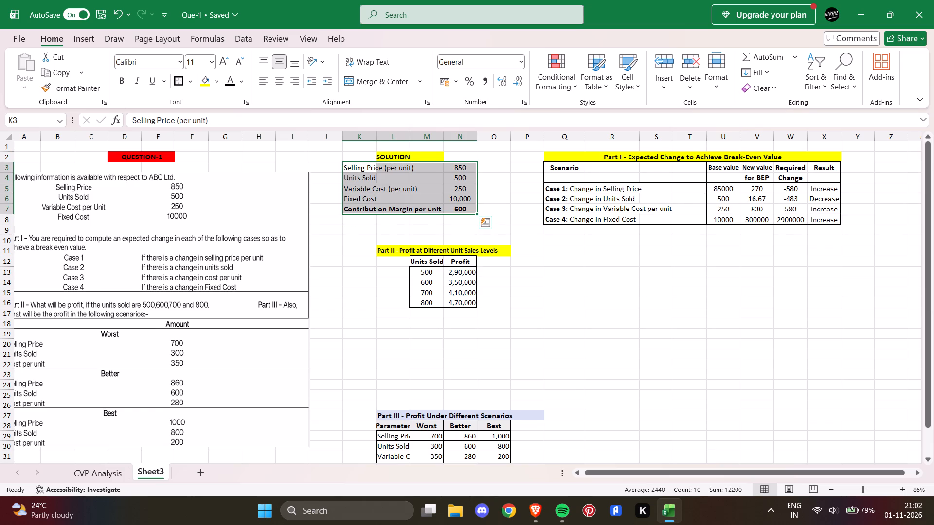
Merge and centre the SOLUTION heading across L2:M2.
click(403, 158)
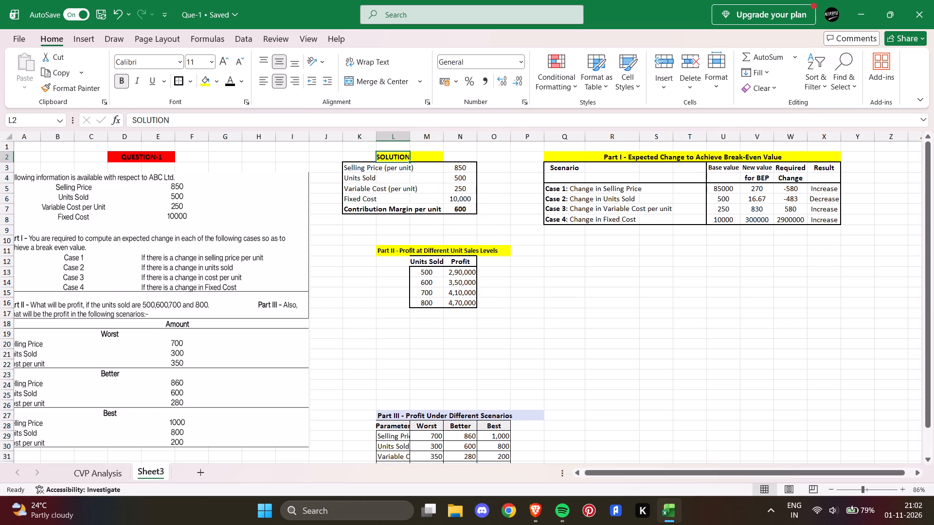
drag(395, 156, 420, 157)
click(368, 79)
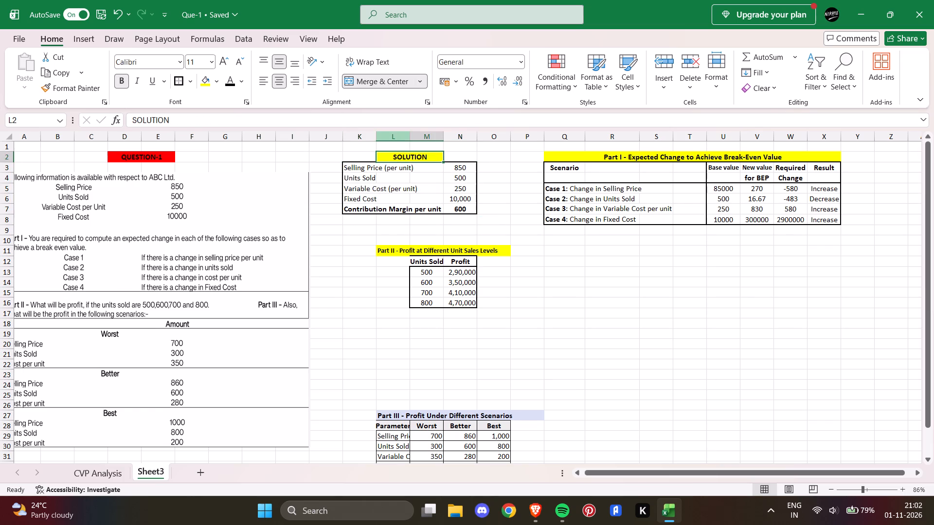
click(546, 285)
Move the Part I heading and break-even table from Q2:X8 one column over, starting at P2.
drag(550, 156, 726, 218)
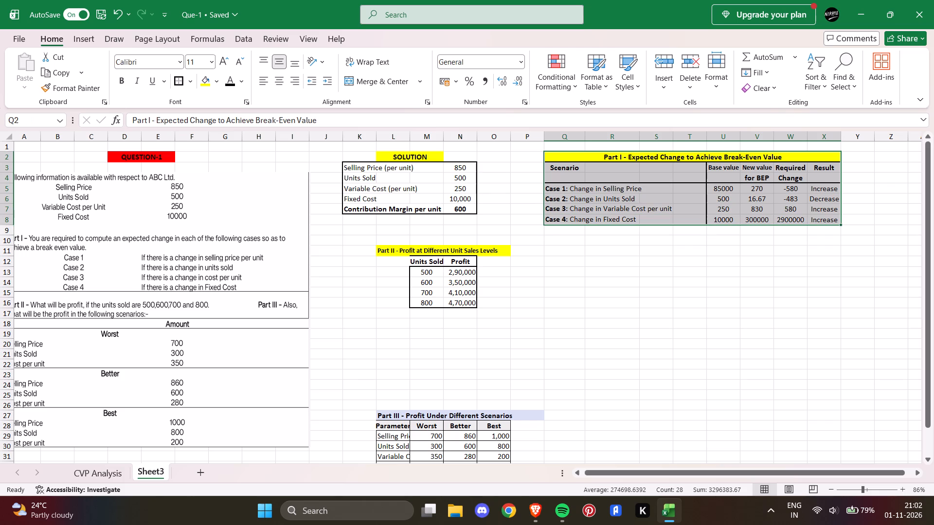
key(ctrl+x)
click(520, 158)
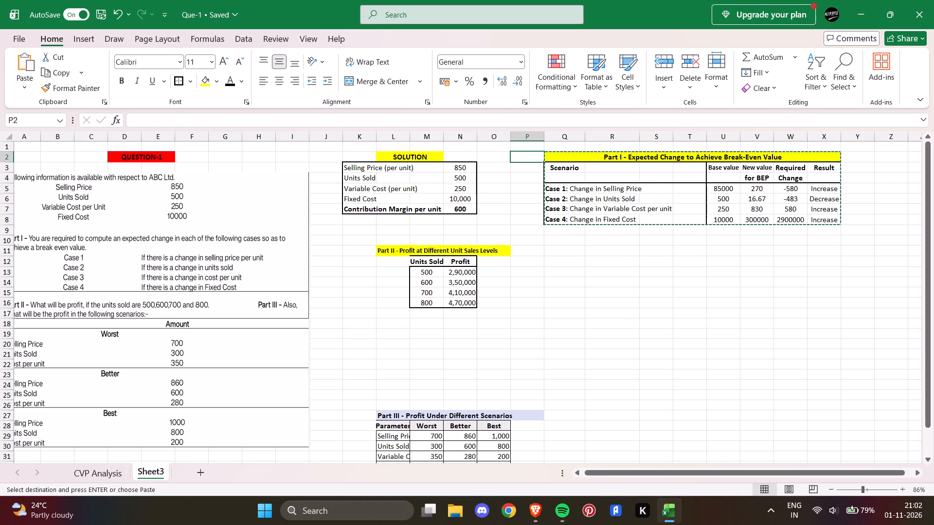
key(ctrl+v)
click(501, 273)
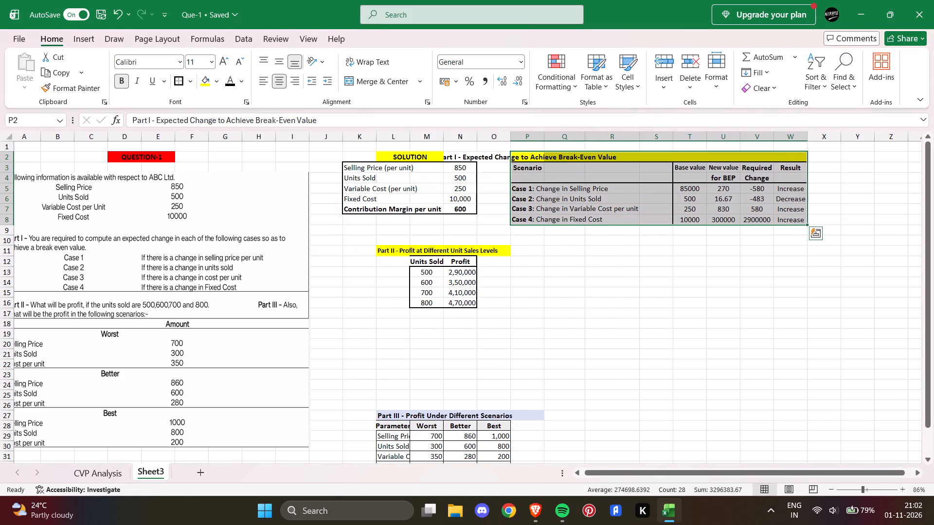
click(590, 269)
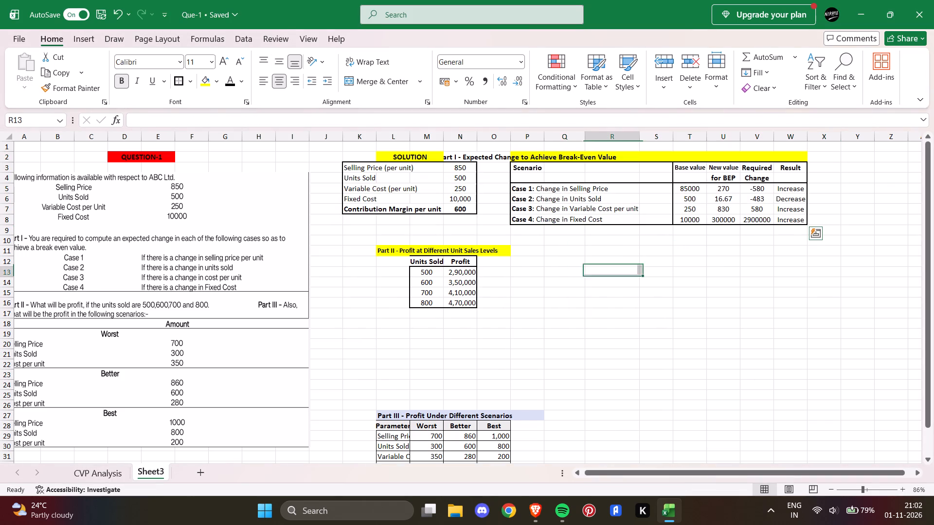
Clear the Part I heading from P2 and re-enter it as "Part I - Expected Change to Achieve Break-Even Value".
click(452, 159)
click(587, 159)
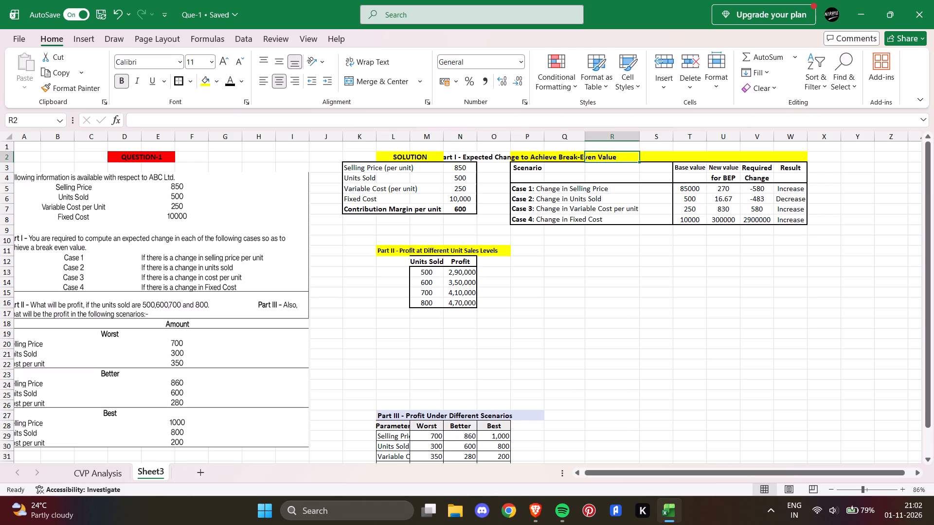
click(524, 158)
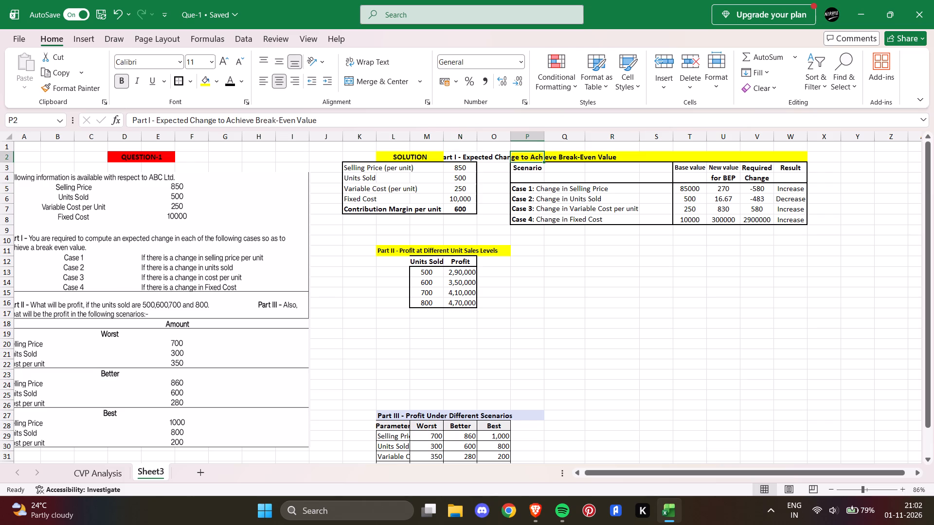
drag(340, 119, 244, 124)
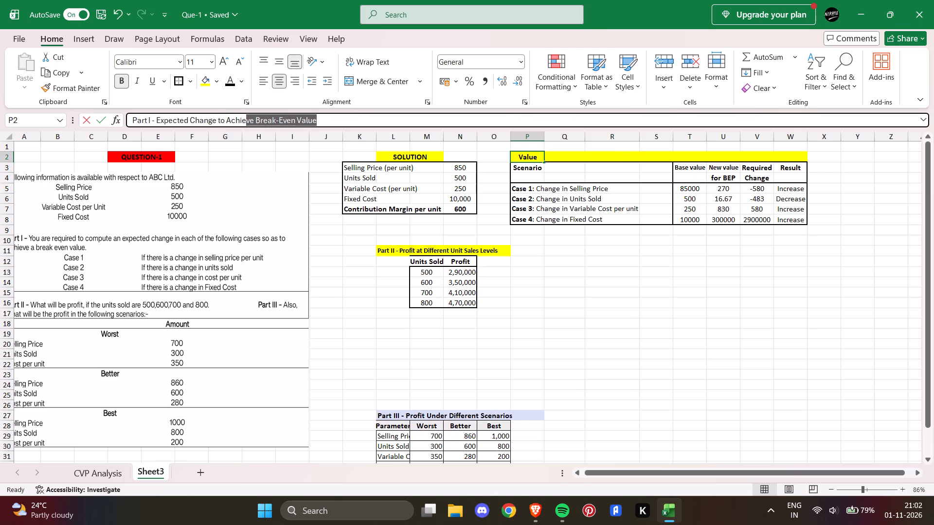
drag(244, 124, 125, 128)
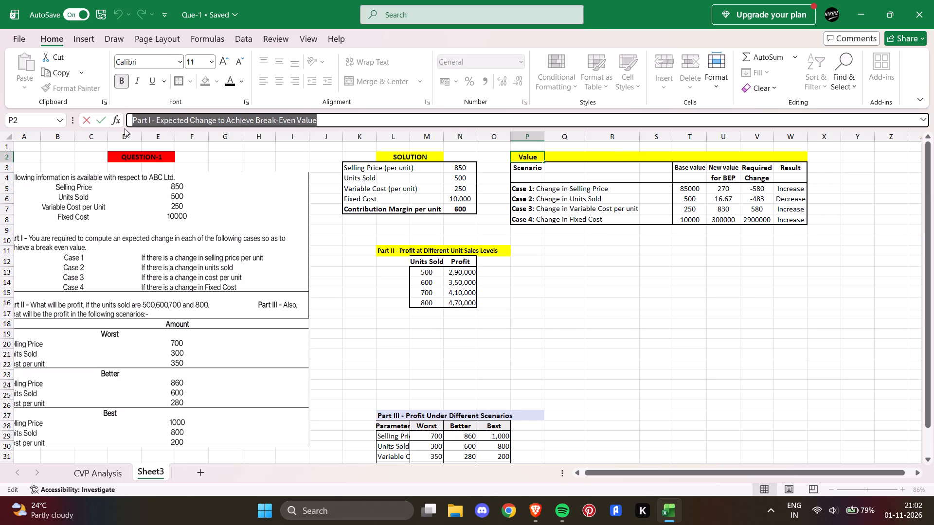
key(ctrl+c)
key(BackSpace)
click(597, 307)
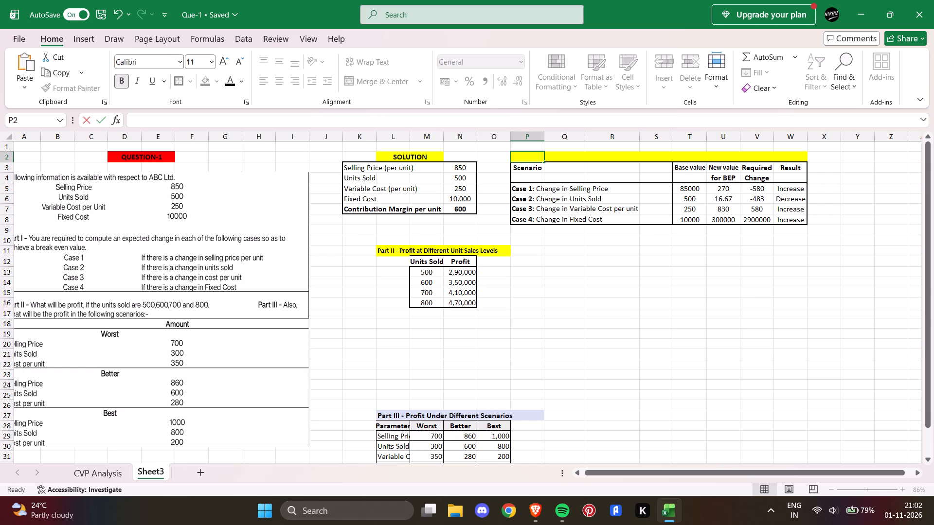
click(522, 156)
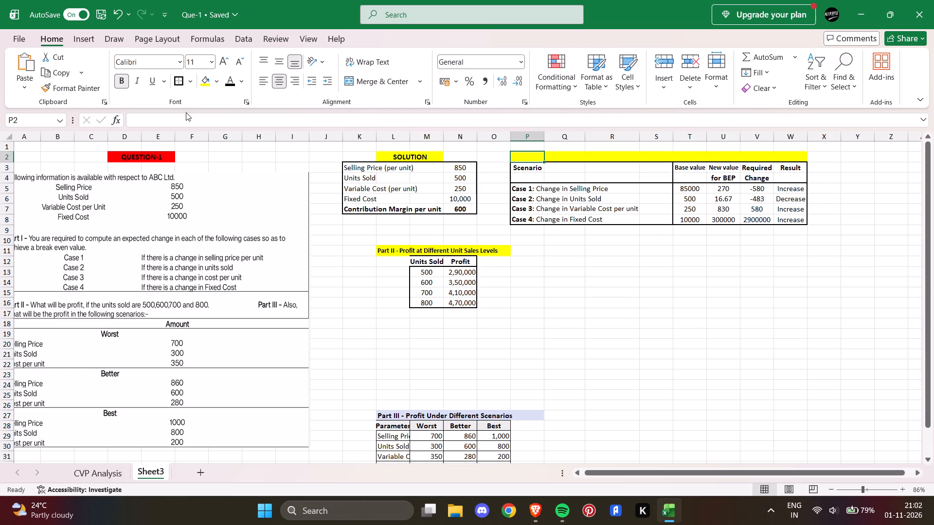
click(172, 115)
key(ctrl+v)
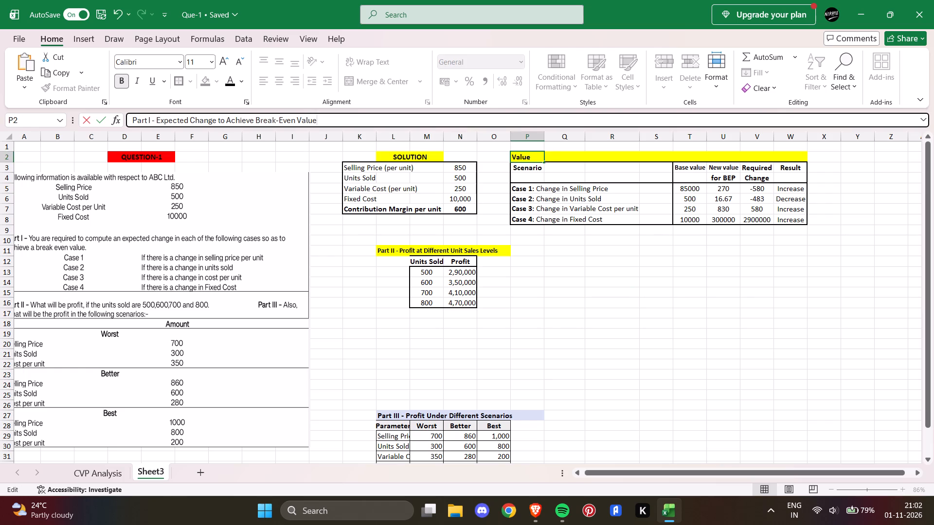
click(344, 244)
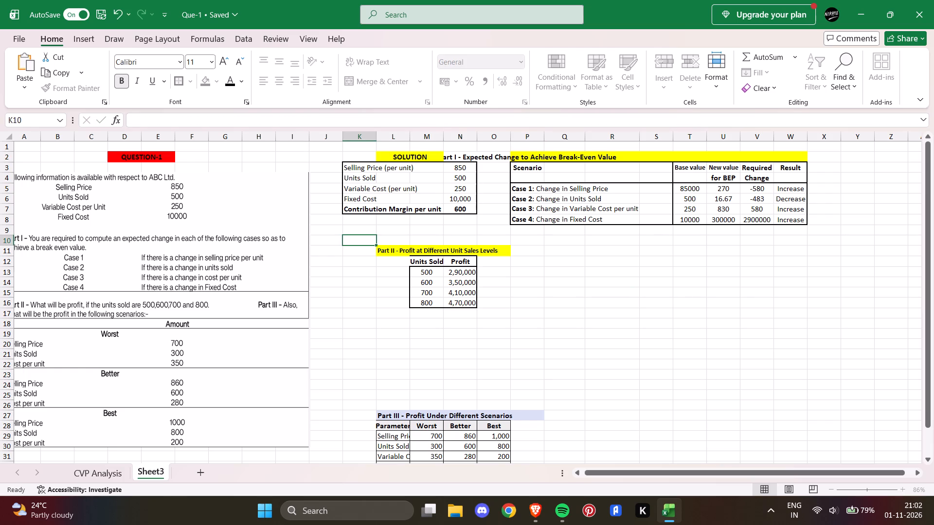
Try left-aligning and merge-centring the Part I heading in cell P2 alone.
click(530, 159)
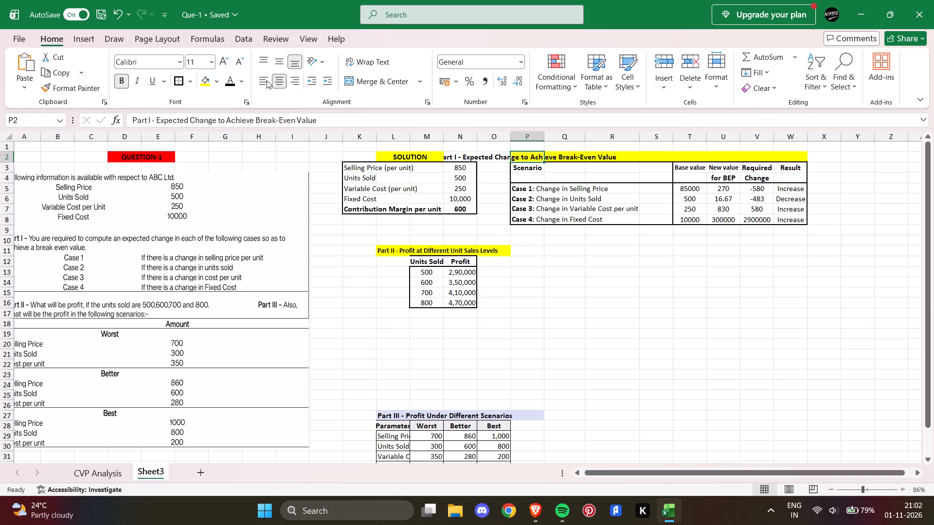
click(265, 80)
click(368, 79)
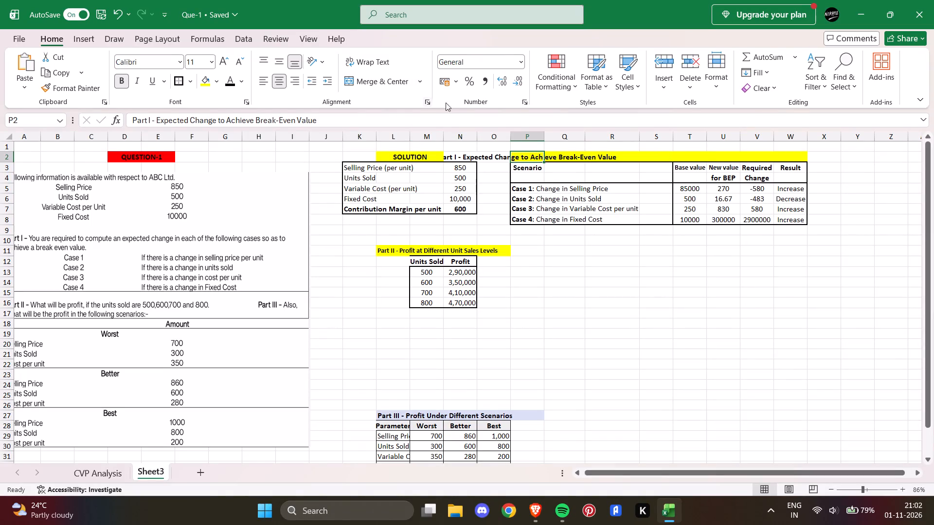
Merge and centre the Part I heading across P2:W2 and align it vertically to the middle.
drag(522, 155, 612, 158)
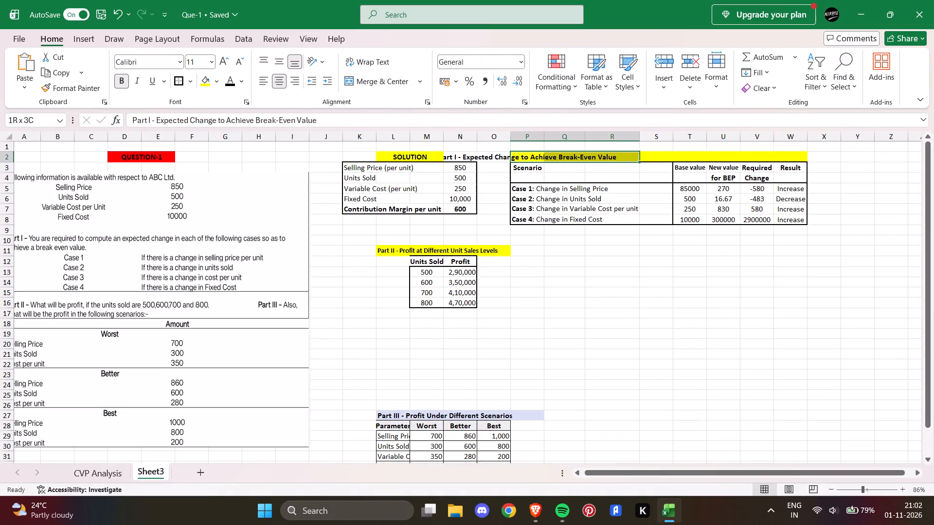
drag(612, 158, 790, 160)
click(359, 84)
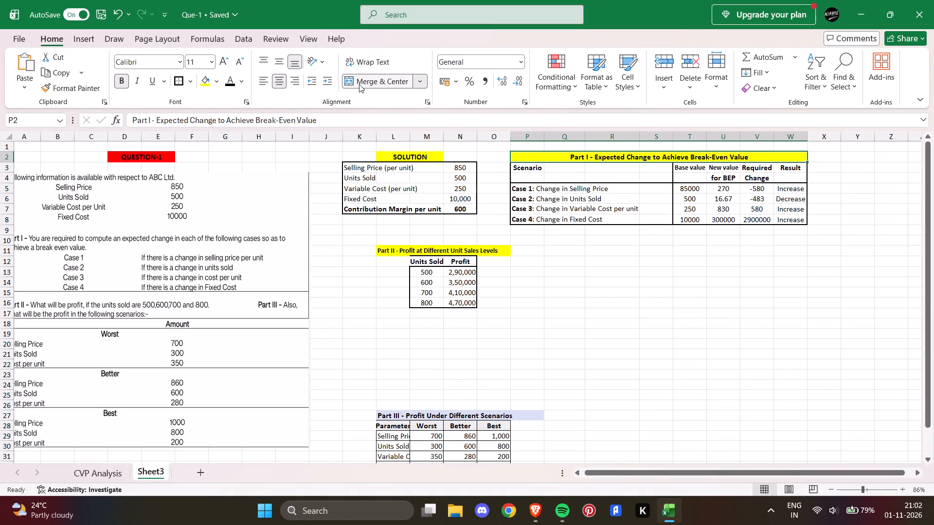
click(278, 62)
click(400, 158)
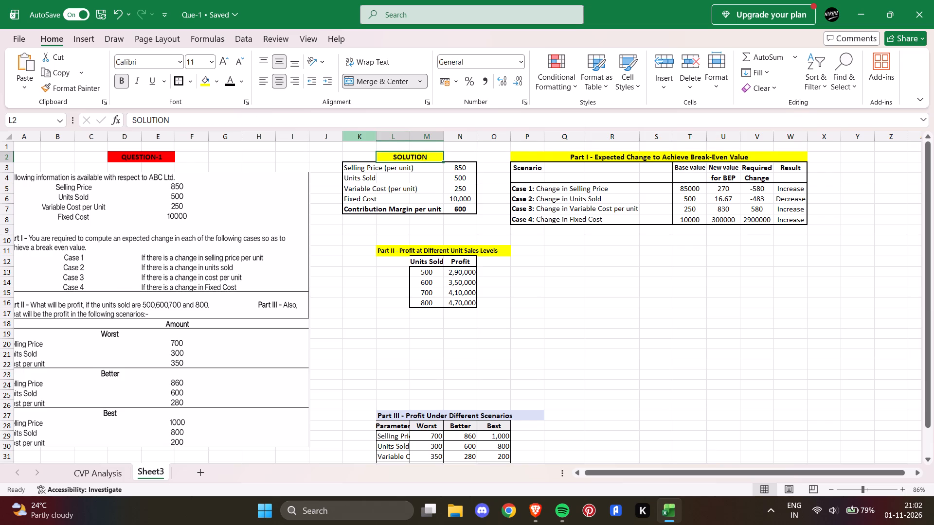
click(614, 158)
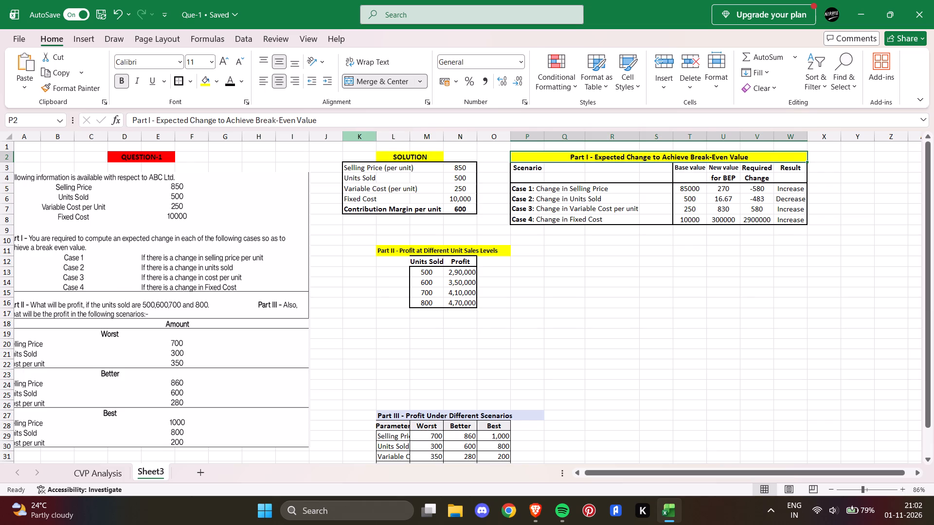
Apply a border to the Units Sold header cell M12 of the Part II table.
click(412, 260)
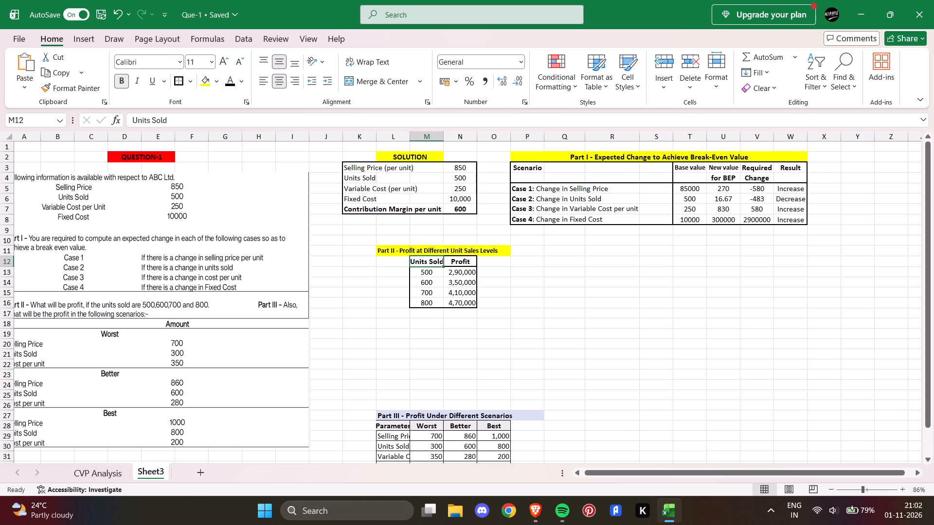
click(180, 80)
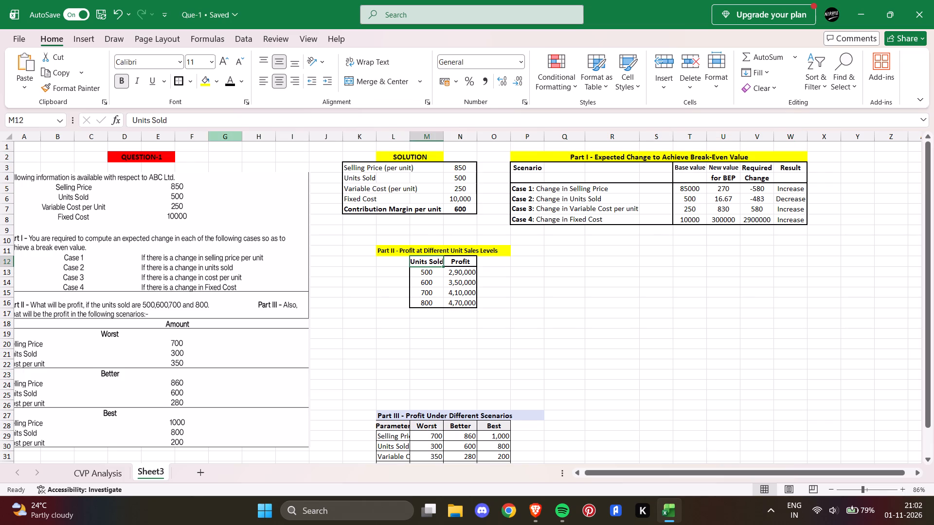
click(533, 285)
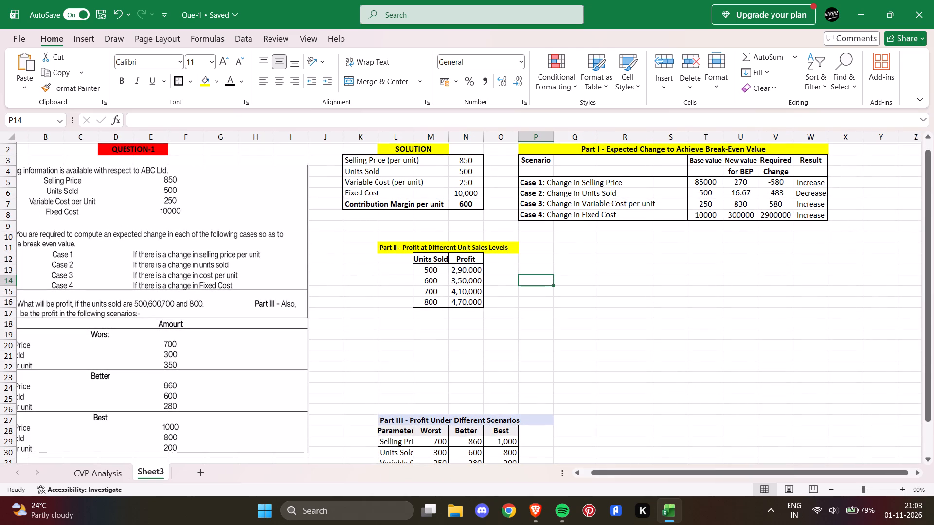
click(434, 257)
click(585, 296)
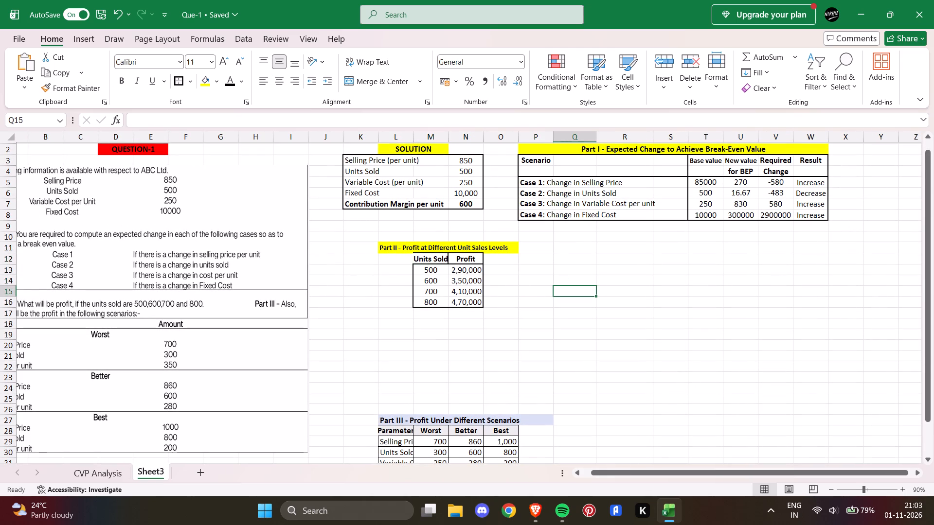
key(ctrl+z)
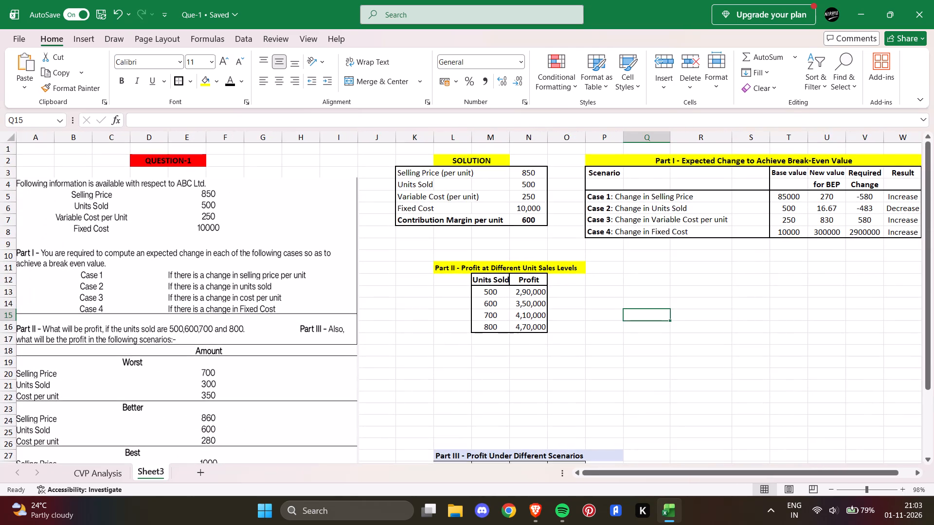
Move the Part II - Profit at Different Unit Sales Levels heading from L11:O11 one column over, starting at K11.
click(444, 269)
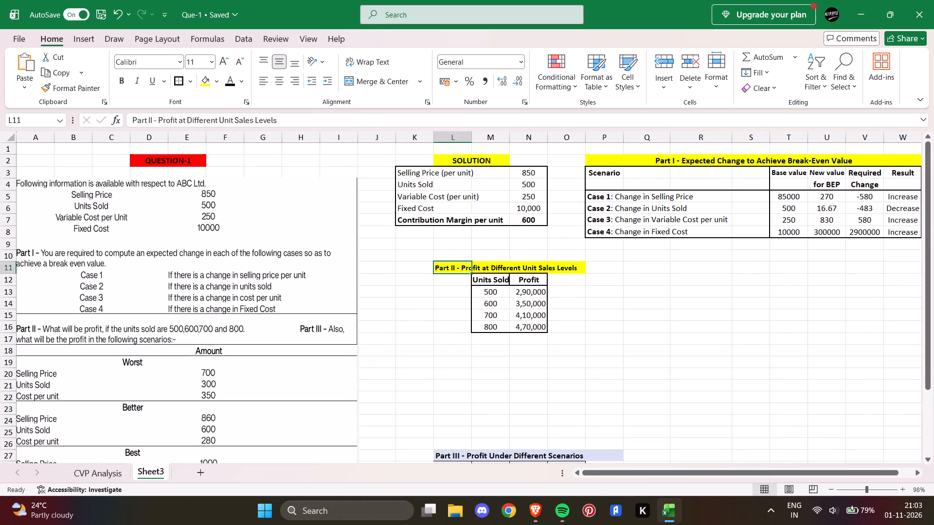
drag(444, 269, 566, 270)
click(599, 292)
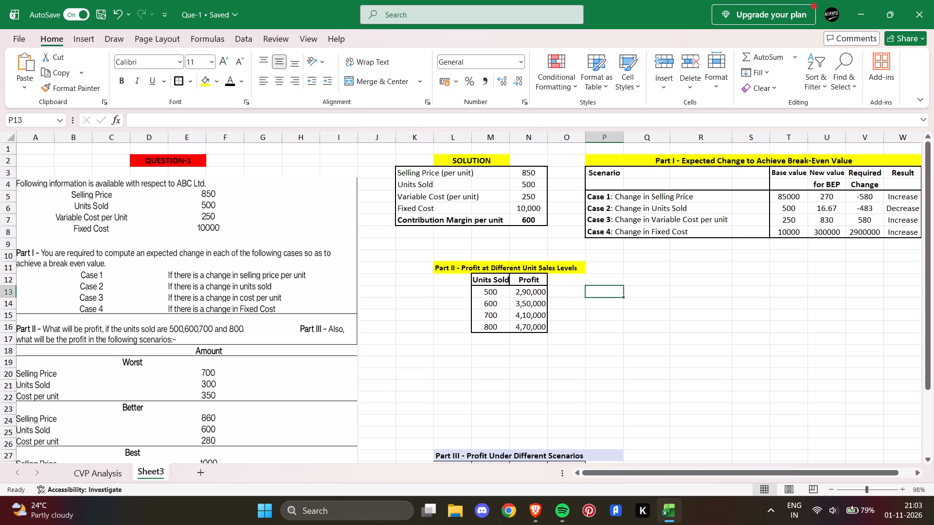
drag(435, 267, 562, 273)
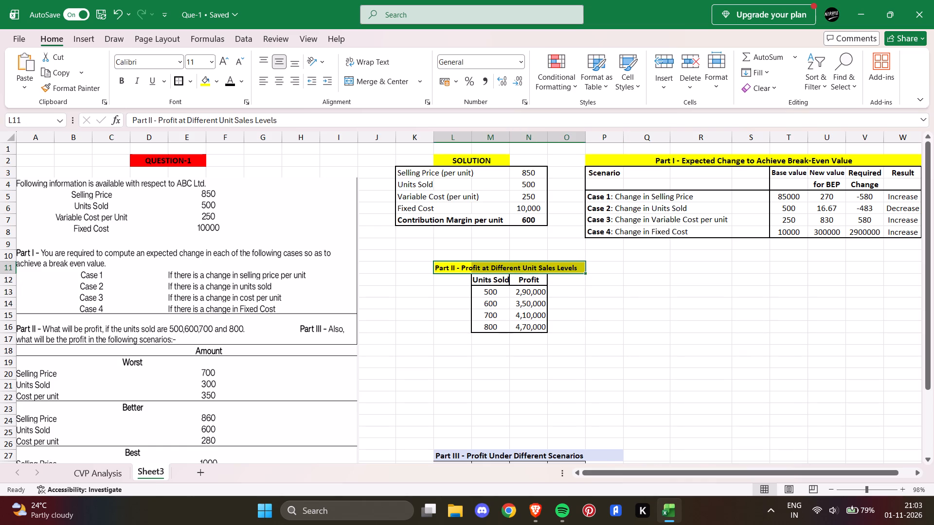
key(ctrl+x)
click(417, 266)
key(ctrl+v)
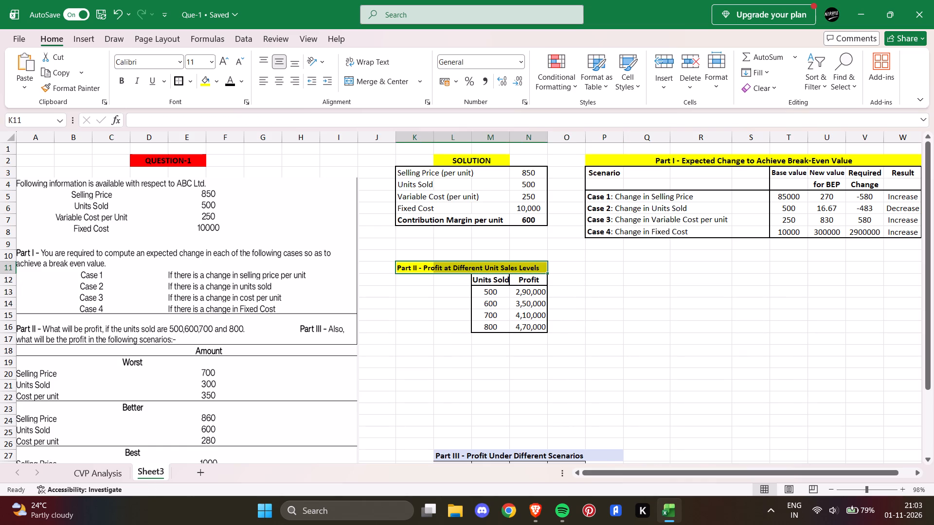
click(523, 251)
Move the Units Sold and Profit table from M12:N16 one column over, starting at L12.
drag(478, 278, 501, 297)
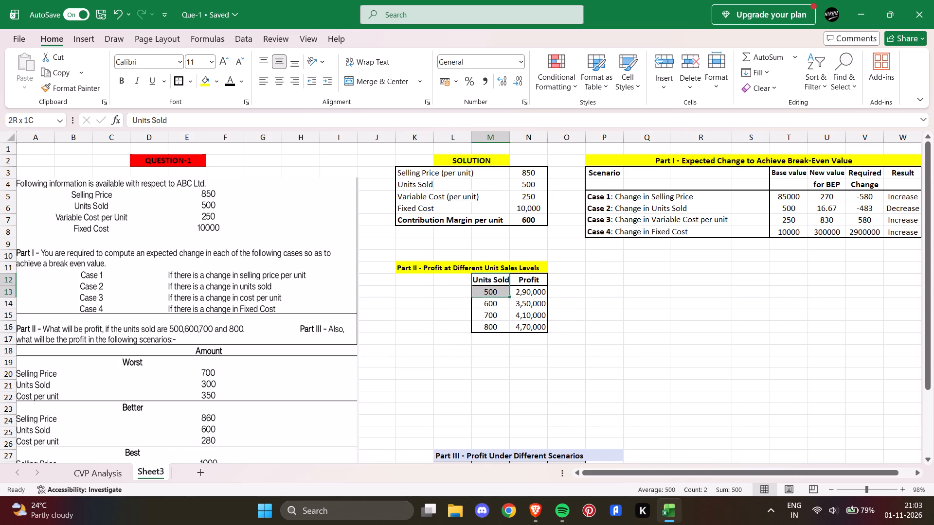
drag(501, 297, 542, 324)
key(ctrl+x)
click(445, 282)
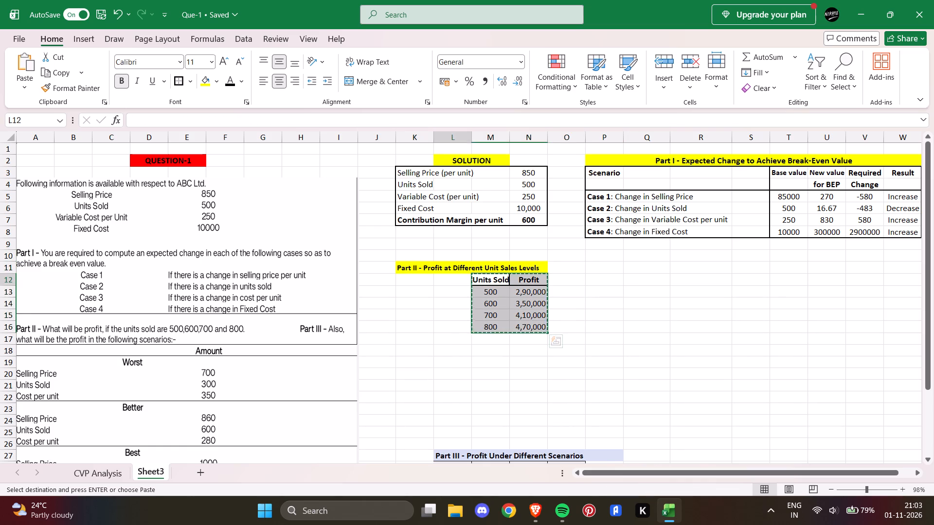
key(ctrl+v)
click(554, 290)
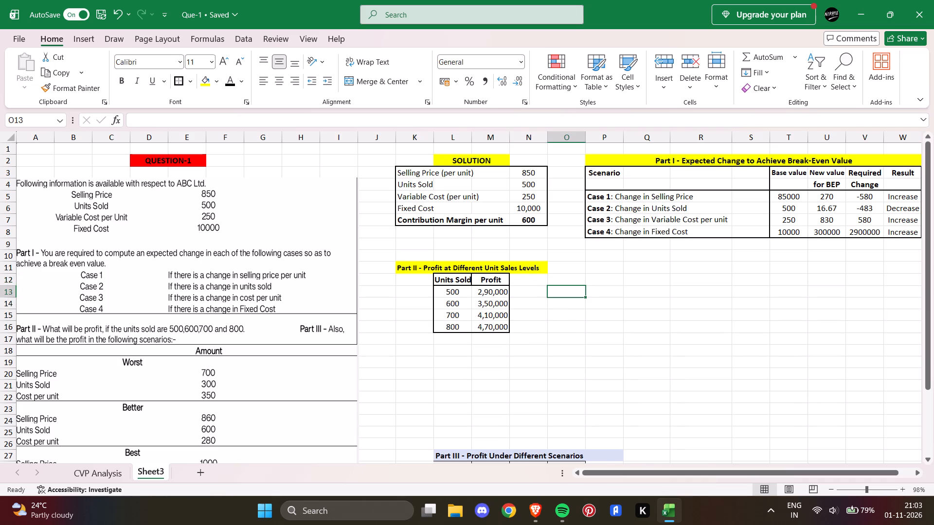
Remove all borders from the Profit header cell M12.
click(474, 278)
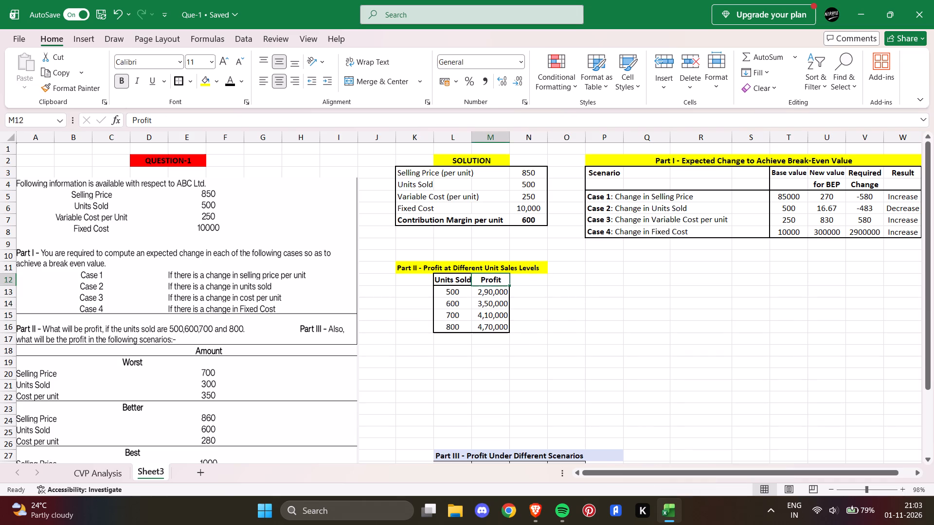
click(194, 83)
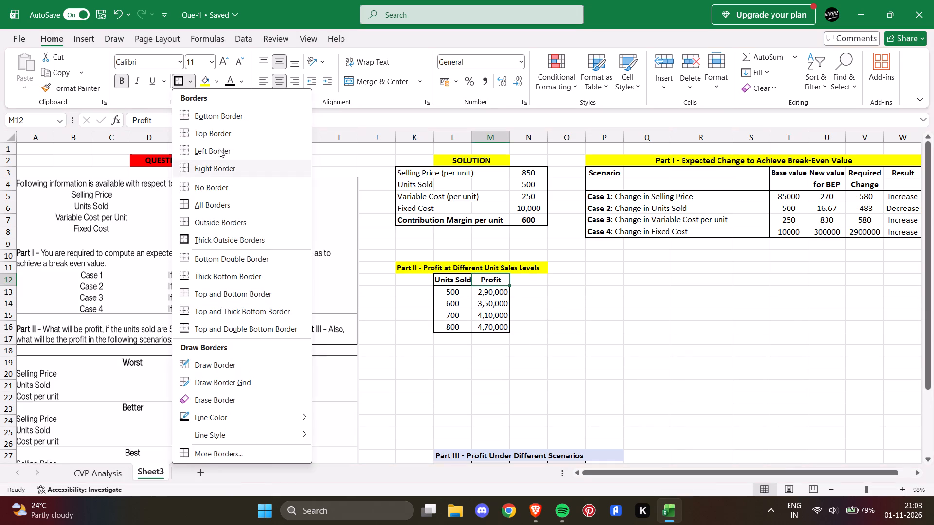
click(218, 190)
click(581, 306)
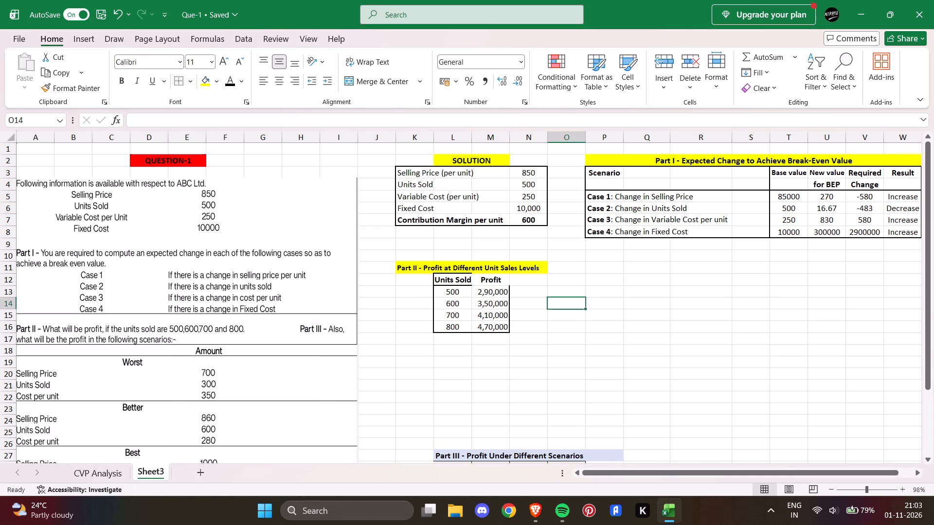
Apply thick outside borders around the Units Sold and Profit header cells L12:M12.
click(452, 276)
drag(456, 280, 495, 280)
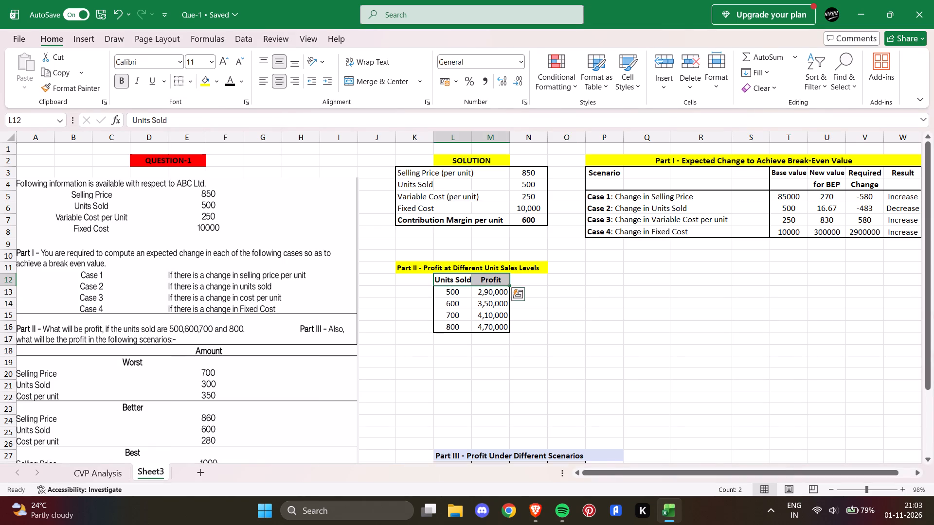
click(193, 80)
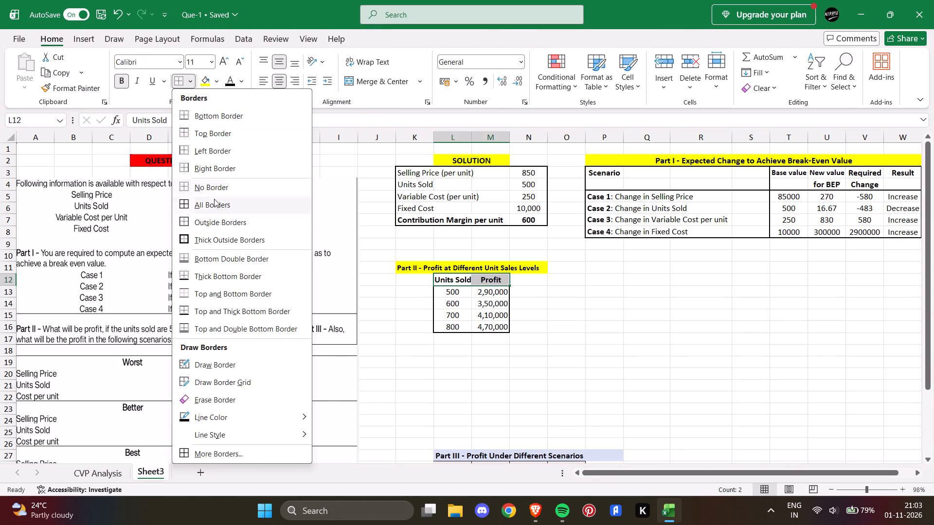
click(208, 236)
click(584, 325)
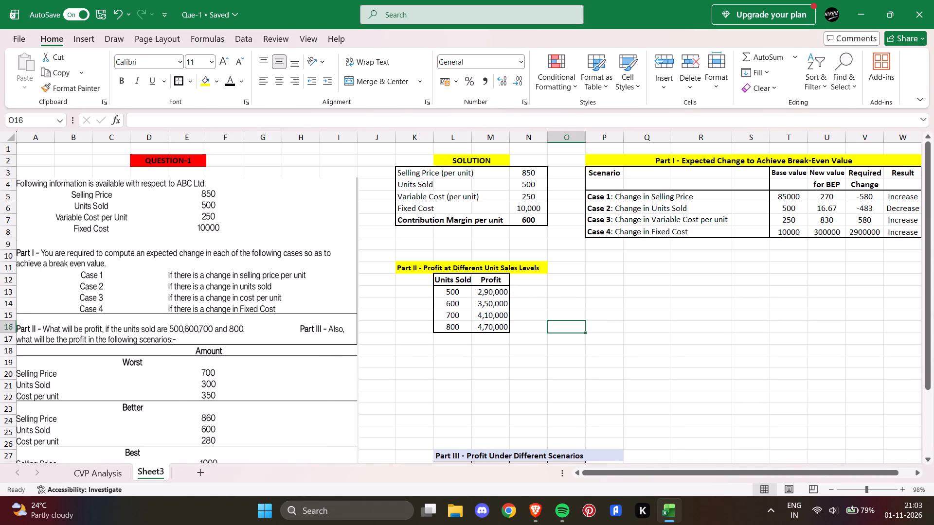
Move the Part III - Profit Under Different Scenarios heading from row 27 to P11, beside the Part II heading.
scroll(577, 340, down, 1)
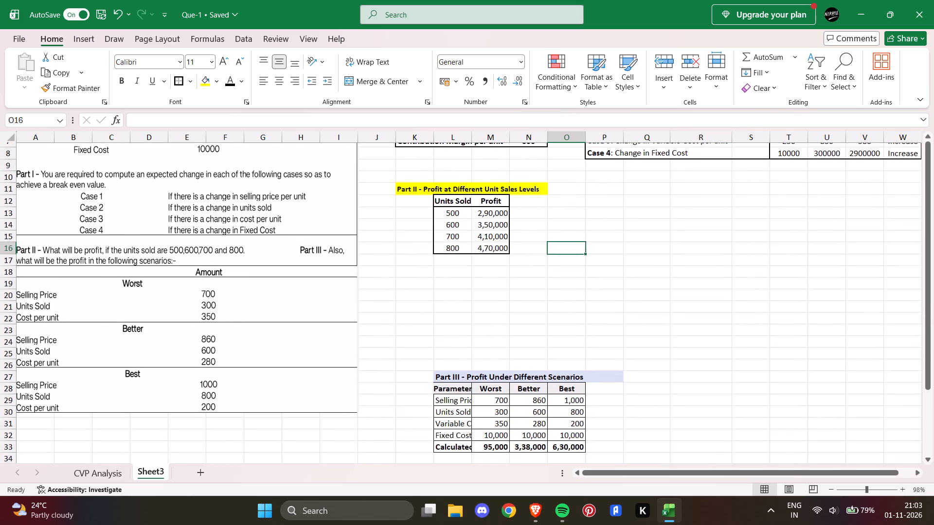
scroll(569, 346, down, 1)
click(442, 380)
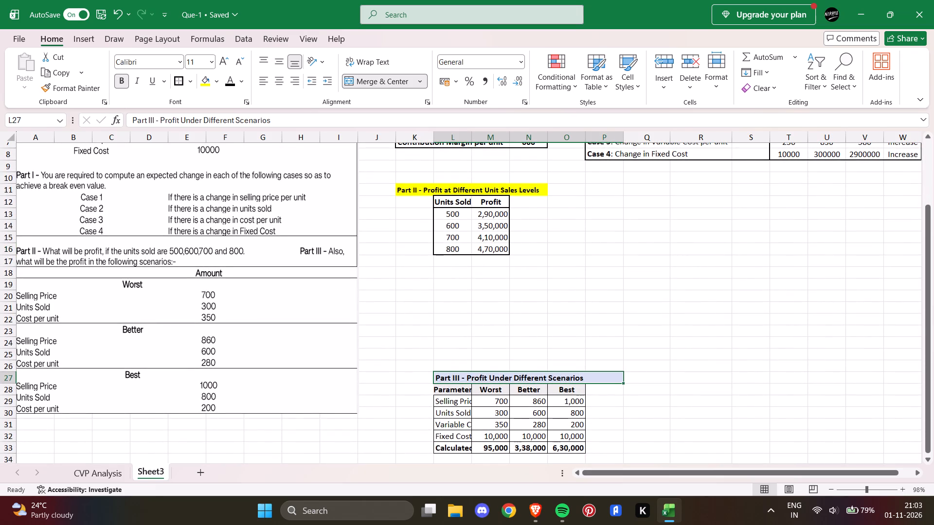
key(ctrl+x)
scroll(605, 296, up, 3)
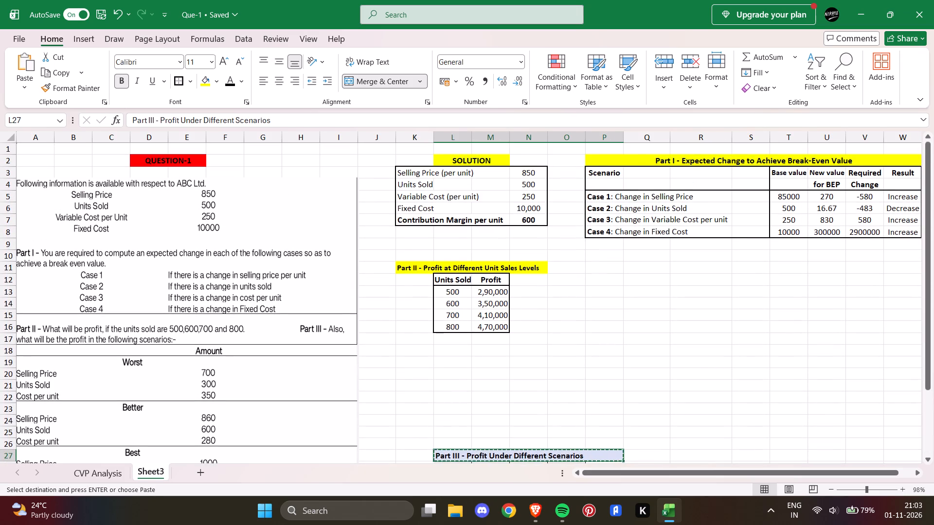
click(605, 266)
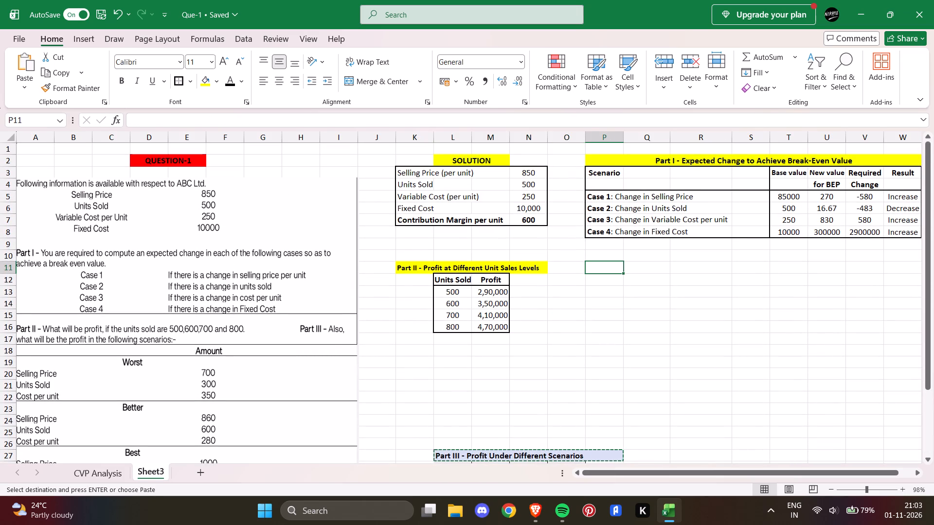
key(ctrl+v)
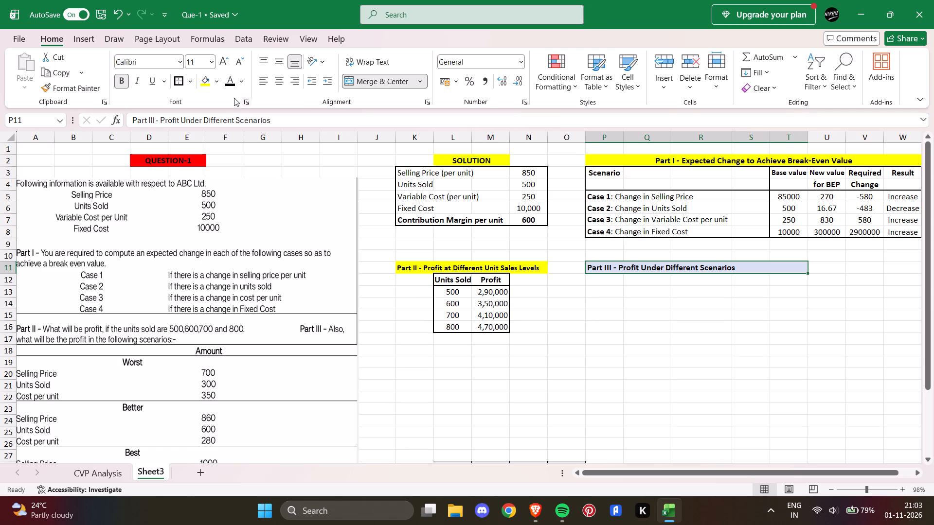
Fill the Part III heading with standard yellow.
click(213, 83)
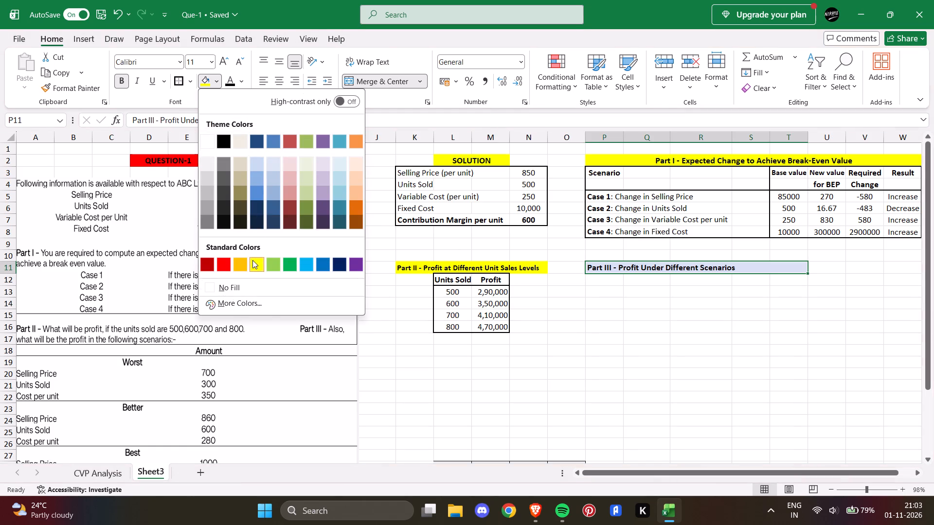
click(252, 260)
click(616, 332)
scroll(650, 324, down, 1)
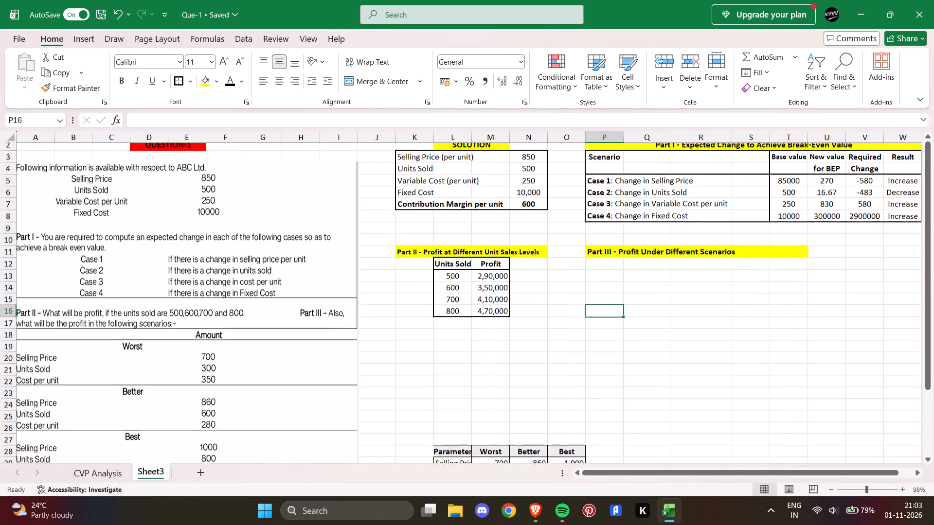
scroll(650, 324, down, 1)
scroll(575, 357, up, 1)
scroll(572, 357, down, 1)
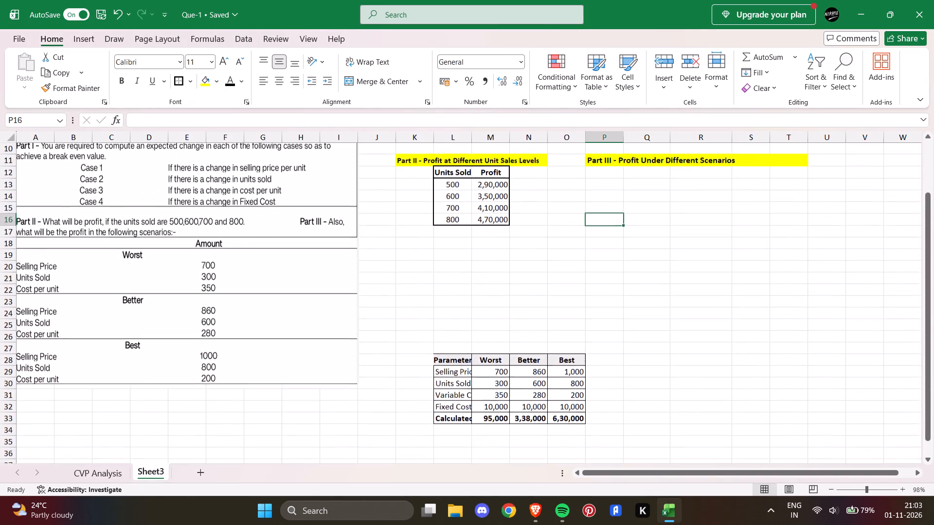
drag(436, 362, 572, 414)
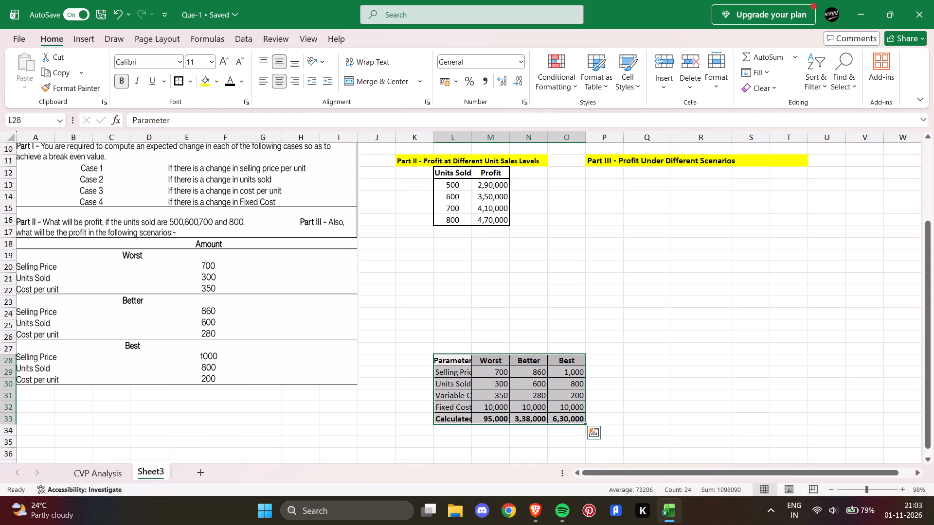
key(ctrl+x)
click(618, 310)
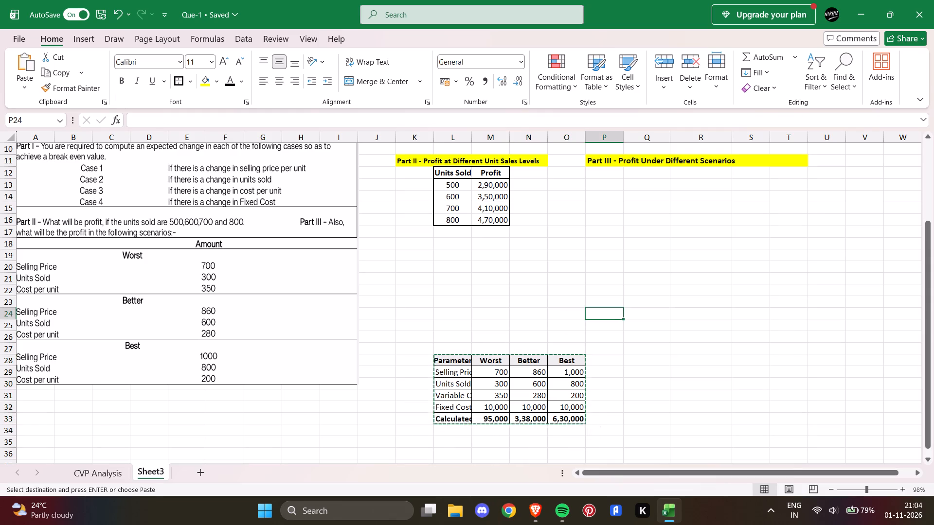
Move the Parameter column of the Part III table from L28:L33 to P12, directly under its heading.
drag(445, 358, 471, 417)
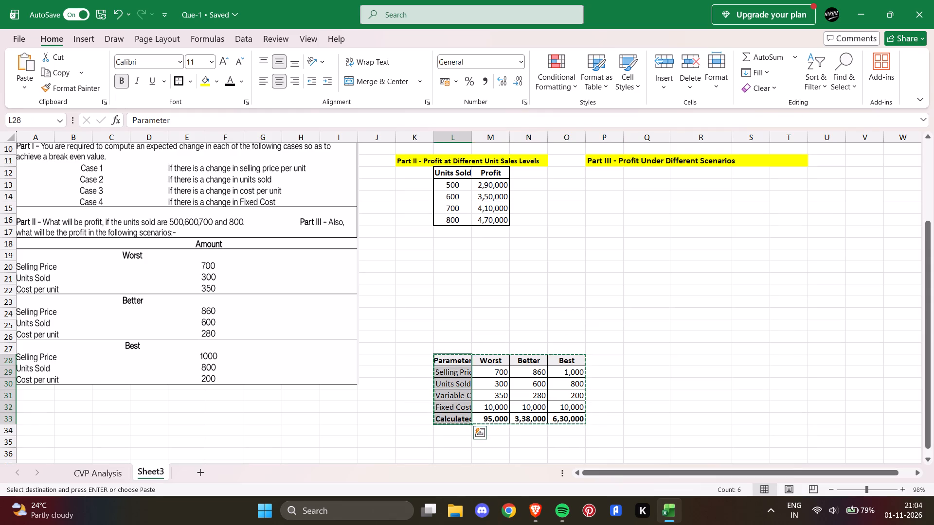
key(ctrl+x)
click(605, 175)
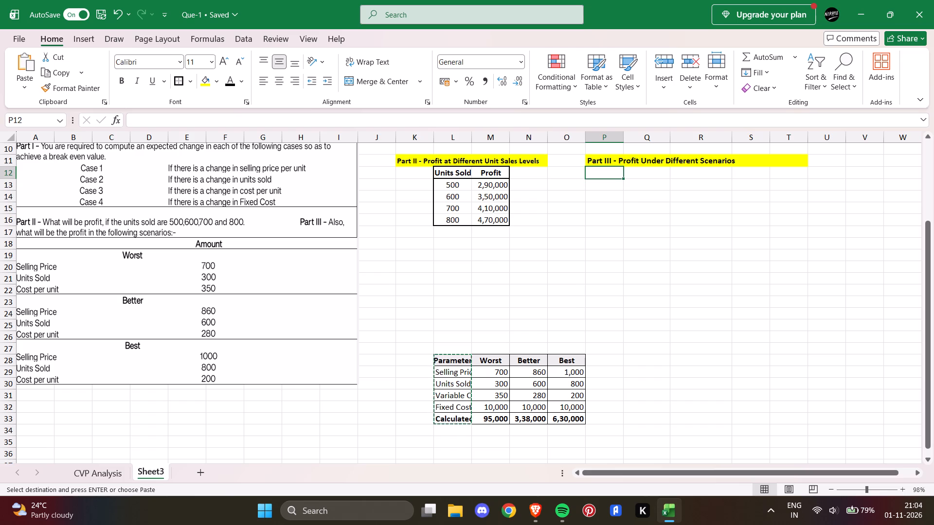
key(ctrl+v)
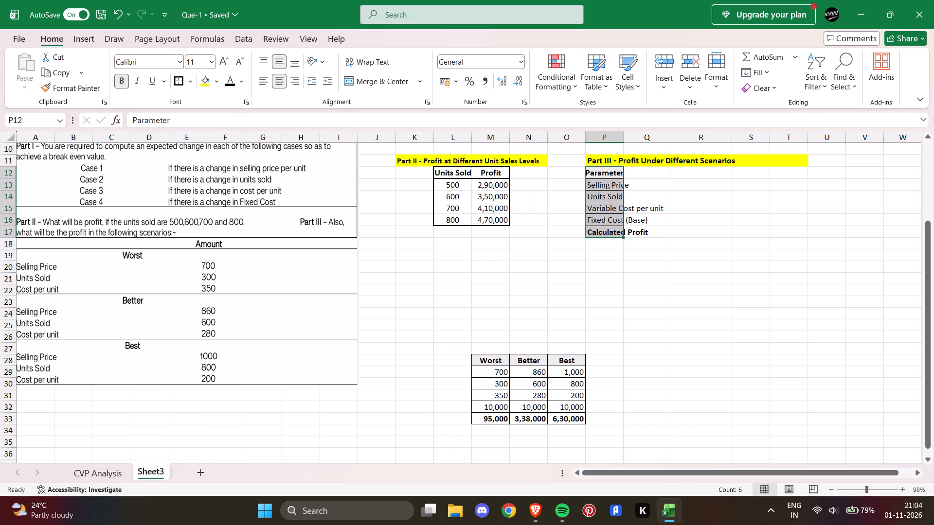
Move the Worst, Better and Best columns from M28:O33 to R12, one empty column after the Parameter labels.
drag(481, 360, 565, 420)
key(ctrl+x)
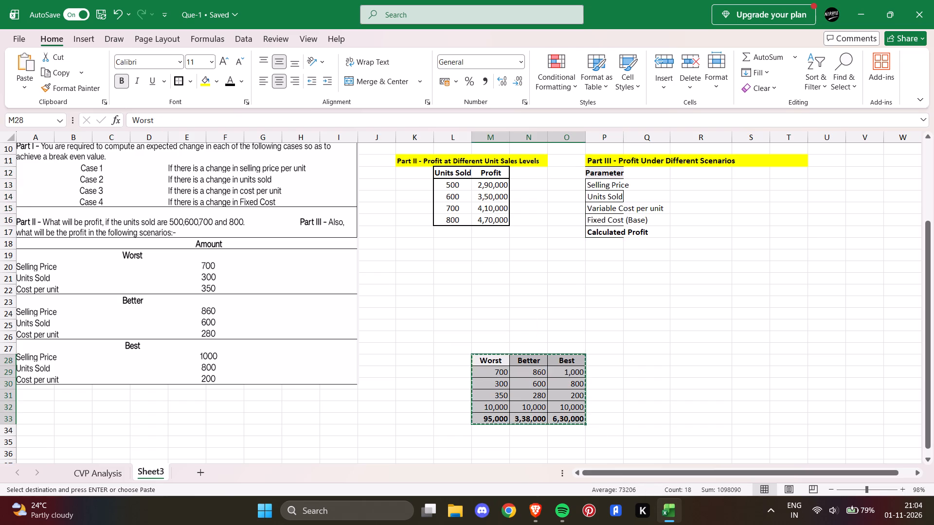
click(694, 171)
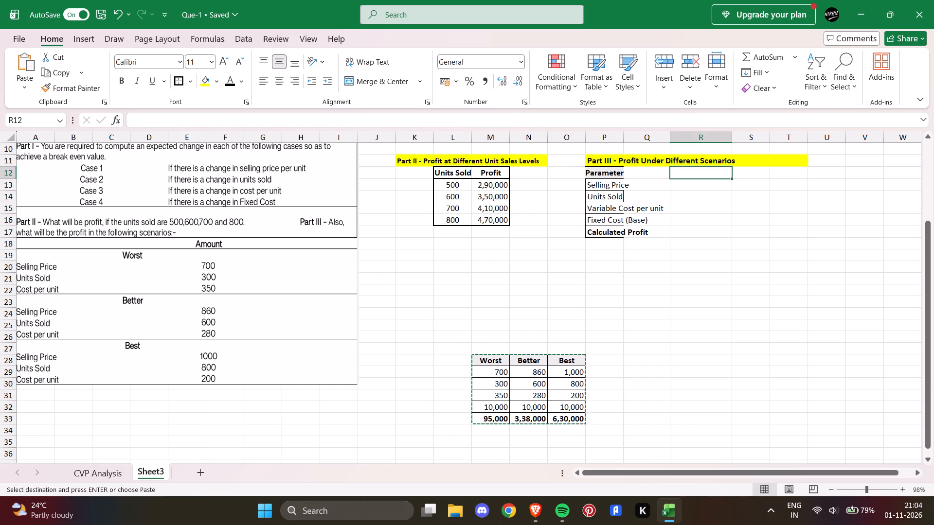
key(ctrl+v)
scroll(711, 282, up, 1)
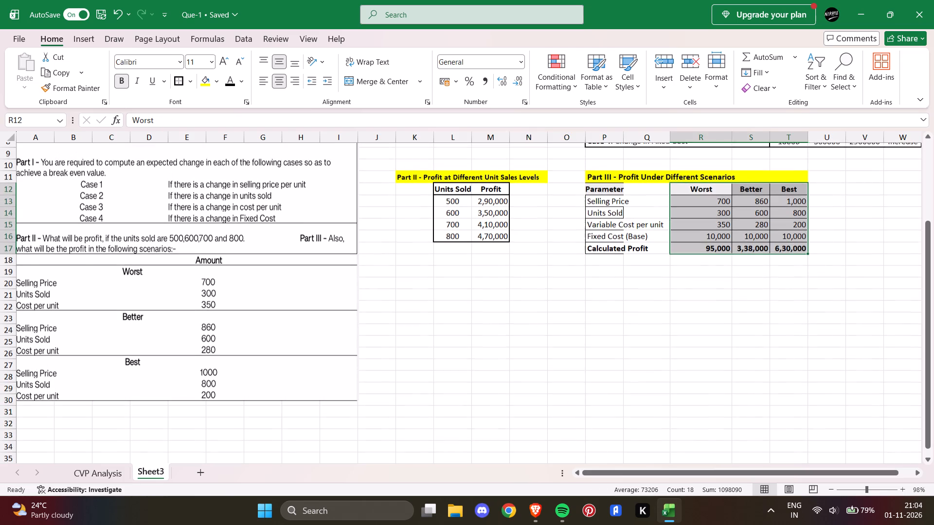
click(701, 280)
Unmerge the Part III heading cells P11:T11.
scroll(703, 273, up, 2)
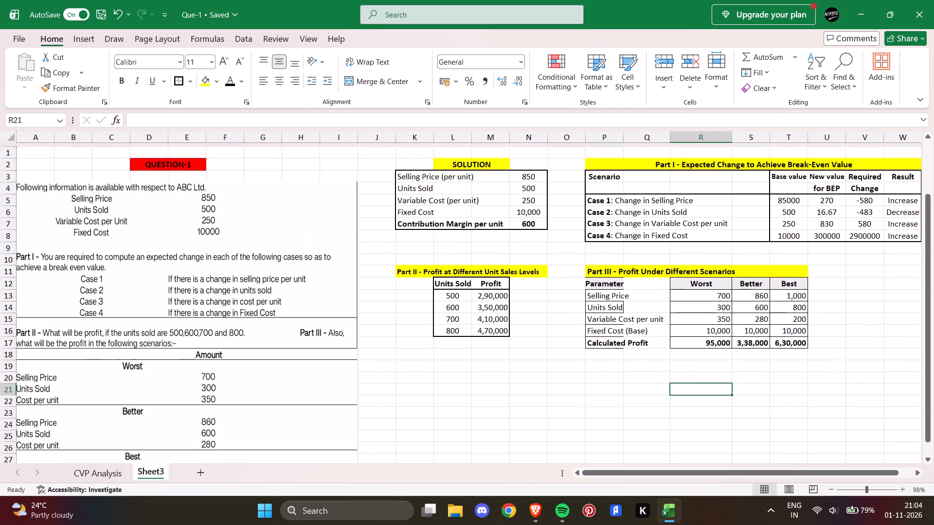
scroll(704, 265, up, 1)
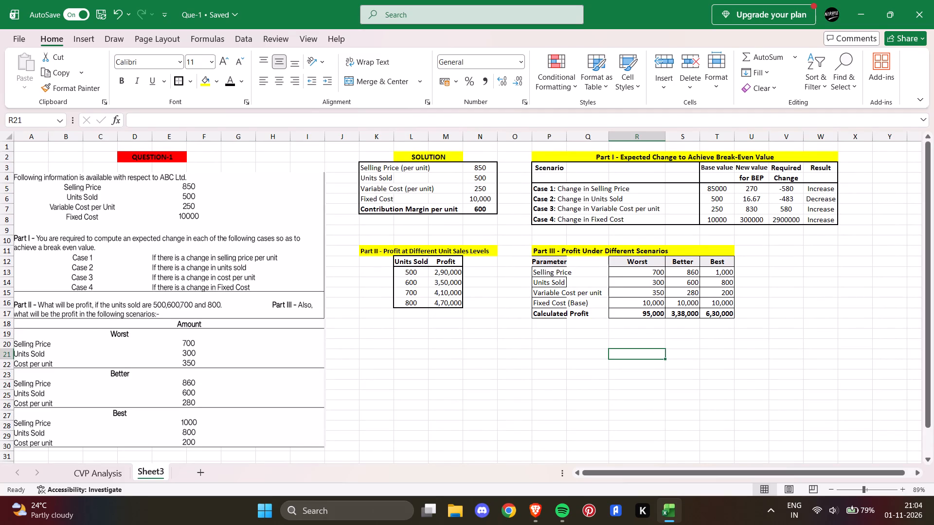
drag(539, 252, 703, 245)
click(365, 83)
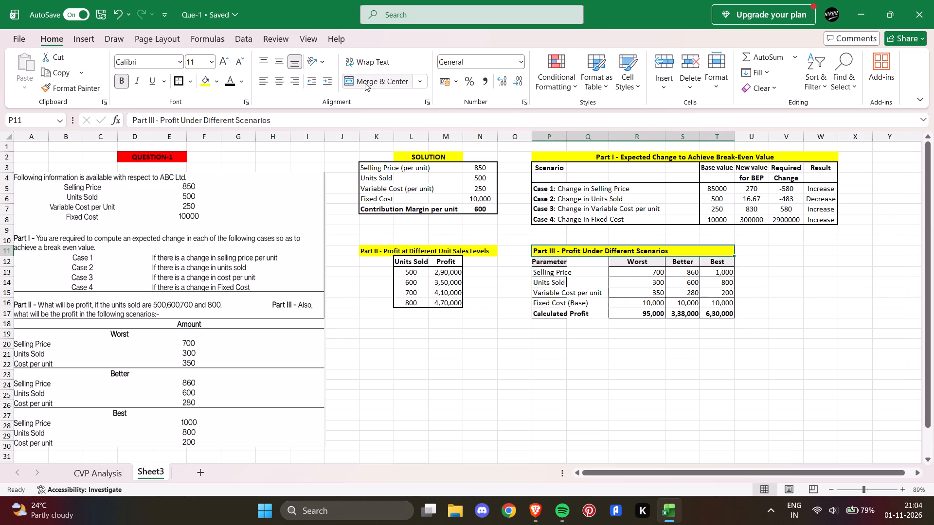
click(548, 235)
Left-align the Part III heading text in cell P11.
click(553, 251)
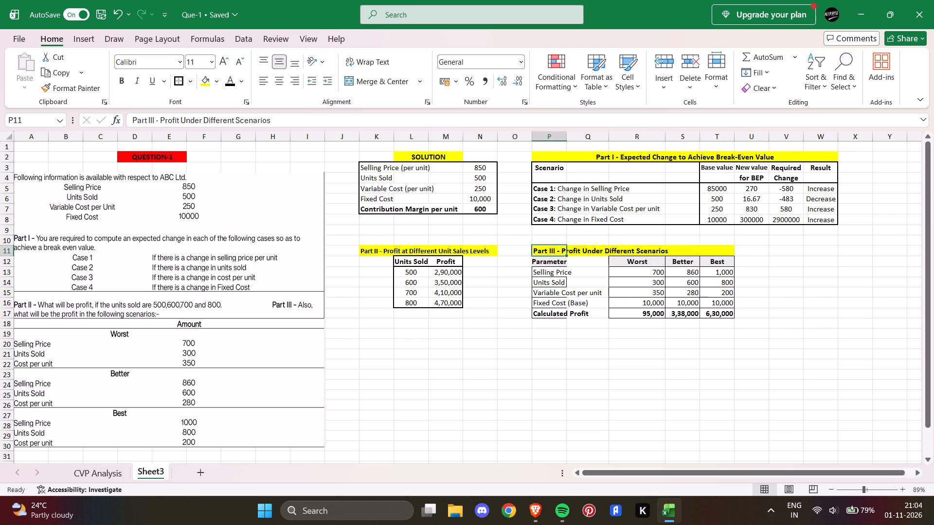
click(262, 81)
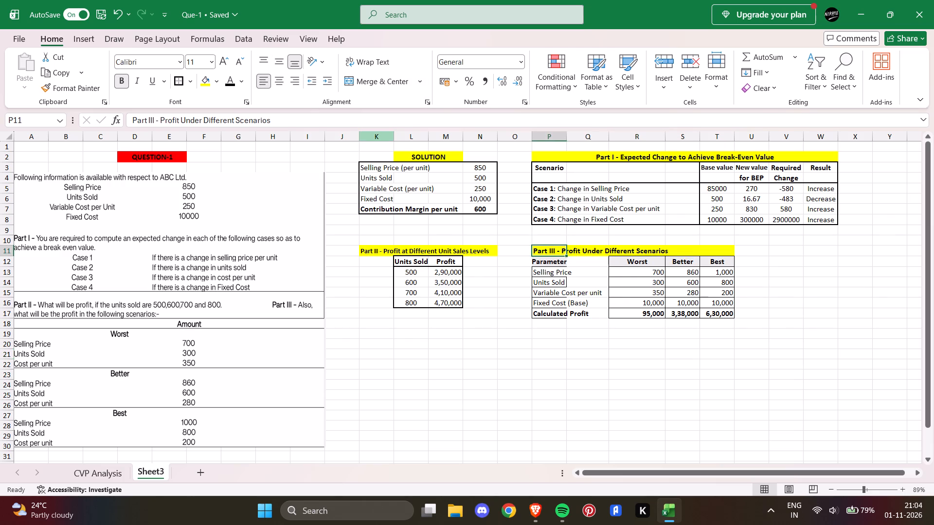
Merge and centre the Part III heading across P11:T11 and align it vertically to the middle.
drag(550, 253, 713, 257)
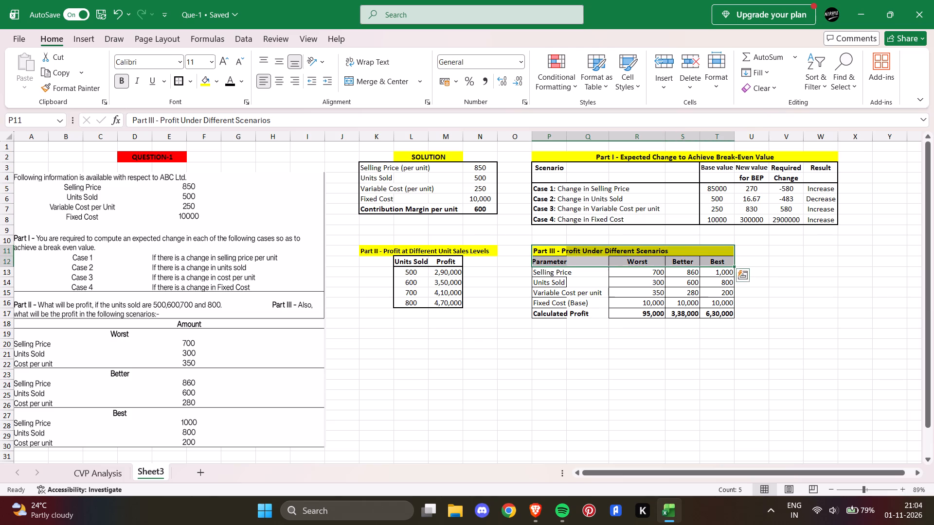
click(655, 239)
drag(535, 253, 671, 253)
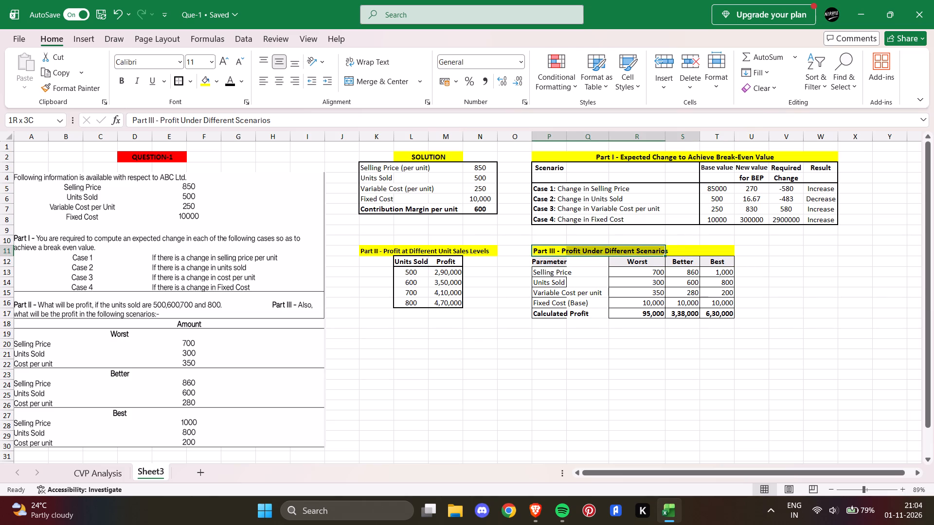
drag(671, 253, 714, 255)
click(368, 80)
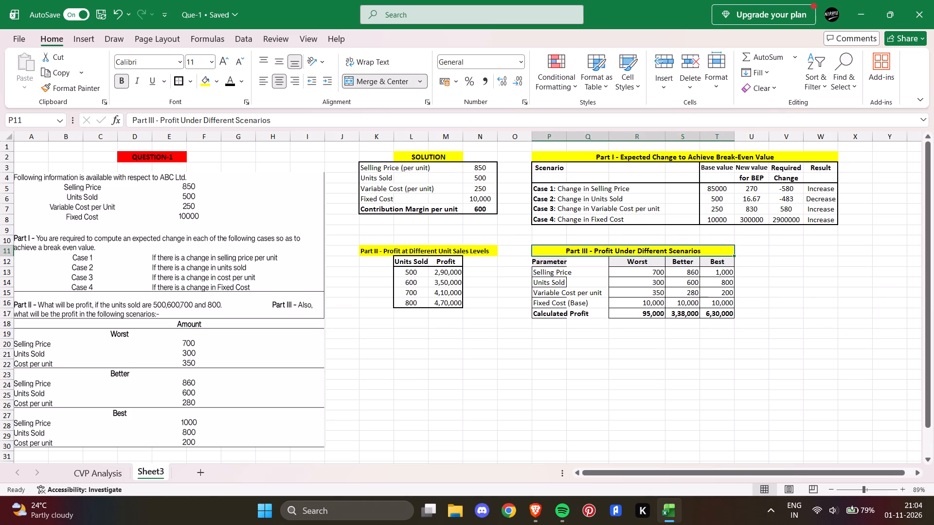
click(280, 58)
click(527, 306)
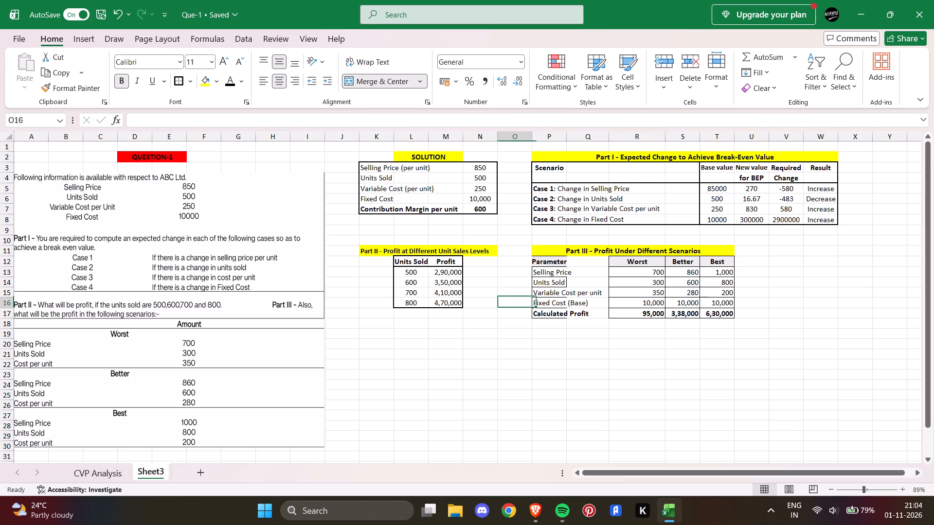
Merge and centre the Parameter heading across P12:Q12 in the Part III table.
click(568, 263)
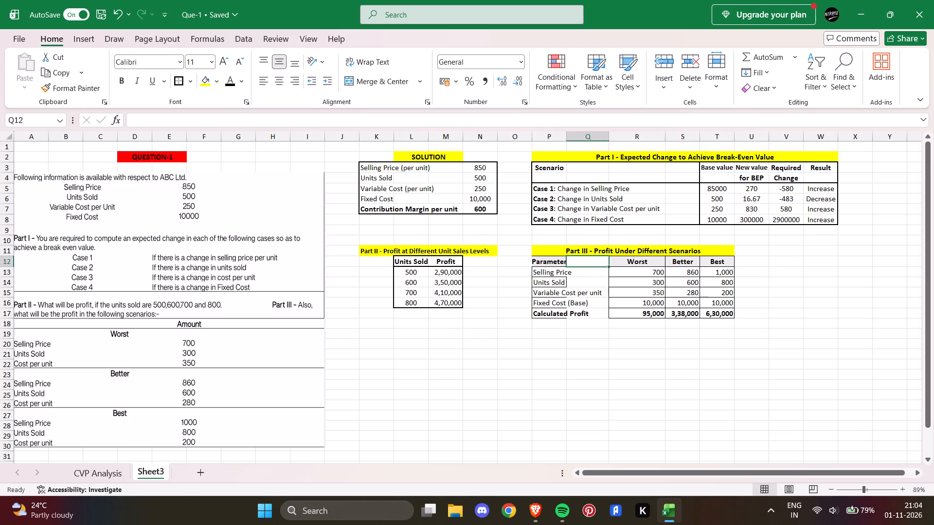
drag(543, 261, 592, 264)
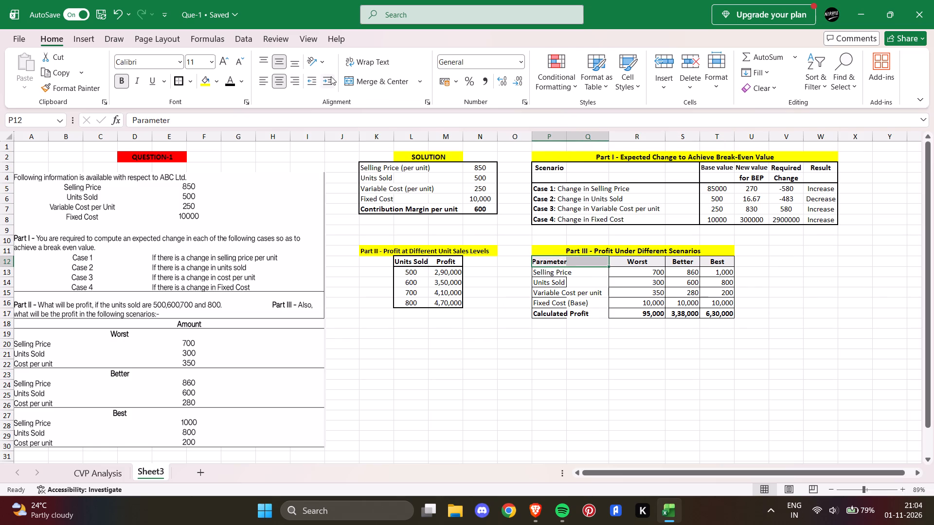
click(358, 79)
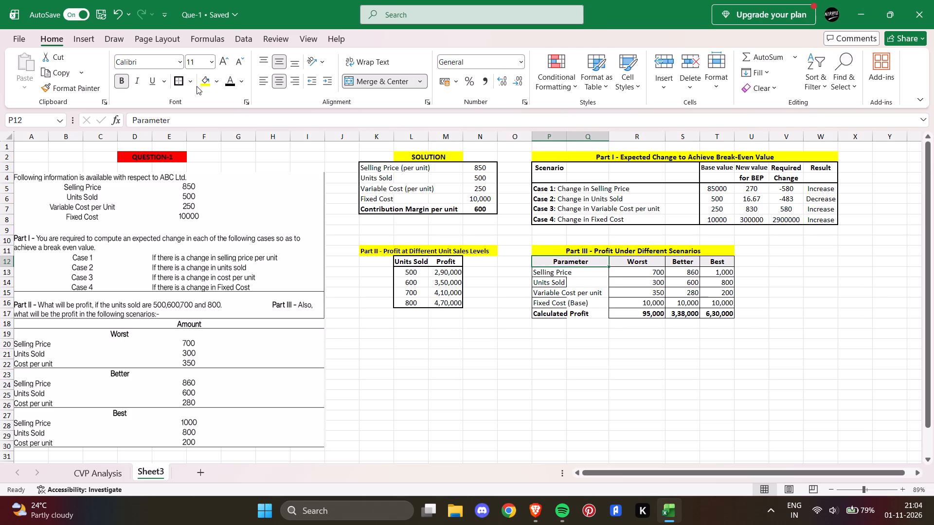
Remove the fill colour from the Part III header cells Parameter, Worst, Better and Best in row 12.
click(219, 85)
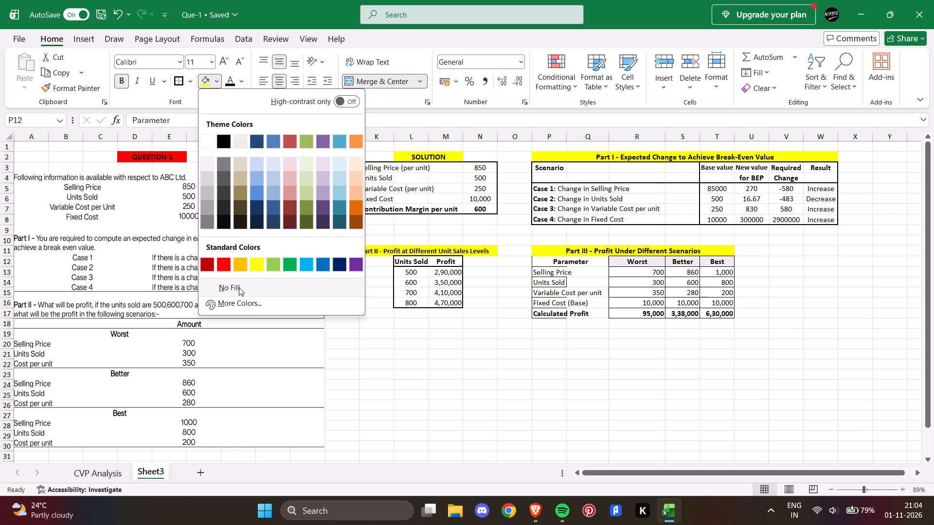
click(239, 287)
click(625, 262)
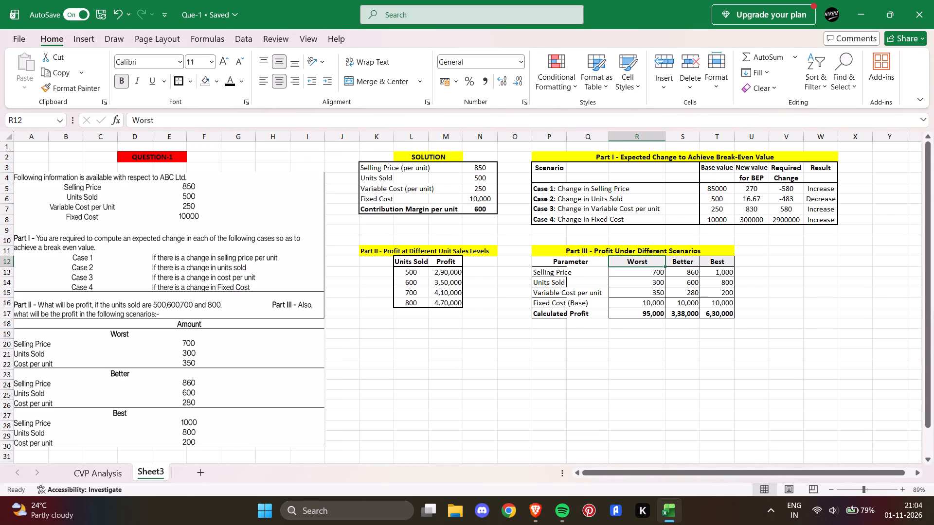
click(206, 82)
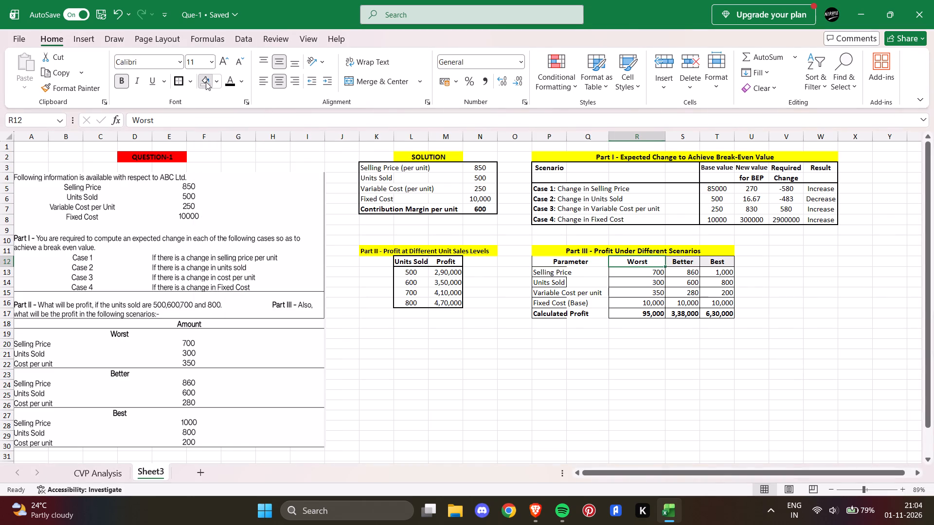
key(Right)
click(206, 82)
key(Right)
click(206, 82)
key(Left)
key(Left)
key(Left)
key(Left)
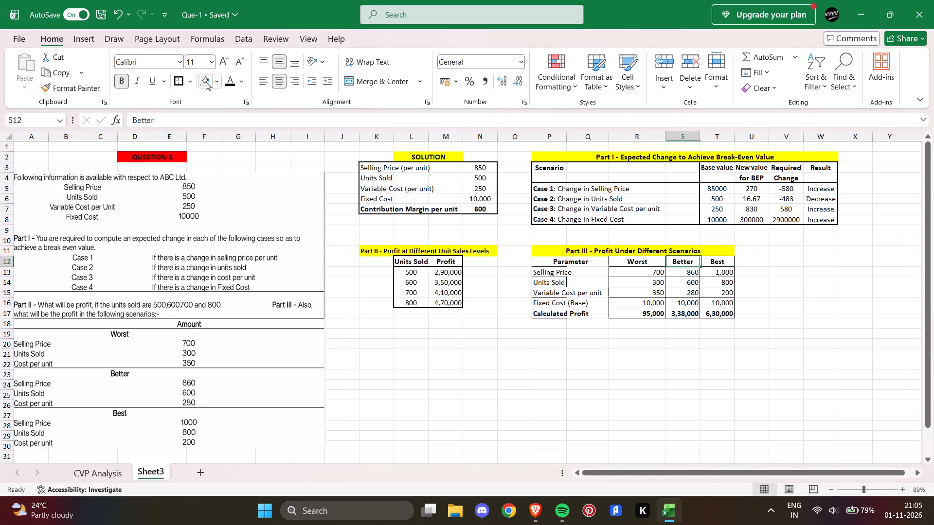
key(Right)
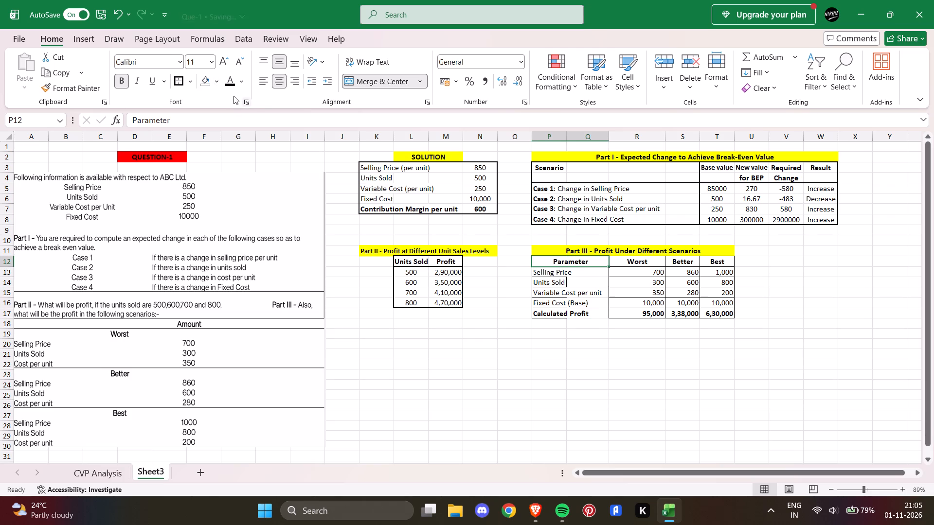
Erase all existing cell borders across the Part III table P12:T17.
click(190, 83)
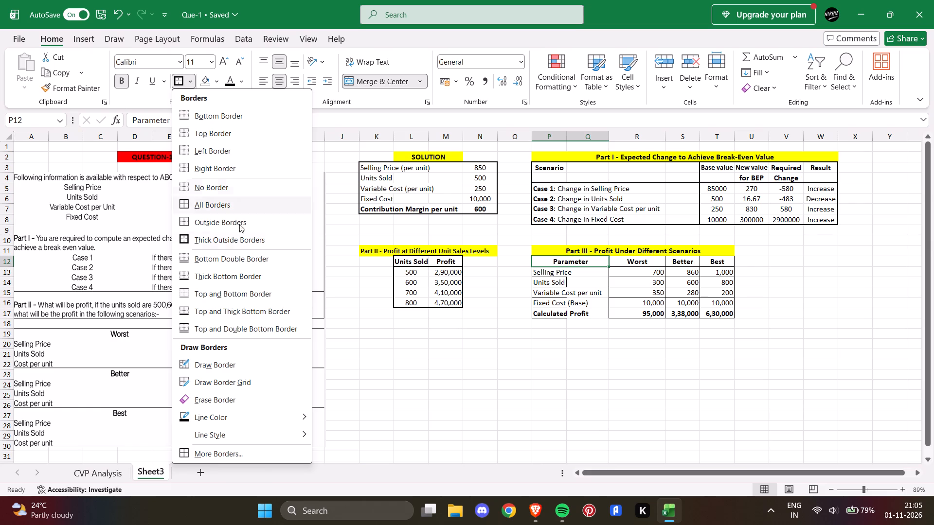
click(231, 398)
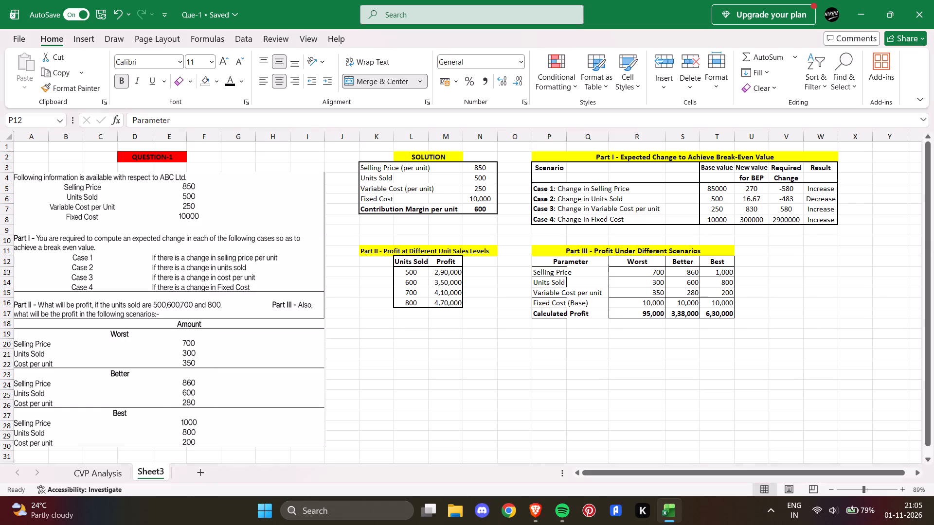
drag(694, 308, 676, 252)
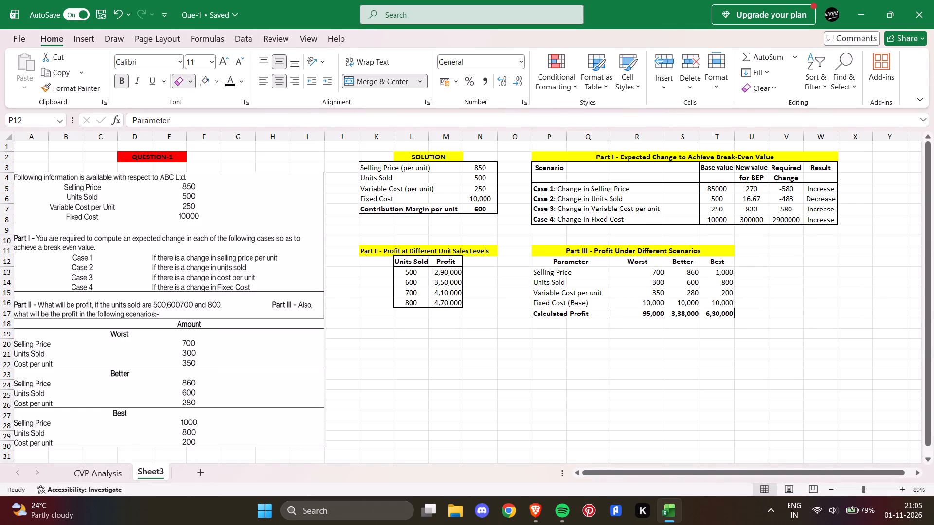
drag(709, 315, 575, 313)
drag(535, 295, 551, 325)
drag(551, 325, 593, 314)
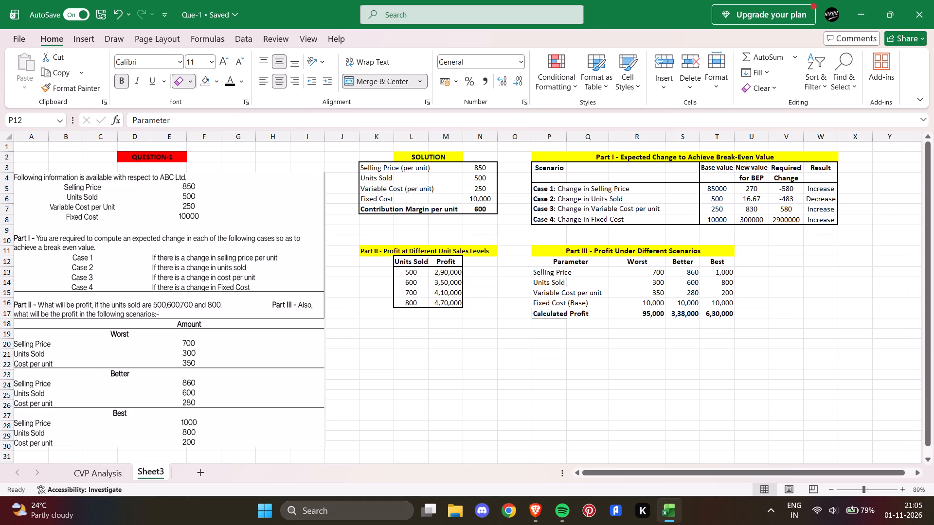
drag(723, 288, 658, 323)
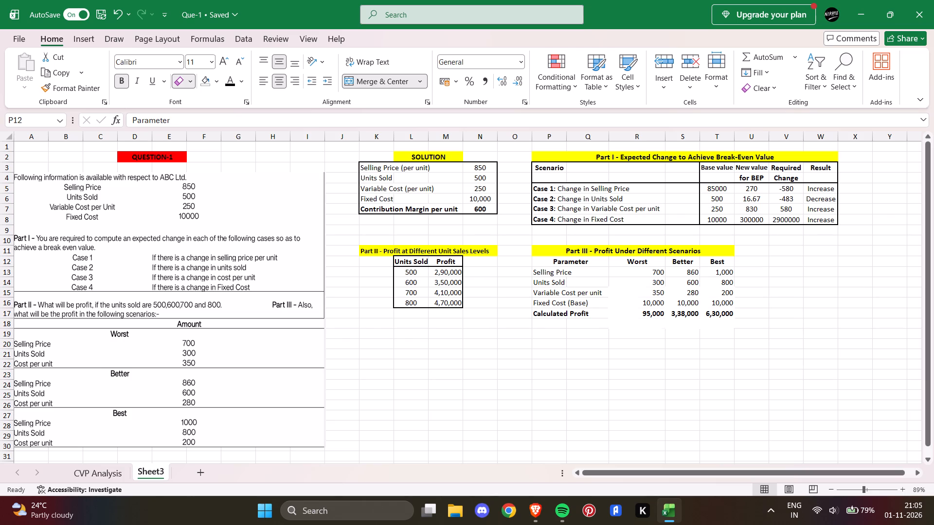
drag(658, 323, 657, 326)
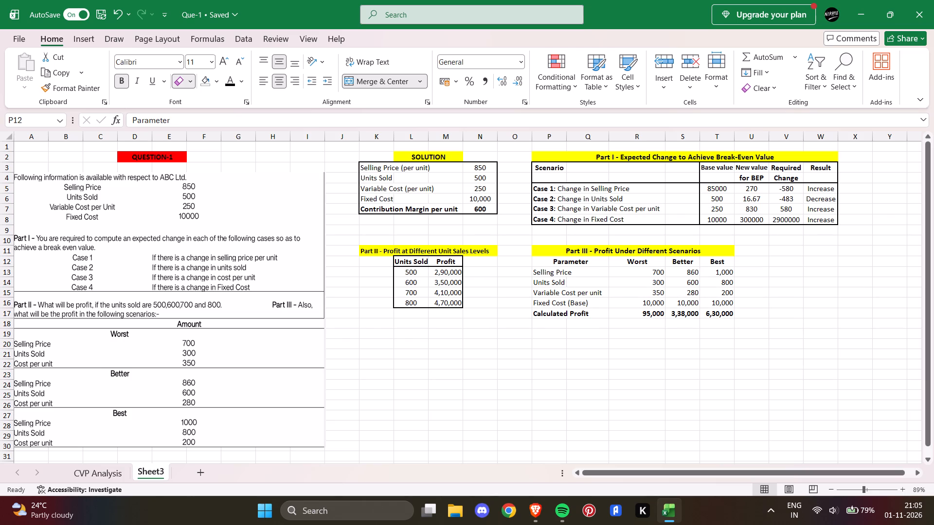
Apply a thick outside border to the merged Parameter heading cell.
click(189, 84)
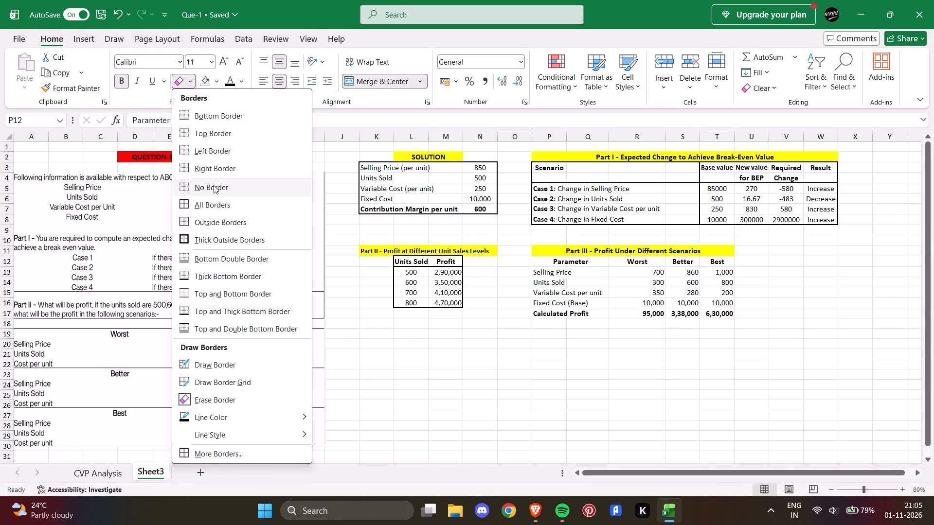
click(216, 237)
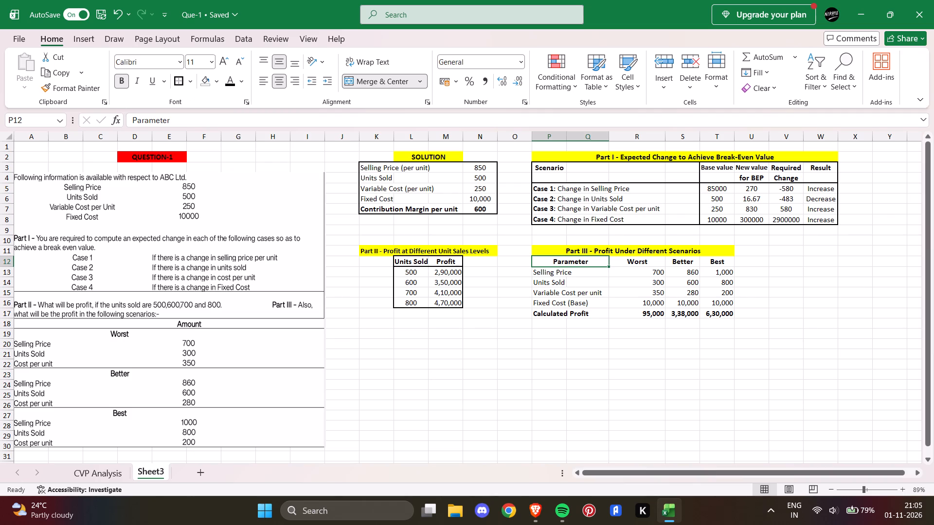
Centre the Worst, Better and Best values in R13:T17 horizontally and align them vertically to the middle.
drag(637, 270, 656, 311)
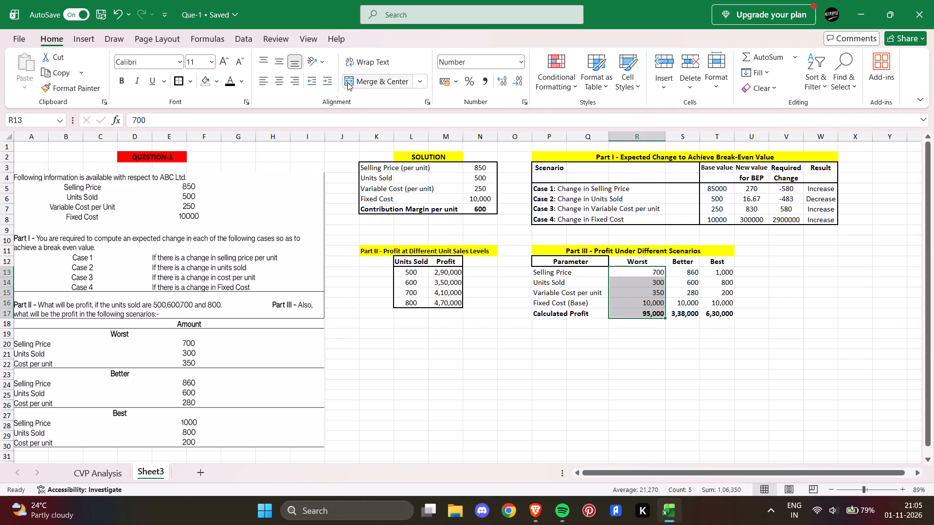
click(282, 80)
click(276, 63)
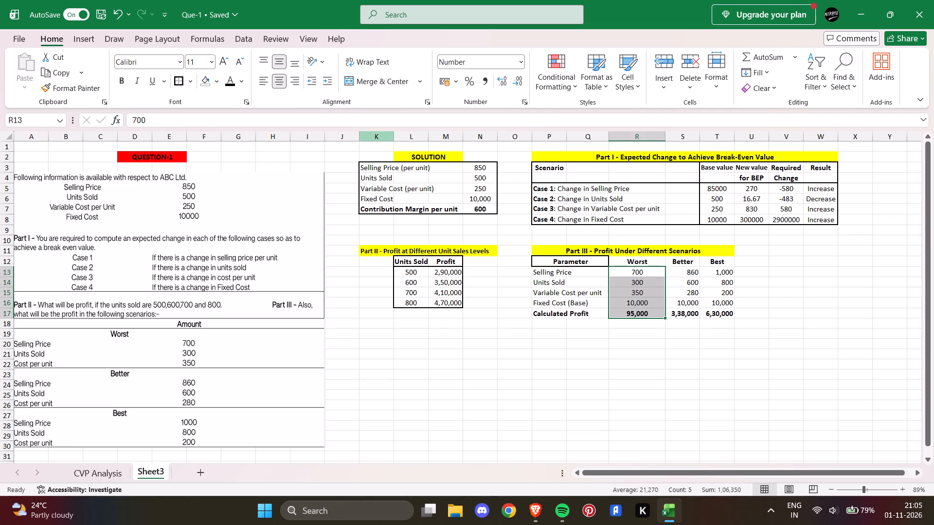
drag(677, 273, 706, 310)
click(283, 76)
click(274, 62)
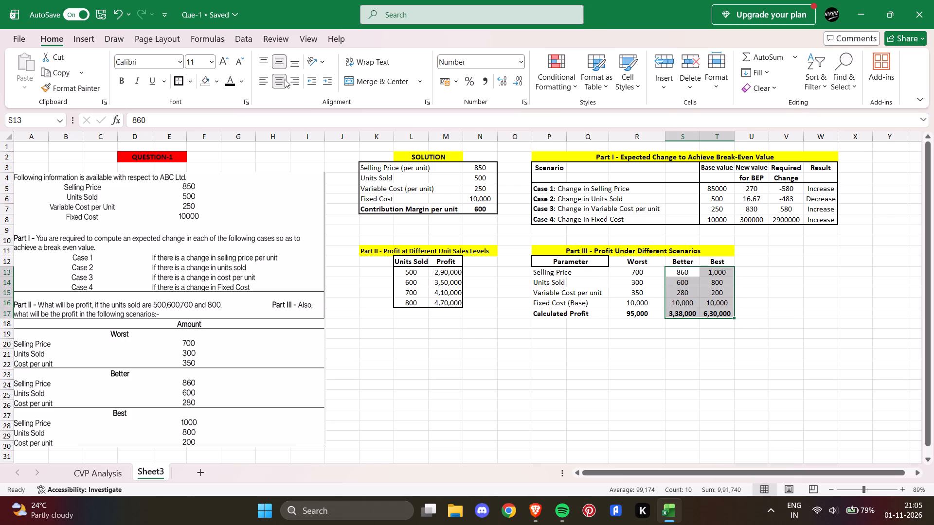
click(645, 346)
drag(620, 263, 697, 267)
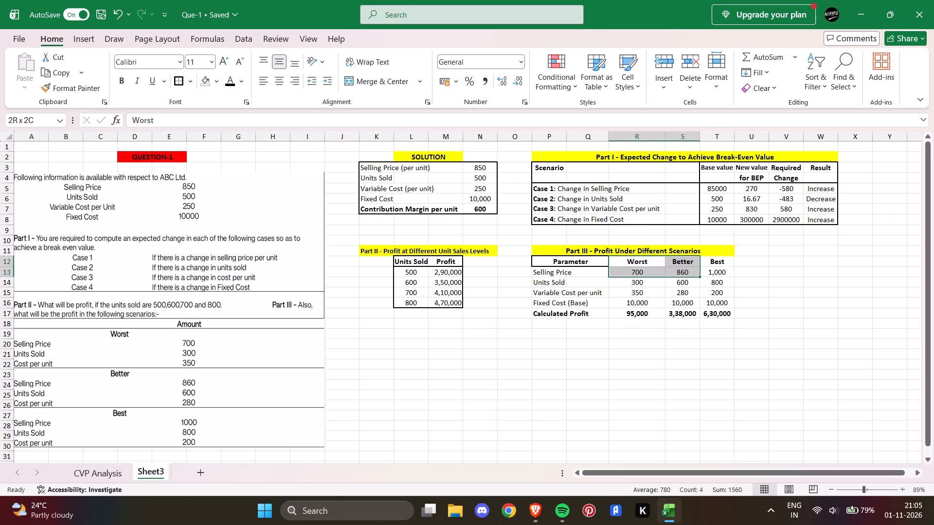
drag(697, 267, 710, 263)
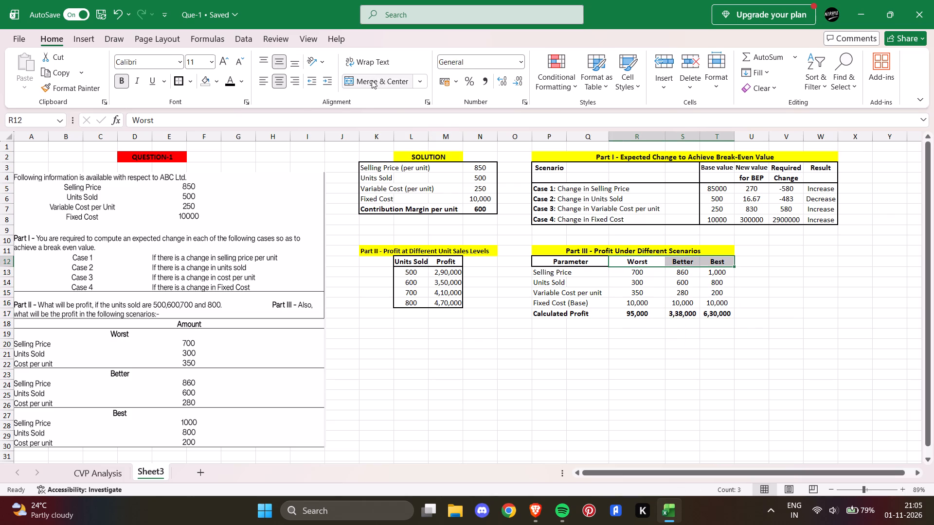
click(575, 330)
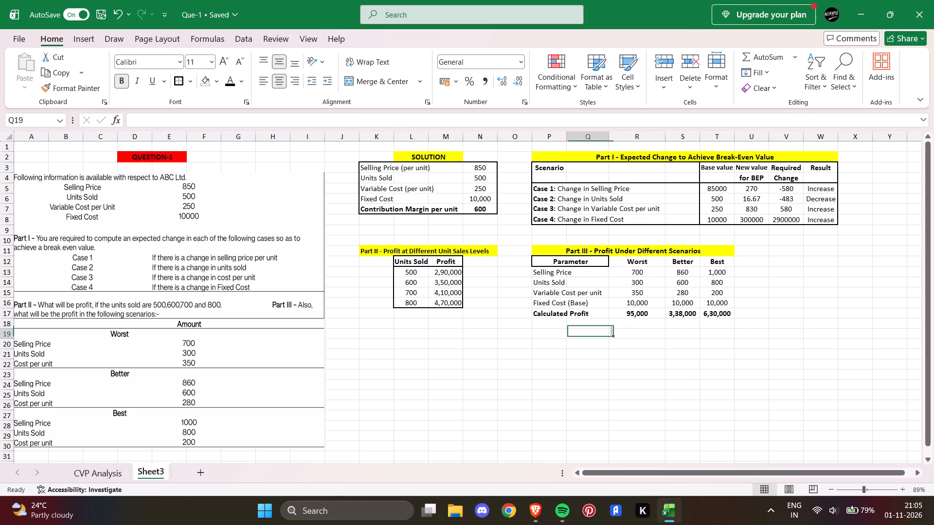
Apply a thick outside border around the whole Part III table P12:T17.
click(556, 314)
drag(552, 314, 670, 314)
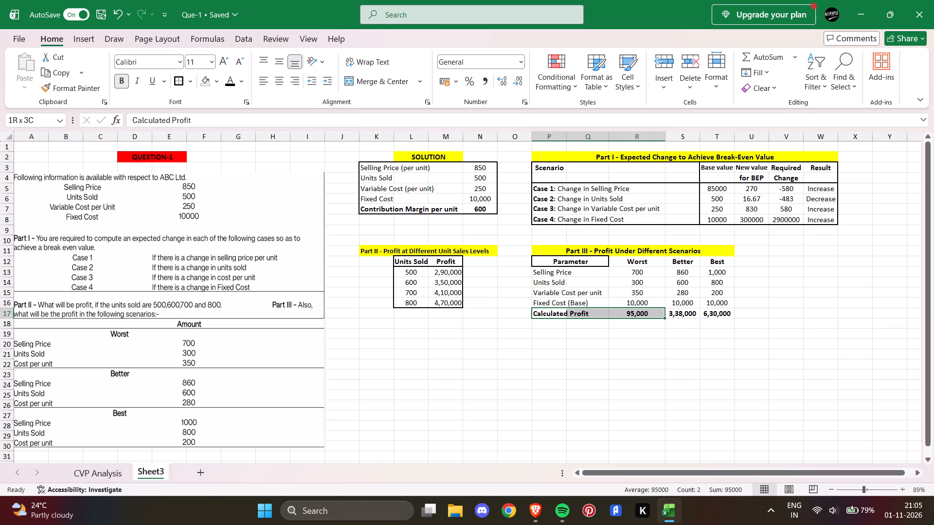
drag(670, 314, 709, 259)
click(186, 80)
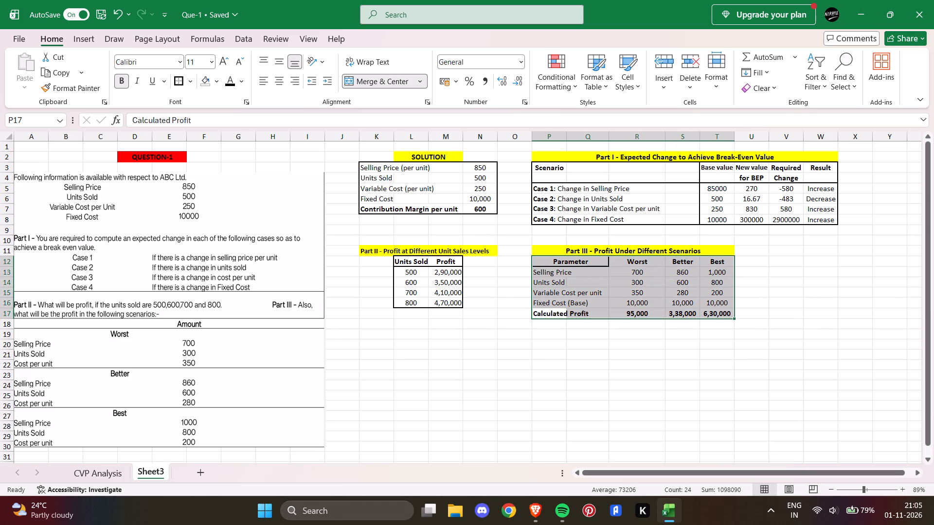
click(466, 328)
Remove all borders from the merged Parameter heading cell.
click(572, 263)
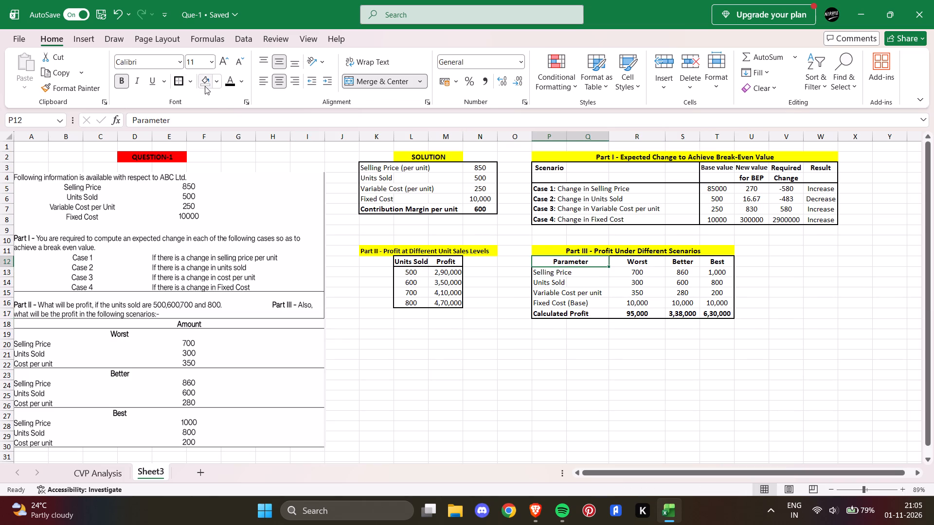
click(194, 82)
click(222, 187)
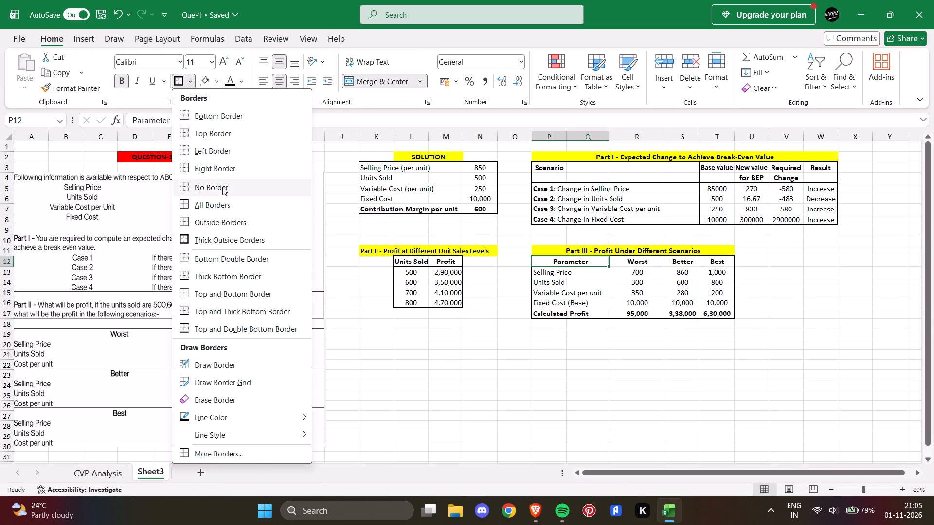
click(485, 351)
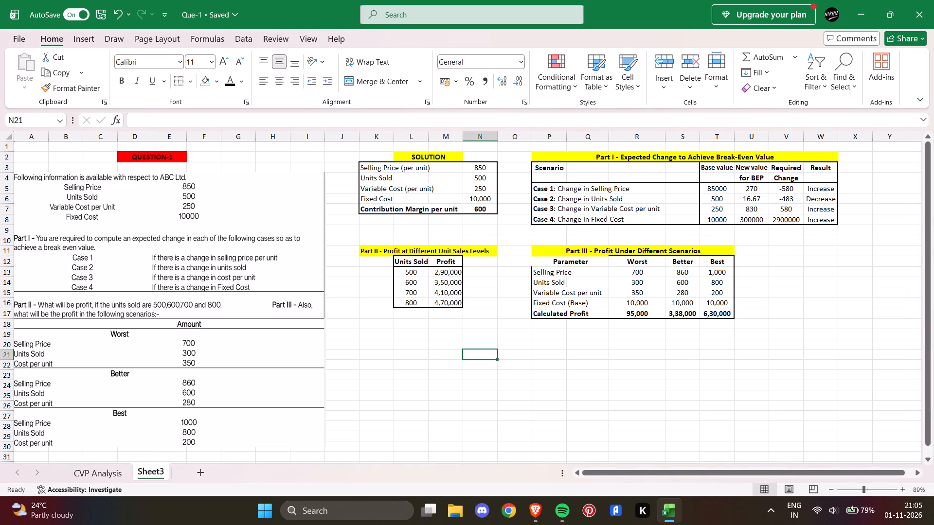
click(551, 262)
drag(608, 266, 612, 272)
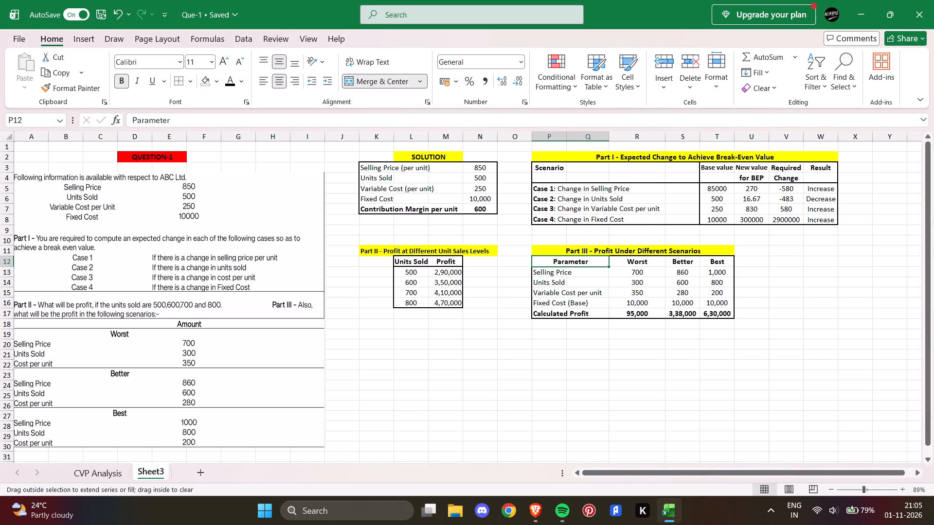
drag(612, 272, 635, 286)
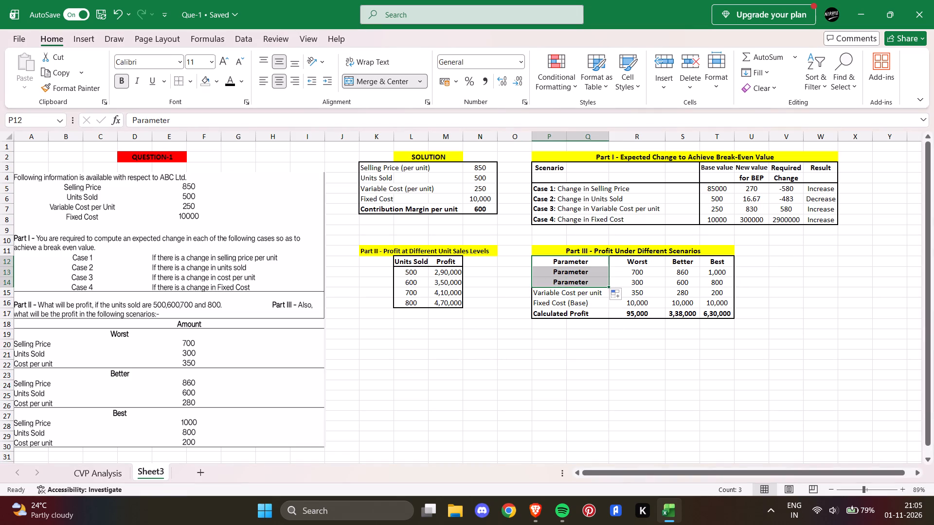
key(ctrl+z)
Reapply a thick outside border around the Part III table P12:T17.
drag(575, 263, 715, 313)
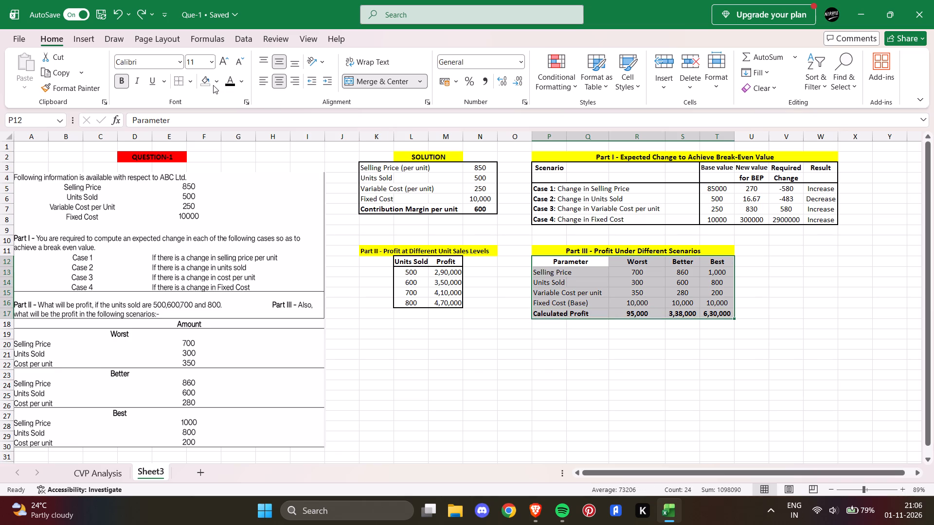
click(191, 82)
click(221, 237)
click(513, 350)
Apply a thick outside border around the Part III header row P12:T12.
drag(542, 259, 613, 262)
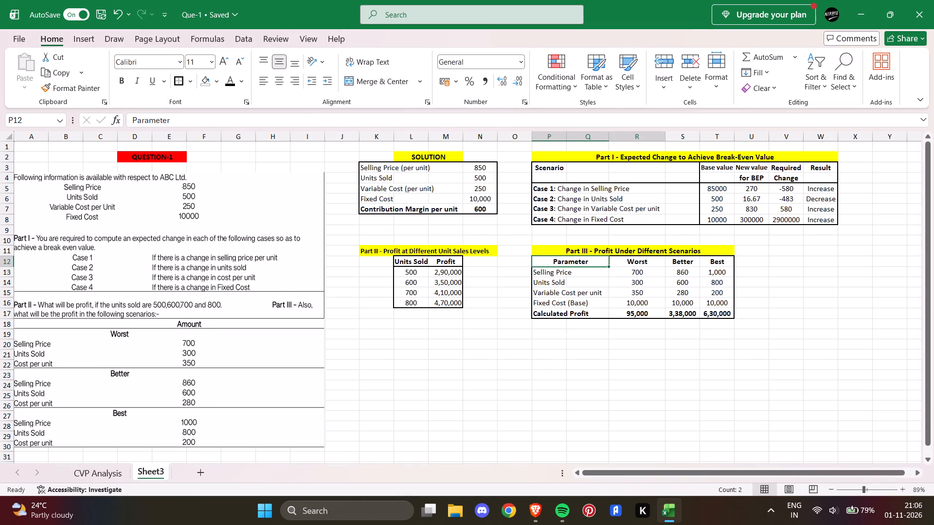
drag(613, 262, 714, 263)
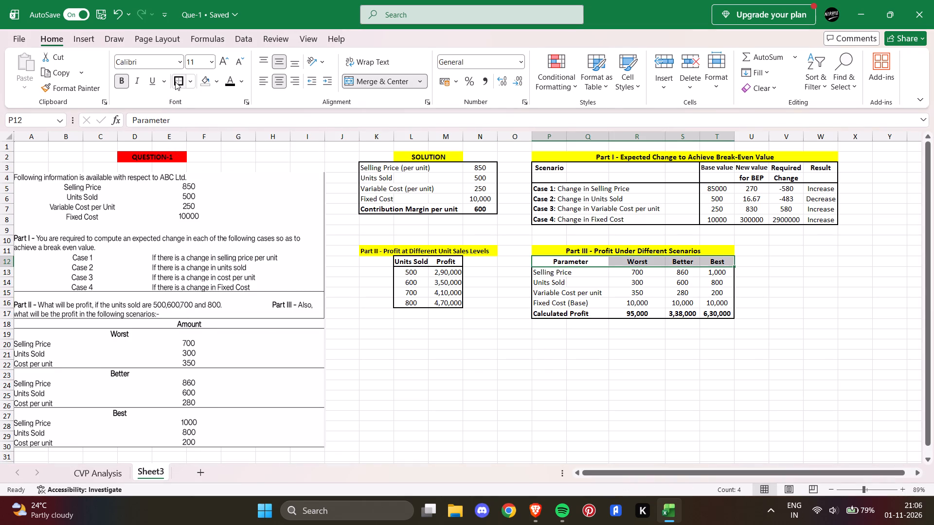
click(175, 82)
Apply a thick outside border around the Calculated Profit row P17:T17 of the Part III table.
drag(533, 311, 694, 317)
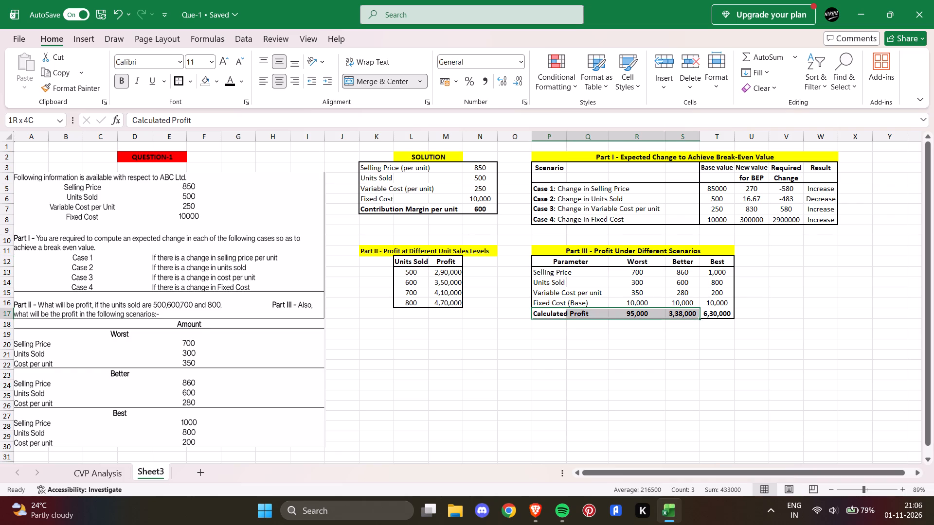
drag(694, 317, 714, 315)
click(179, 79)
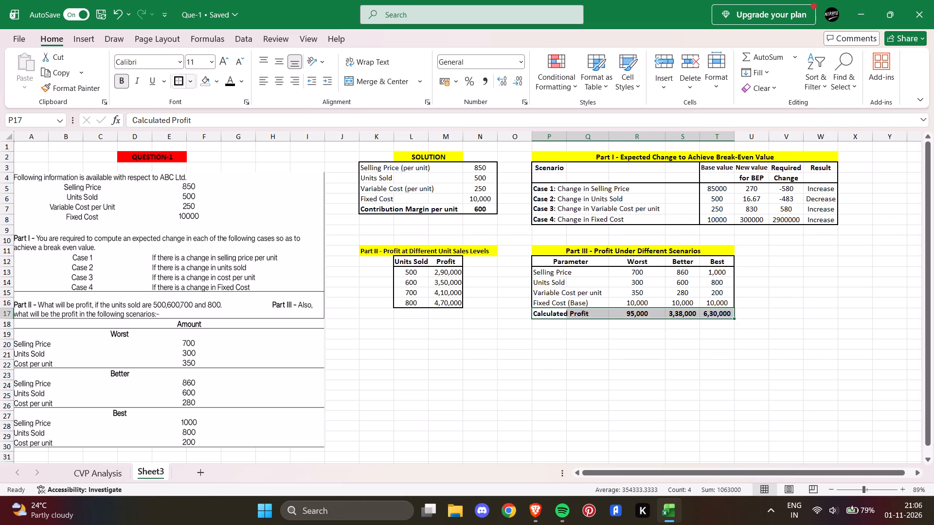
Apply a thick outside border around the Parameter column P12:Q17 of the Part III table.
drag(584, 261, 600, 313)
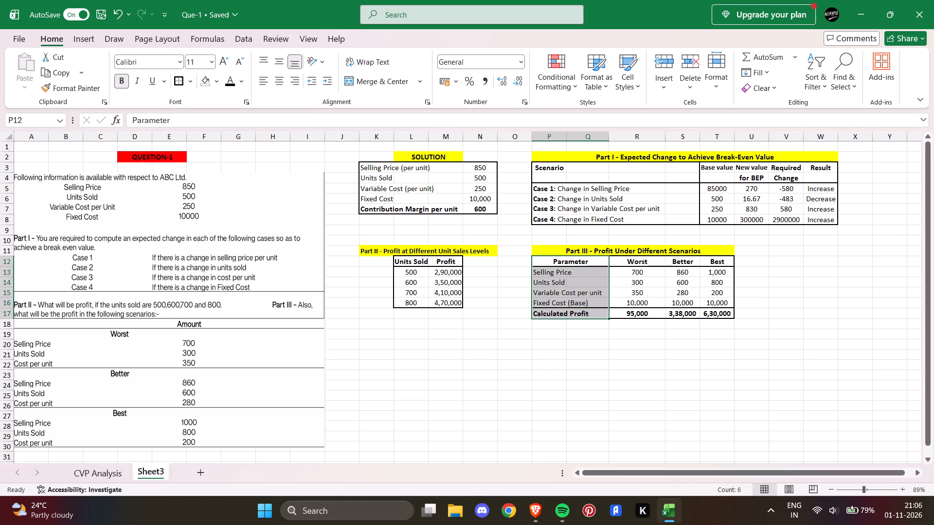
click(175, 83)
click(462, 377)
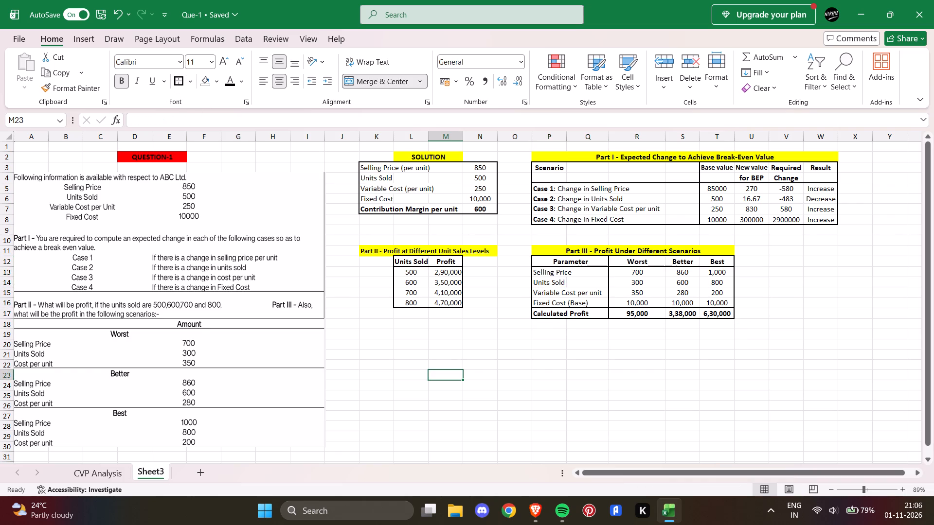
Capture a screenshot of the full Sheet3 grid area, from the column headers down through the status bar.
scroll(477, 356, up, 1)
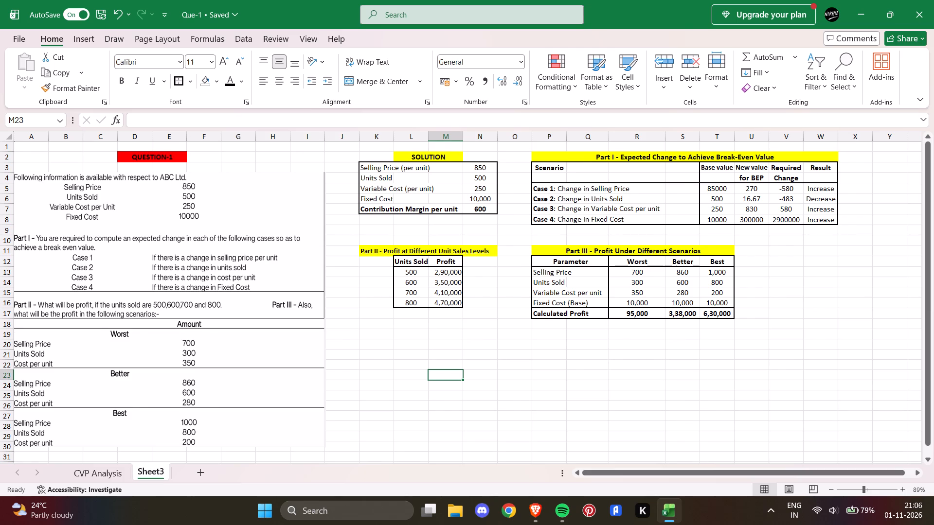
scroll(473, 346, right, 1)
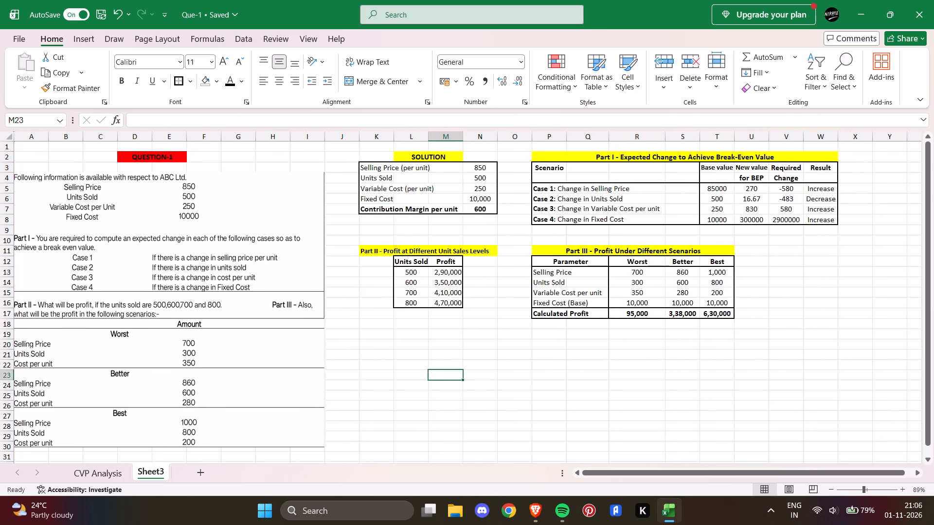
key(Print)
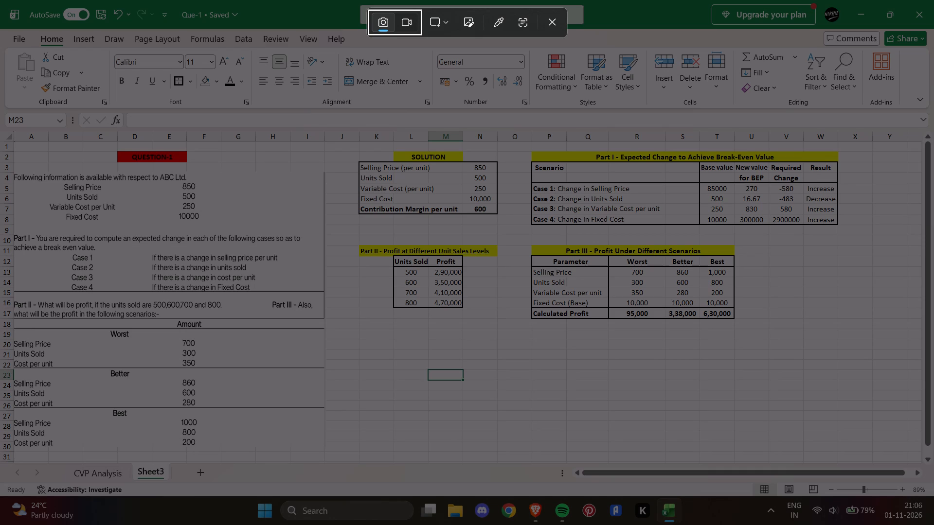
drag(4, 131, 40, 152)
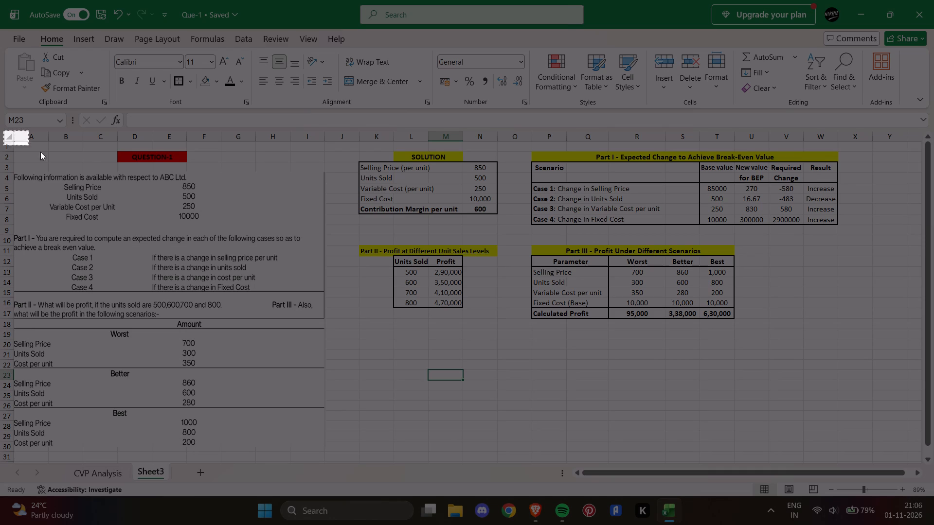
drag(40, 152, 912, 451)
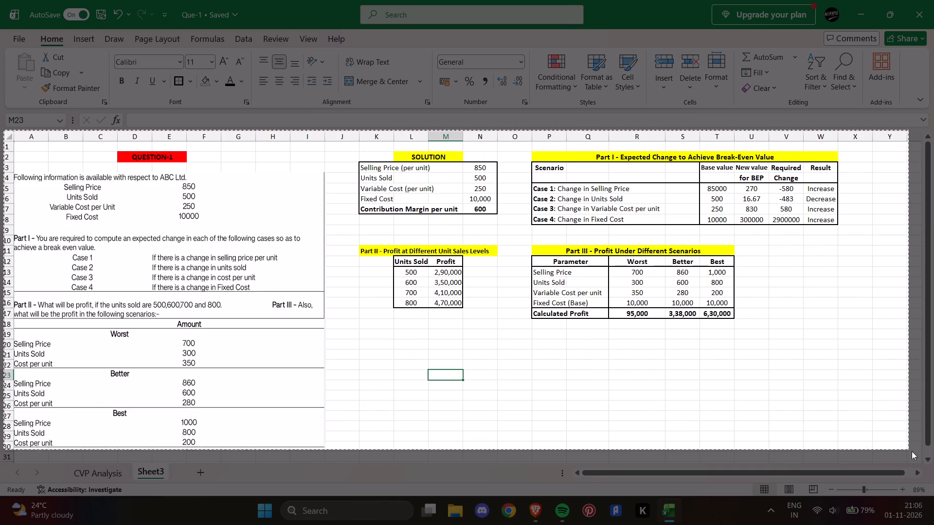
drag(912, 451, 924, 496)
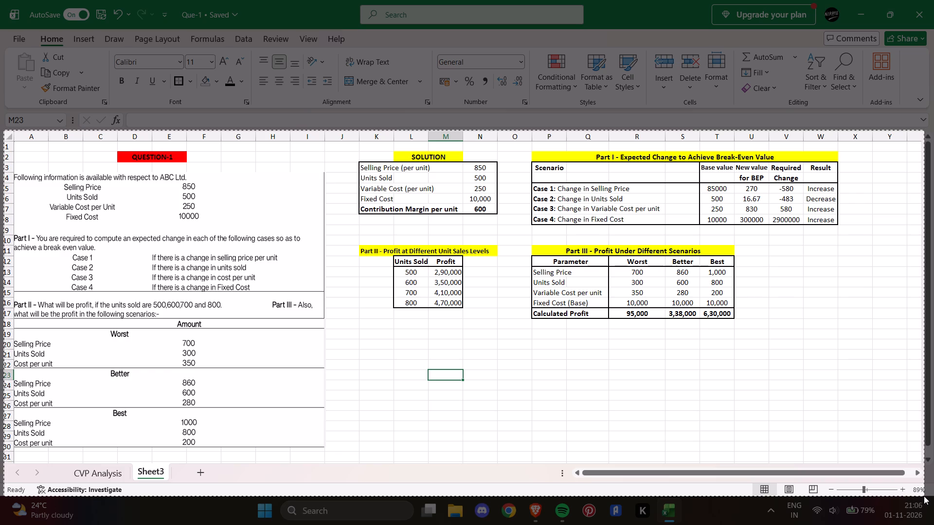
drag(924, 496, 925, 496)
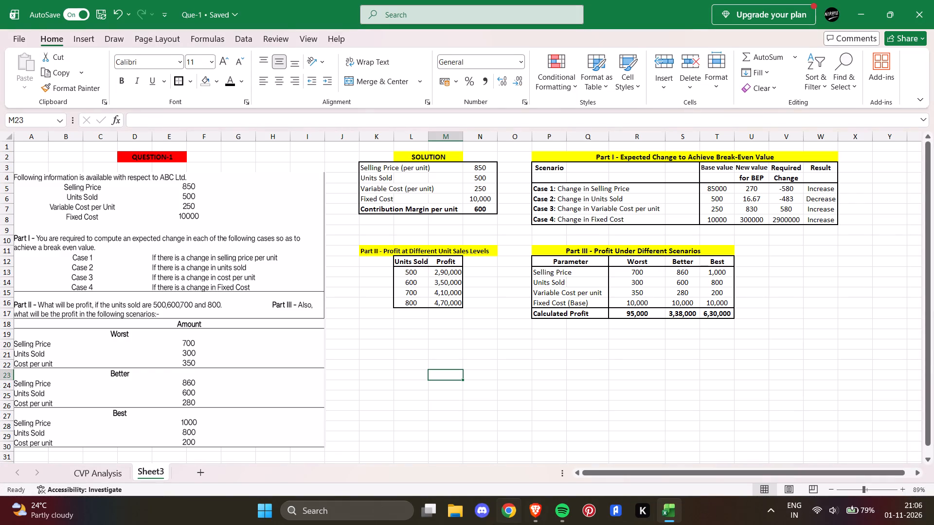
In File Explorer, move the new sheet screenshot from the Gallery into the FILE folder on drive D:.
click(462, 518)
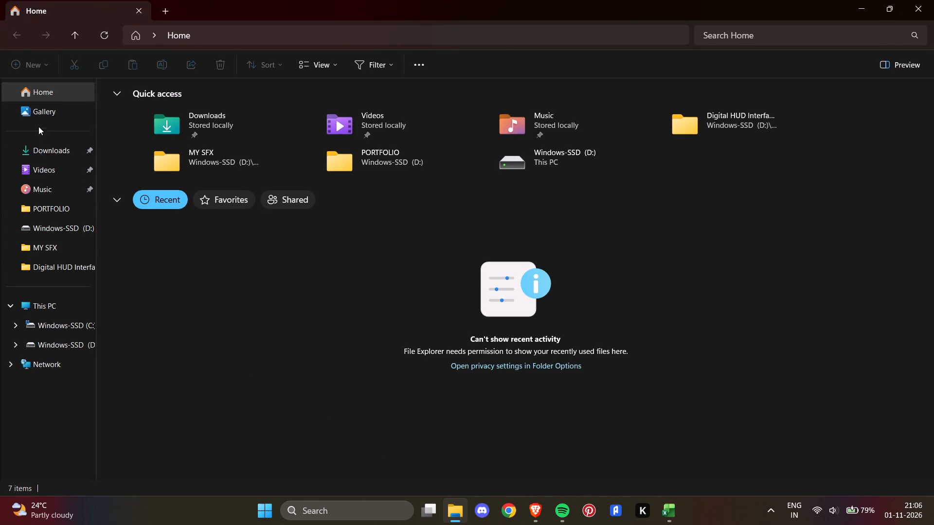
click(50, 111)
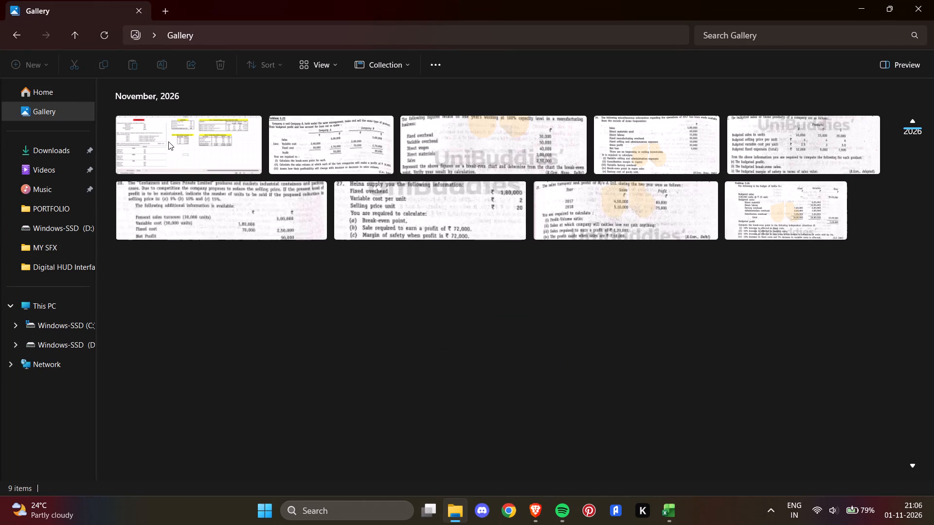
right_click(168, 141)
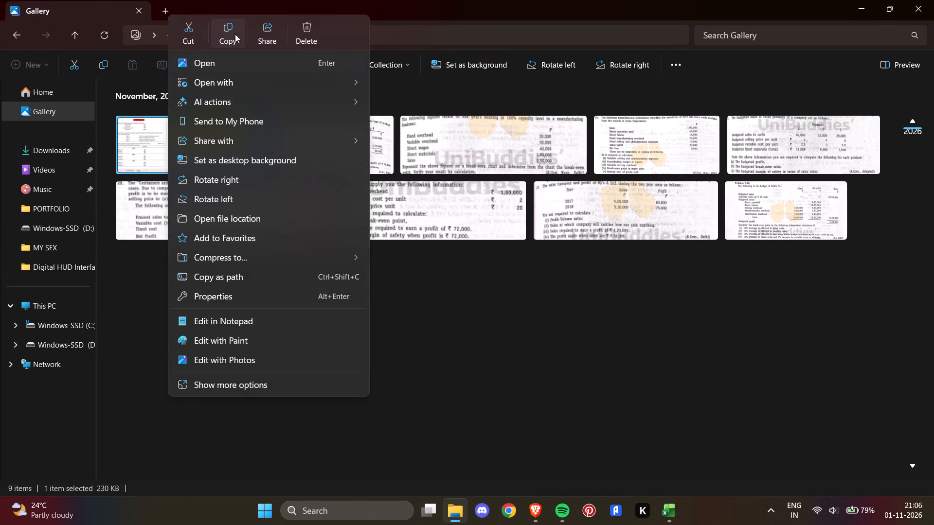
click(192, 34)
click(39, 354)
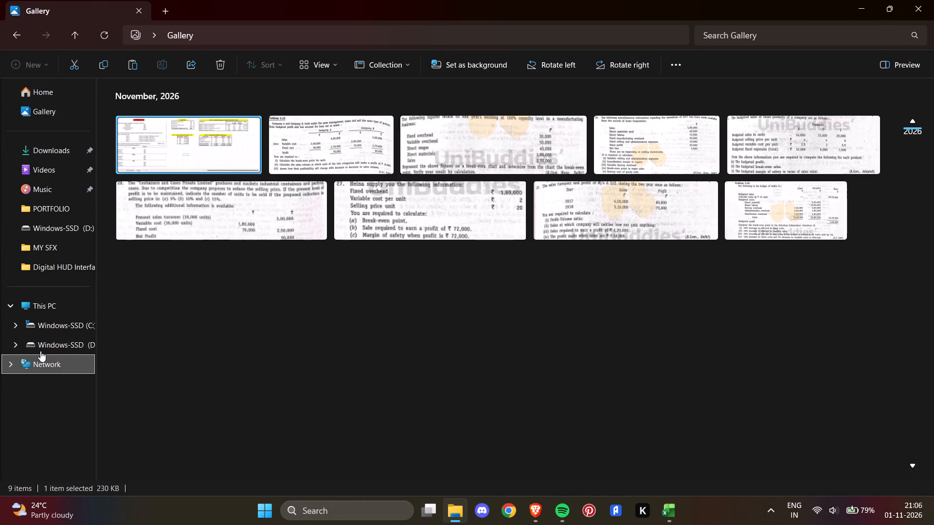
click(44, 345)
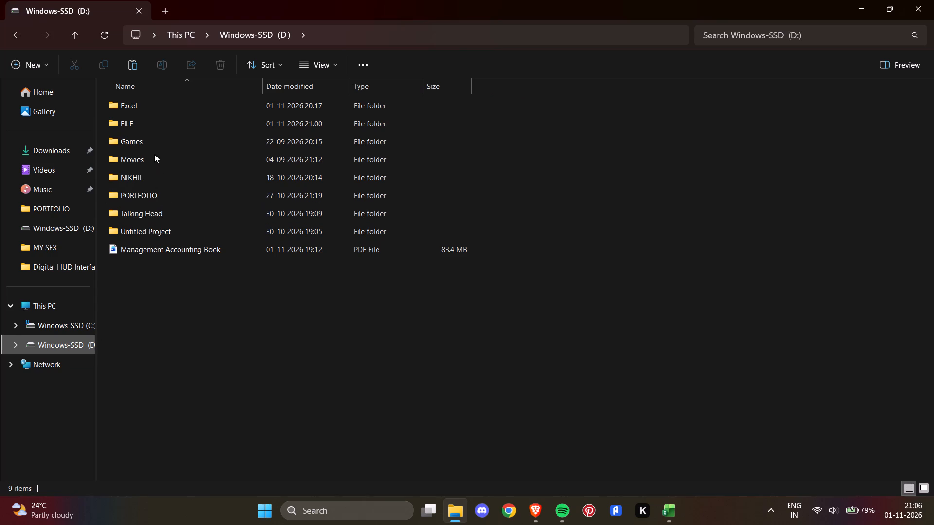
double_click(150, 122)
right_click(161, 142)
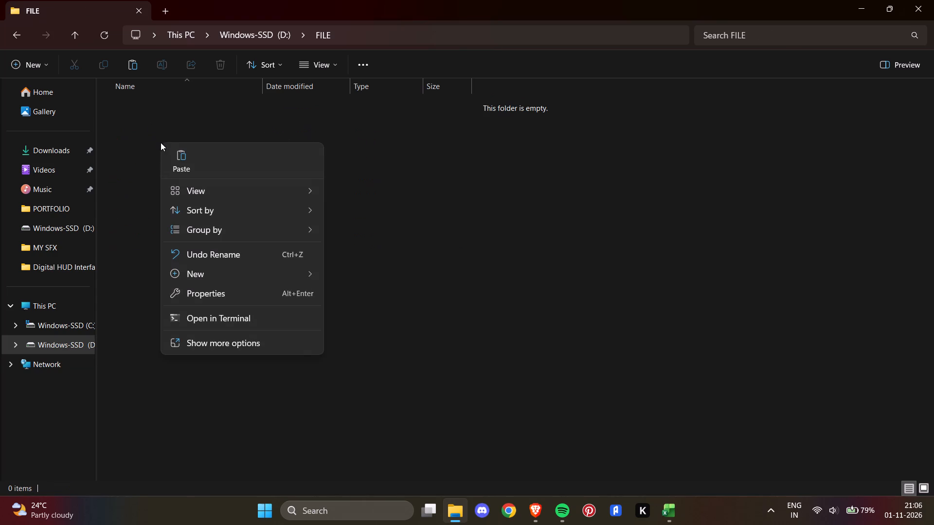
click(182, 161)
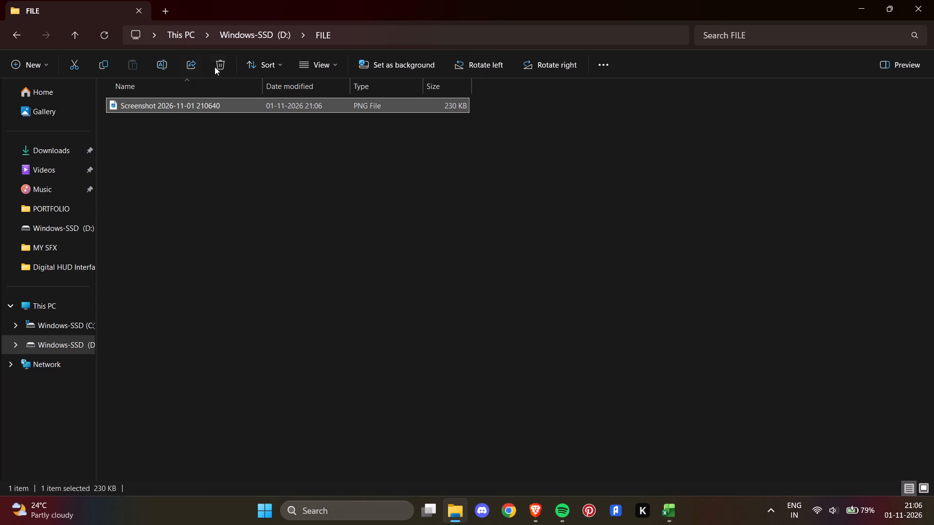
Display the FILE folder's contents as medium icons.
click(317, 66)
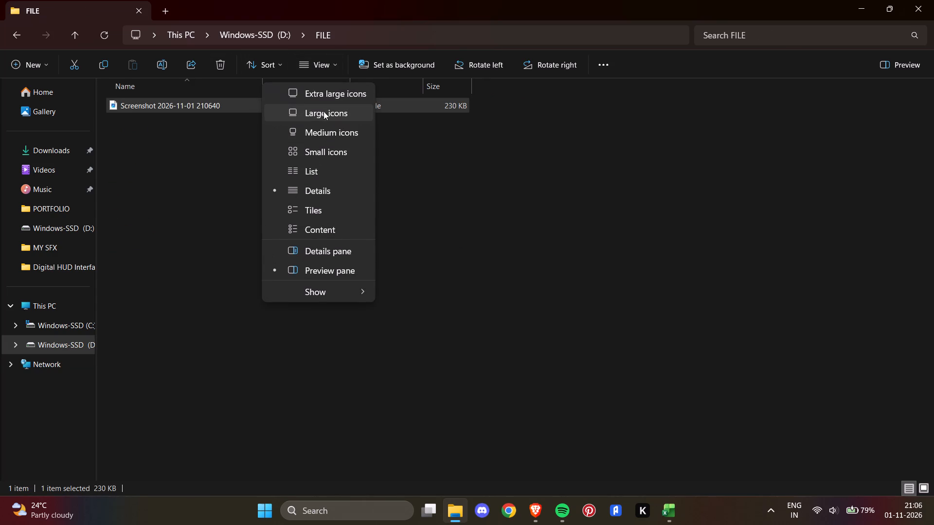
click(330, 130)
Rename the screenshot in the FILE folder as QUE-1.
right_click(128, 110)
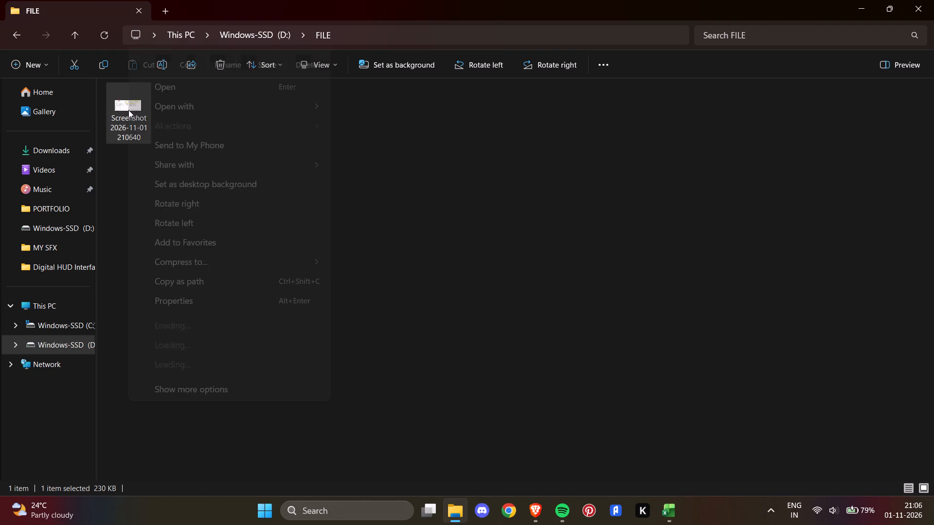
key(F2)
key(BackSpace)
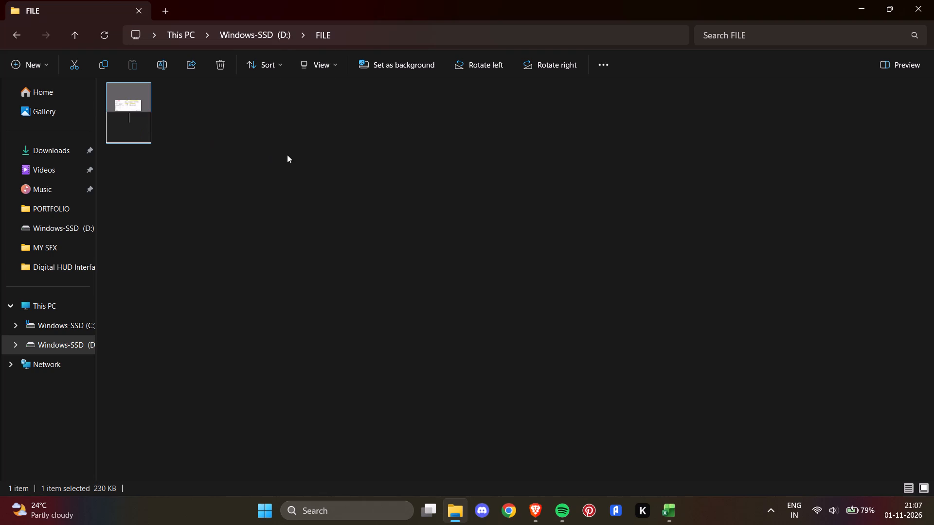
text(QUW)
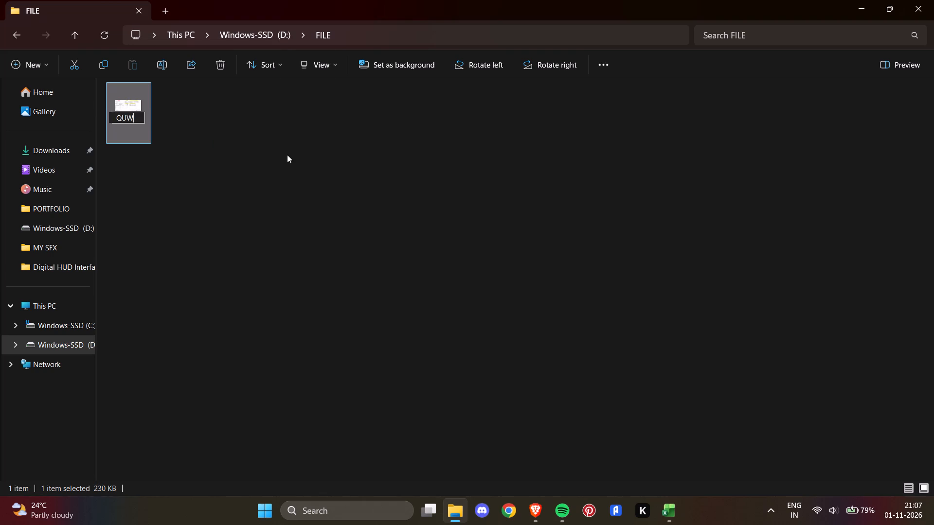
key(BackSpace)
text(E-2)
key(BackSpace)
key(1)
key(Return)
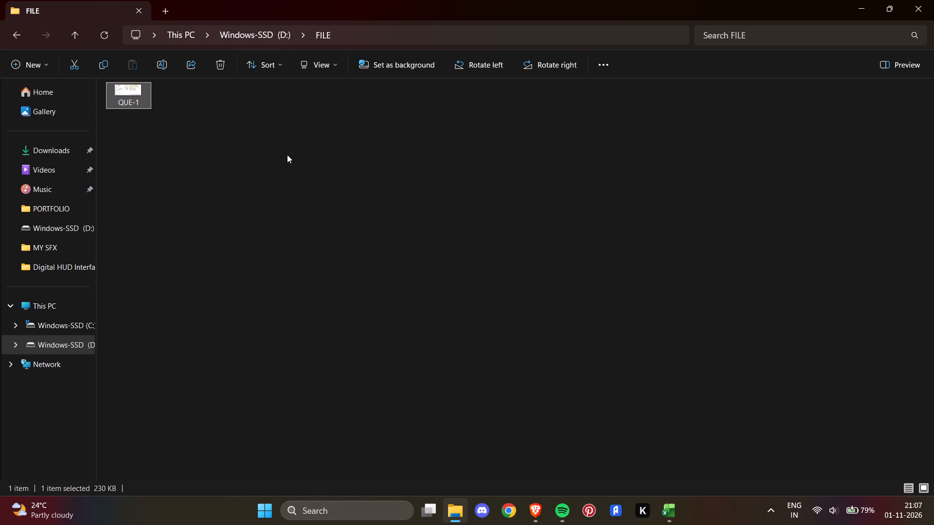
click(214, 99)
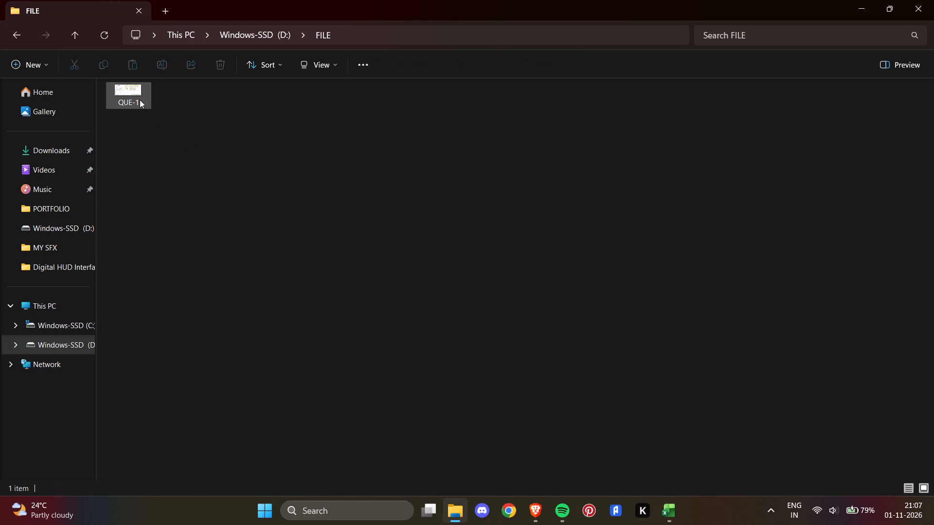
Open QUE-1.png for editing in Photos and crop its right and bottom edges to about 1787 x 674 pixels.
double_click(140, 100)
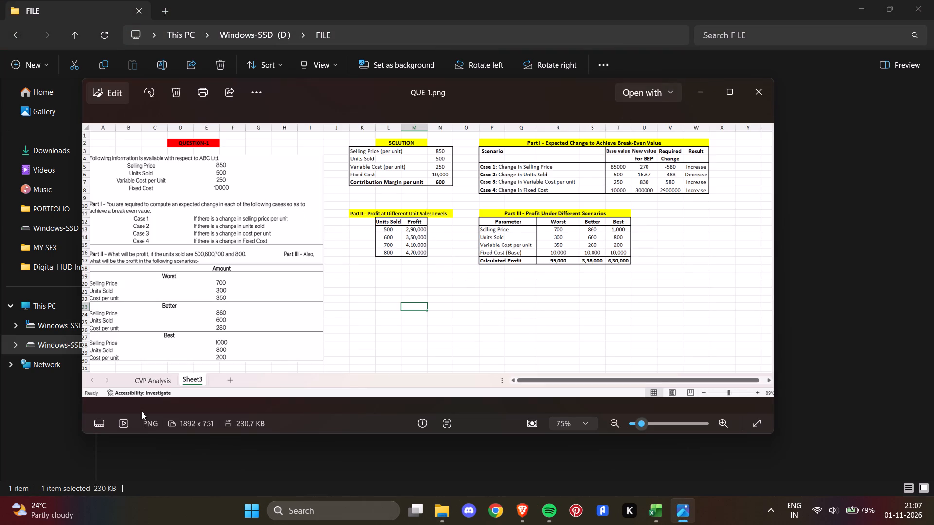
click(108, 89)
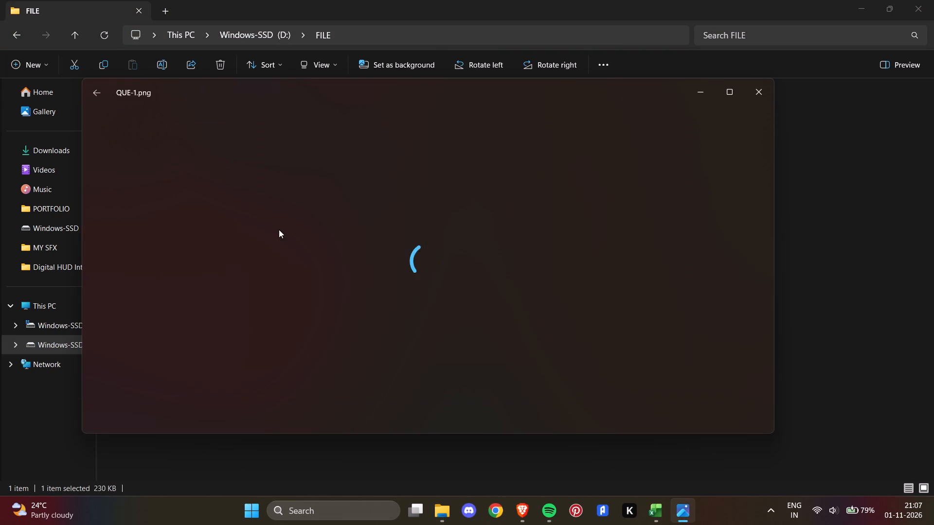
drag(622, 259, 591, 264)
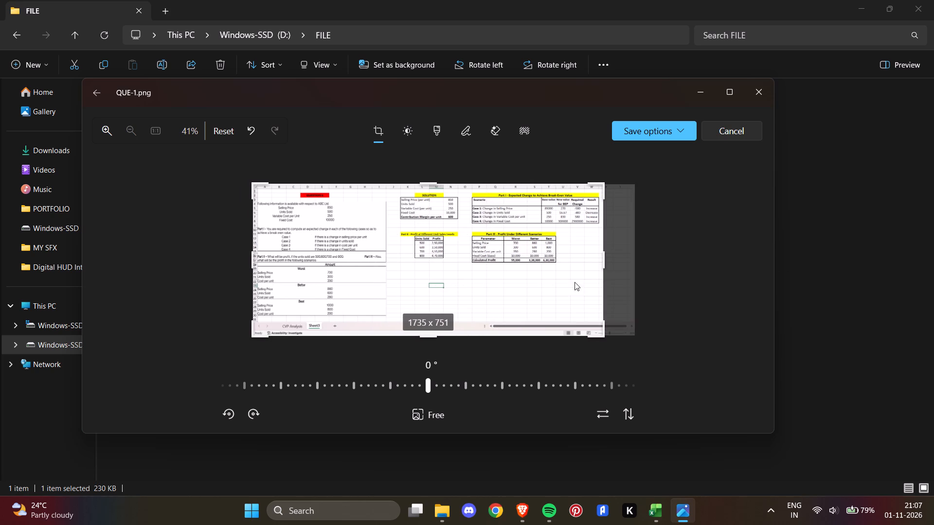
ctrl+scroll(555, 275, up, 9)
ctrl+scroll(555, 275, down, 4)
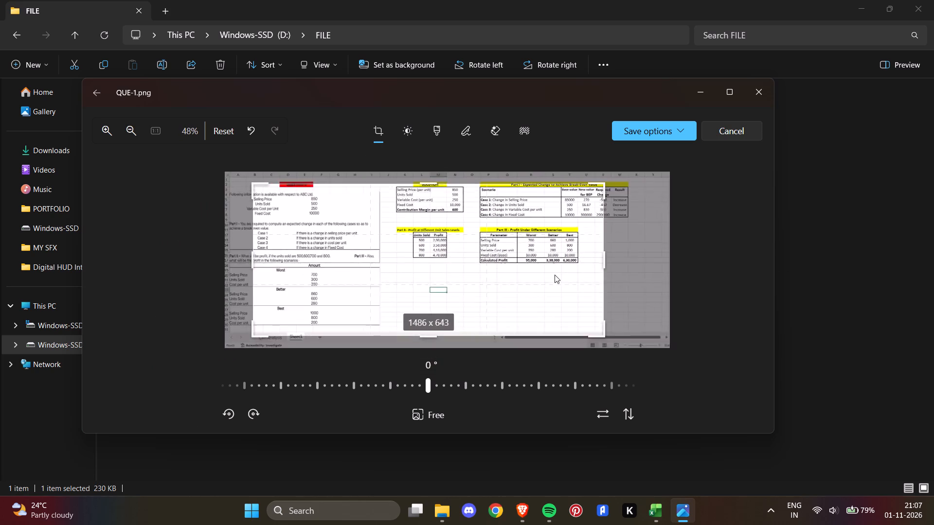
ctrl+scroll(555, 275, down, 7)
ctrl+scroll(605, 264, down, 6)
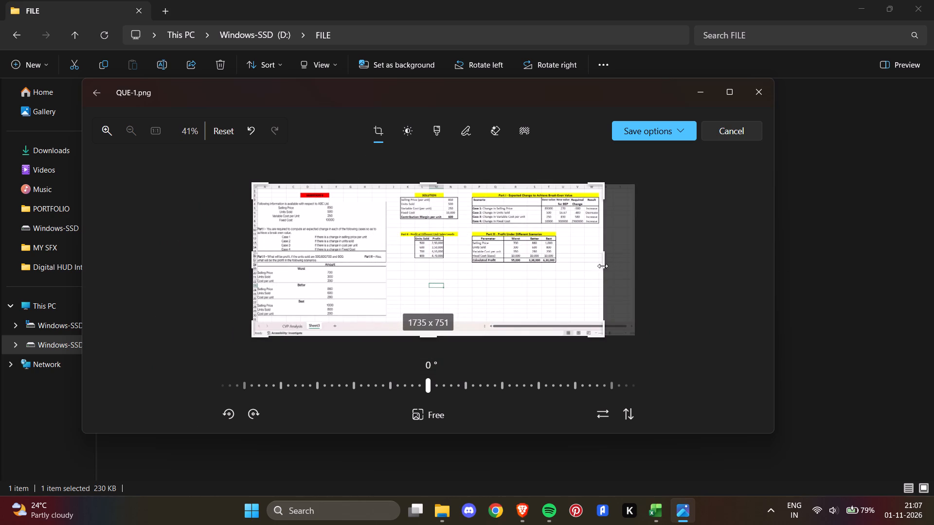
drag(602, 265, 609, 273)
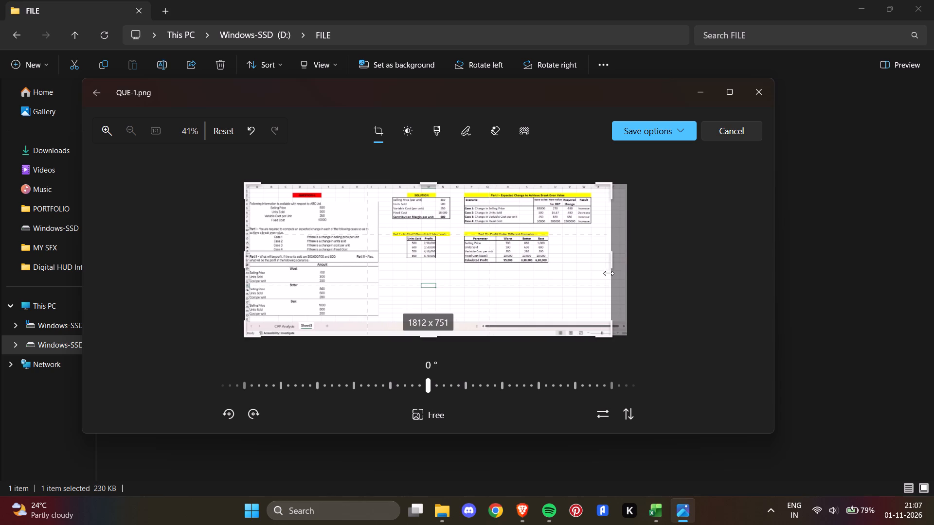
drag(609, 273, 607, 279)
drag(428, 335, 431, 326)
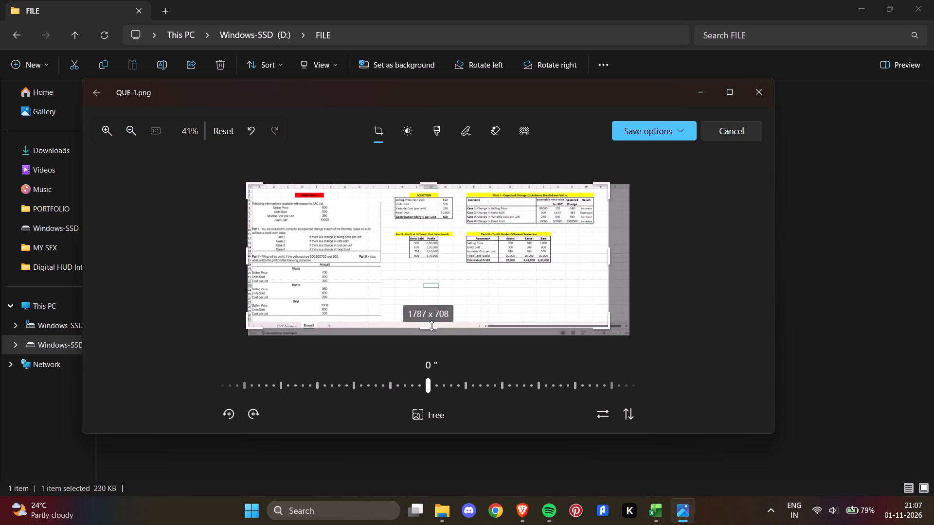
drag(431, 326, 435, 319)
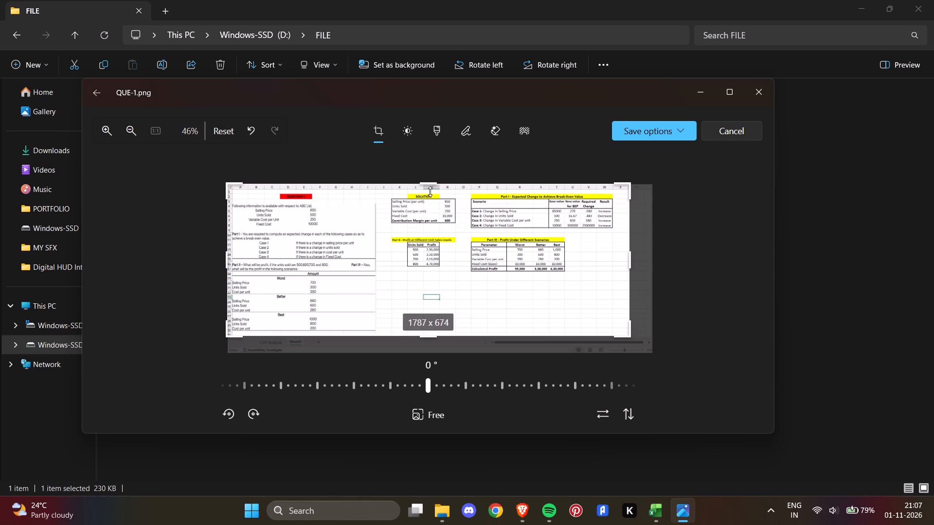
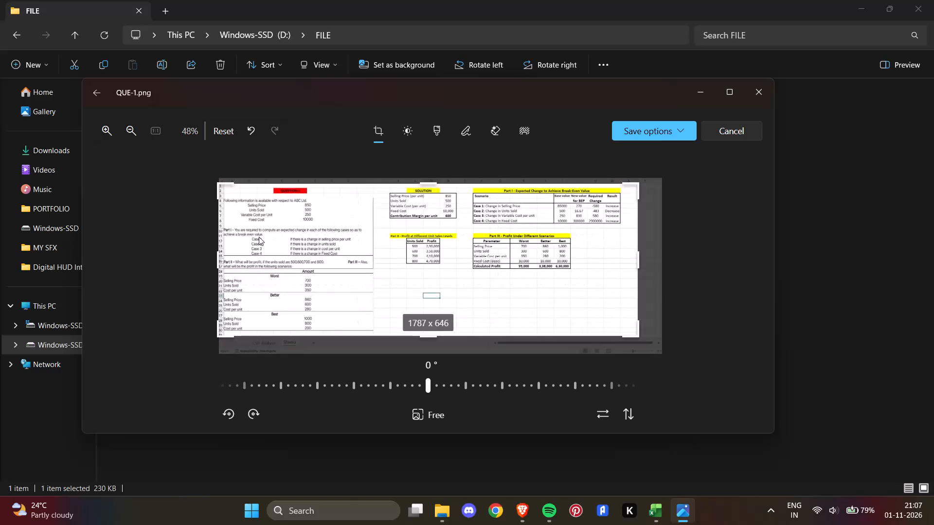
Tighten the crop of QUE-1.png around the question and solution tables, to about 1698 x 622 pixels.
drag(218, 254, 217, 260)
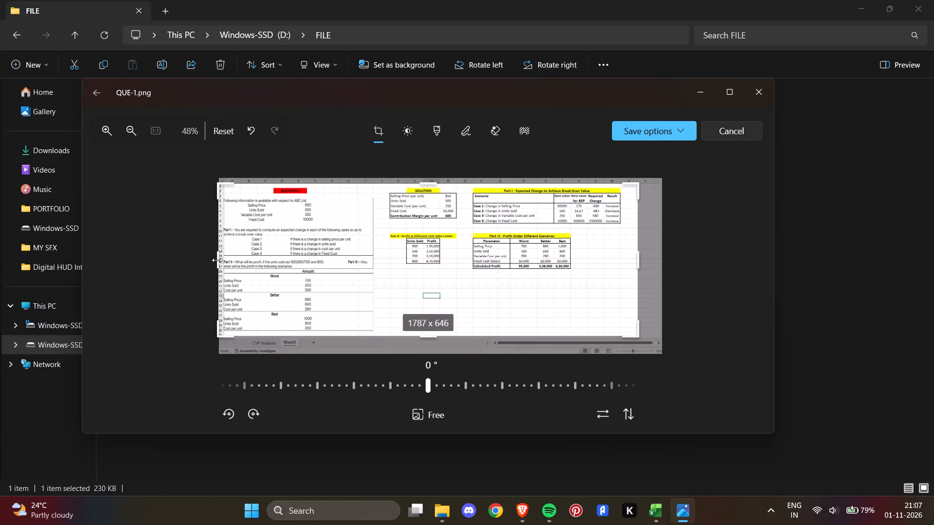
drag(217, 260, 216, 272)
drag(216, 272, 224, 277)
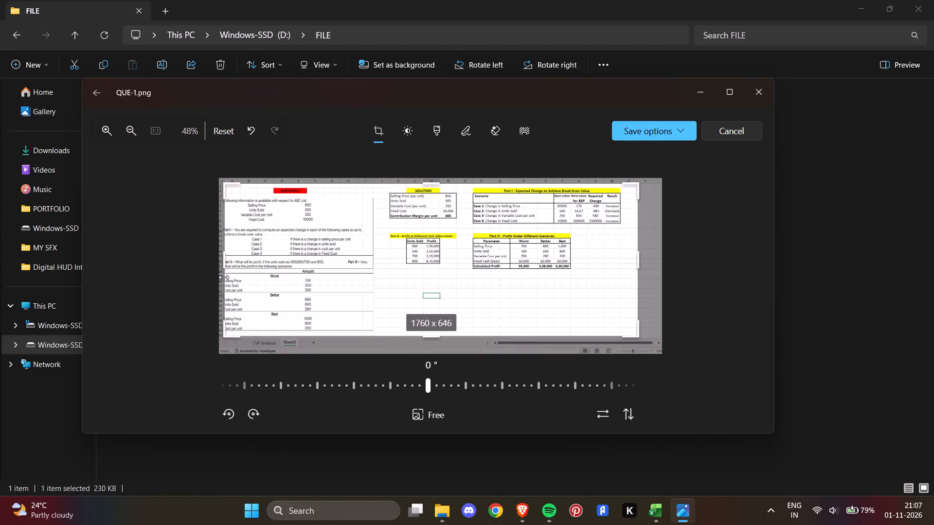
drag(224, 277, 222, 283)
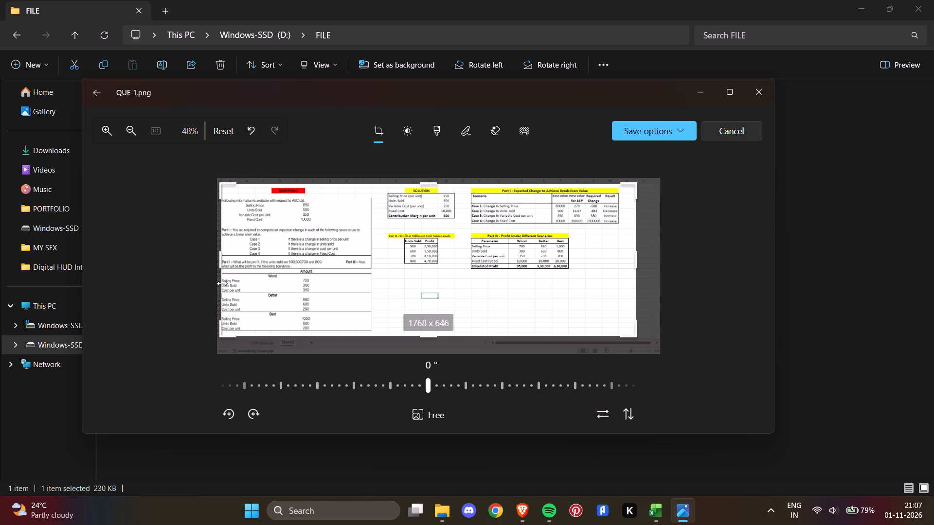
drag(431, 335, 449, 334)
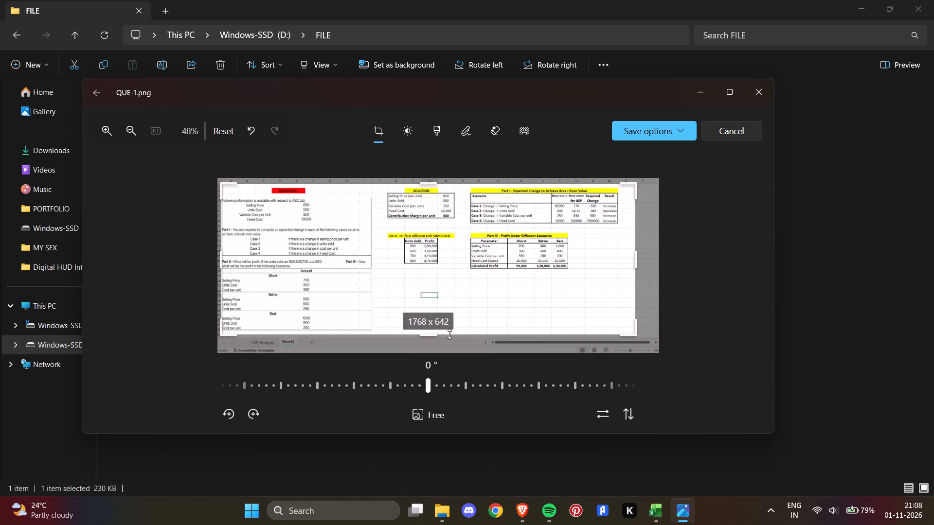
drag(449, 334, 455, 333)
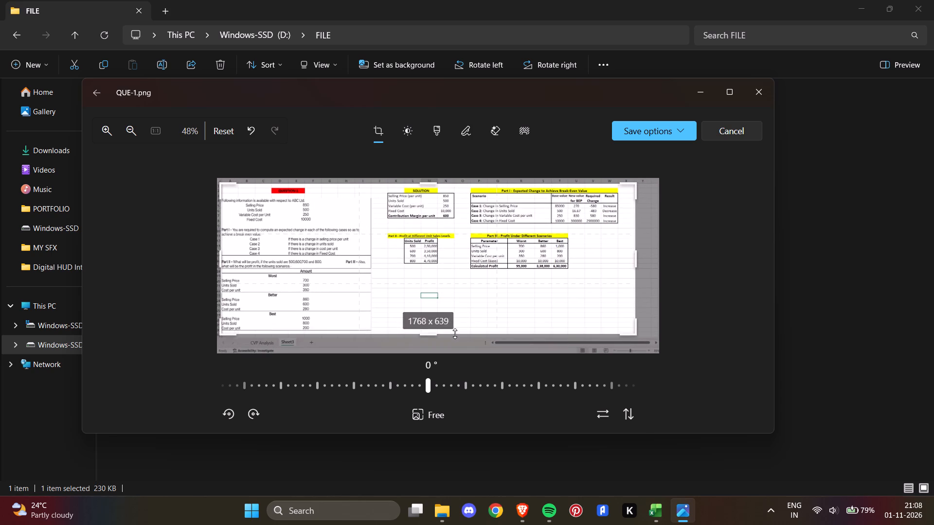
drag(455, 333, 458, 330)
drag(645, 265, 630, 268)
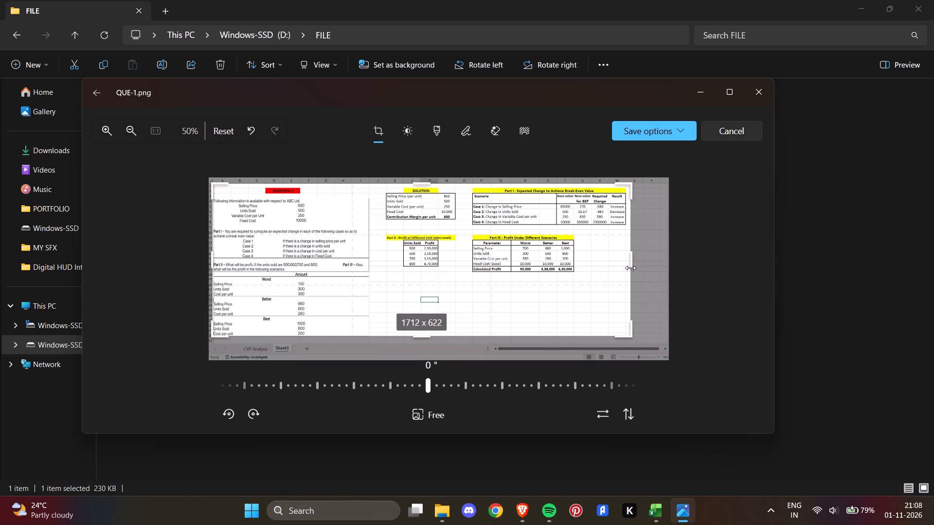
drag(630, 268, 628, 270)
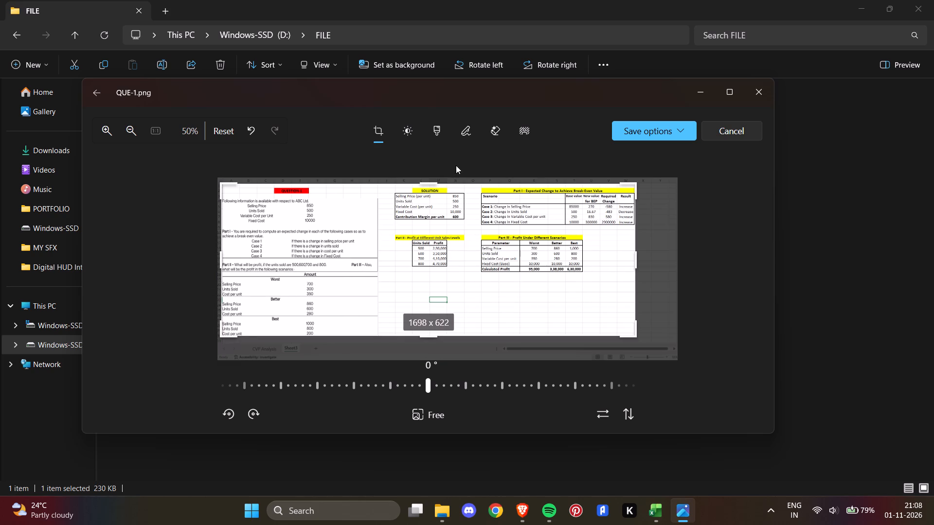
Save the cropped image over the original QUE-1.png.
click(660, 132)
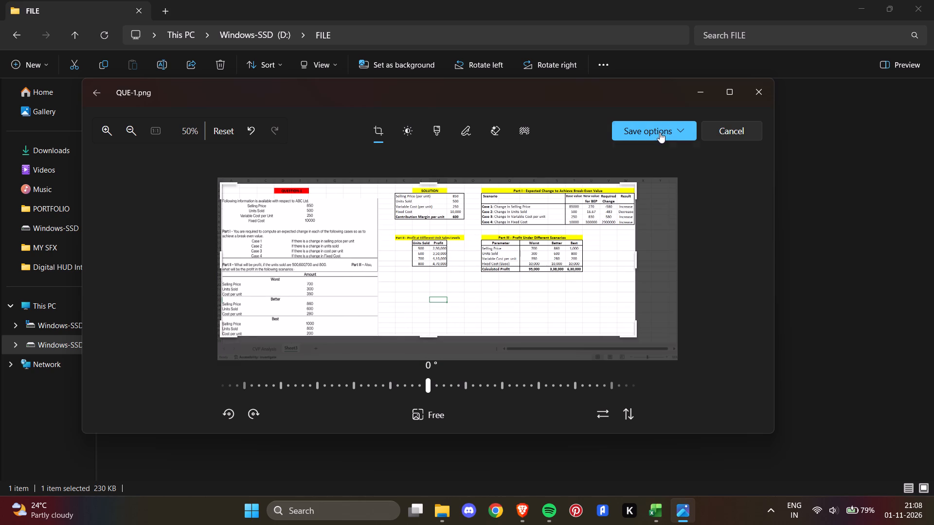
click(642, 170)
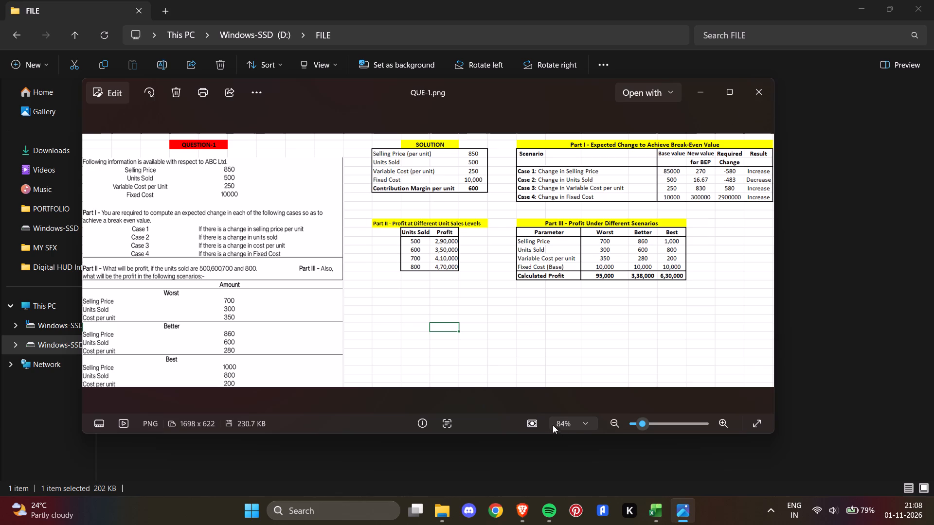
Examine the saved image at actual size and fitted to the window.
click(535, 424)
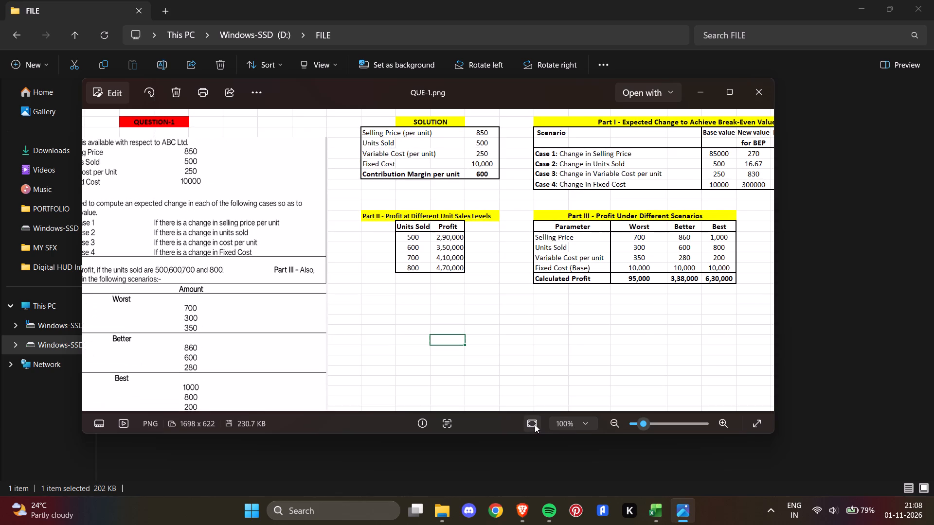
click(535, 424)
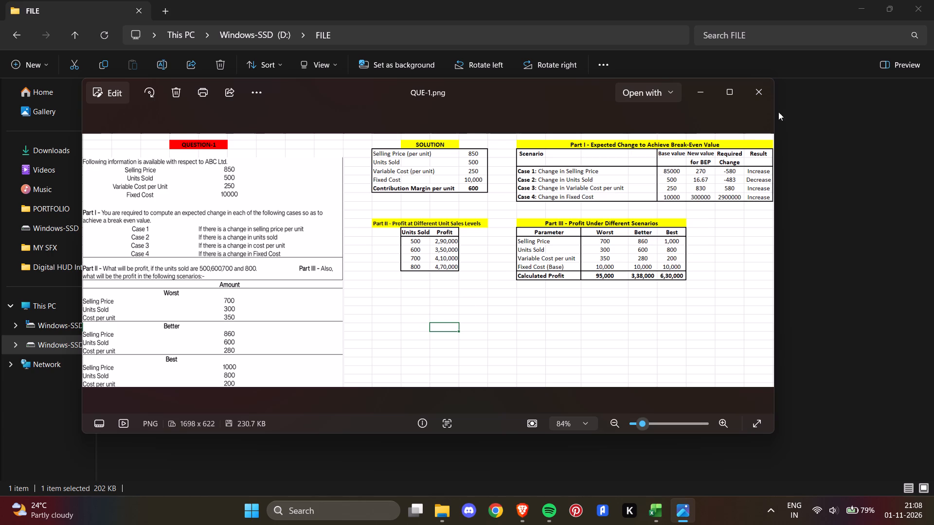
Close the image viewer, the FILE folder window, the Que-1 workbook and the browser's Gemini chat.
click(767, 93)
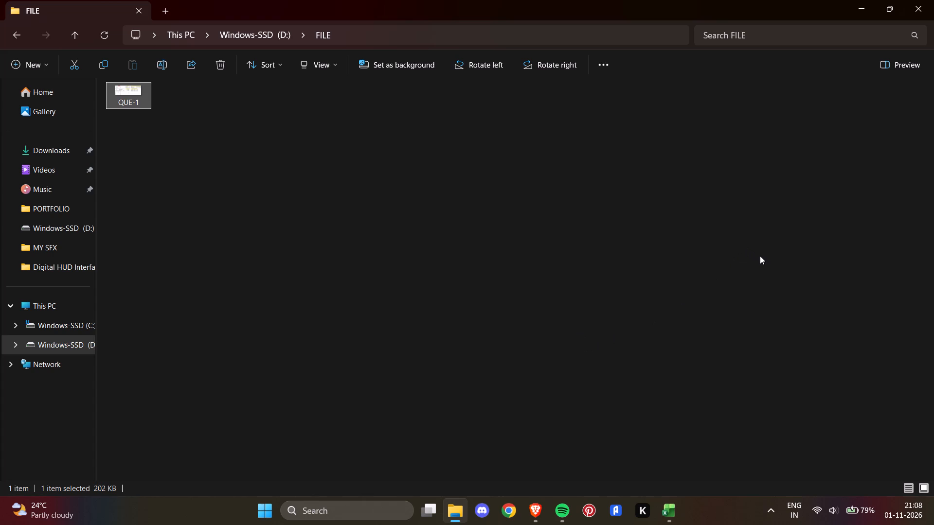
click(927, 0)
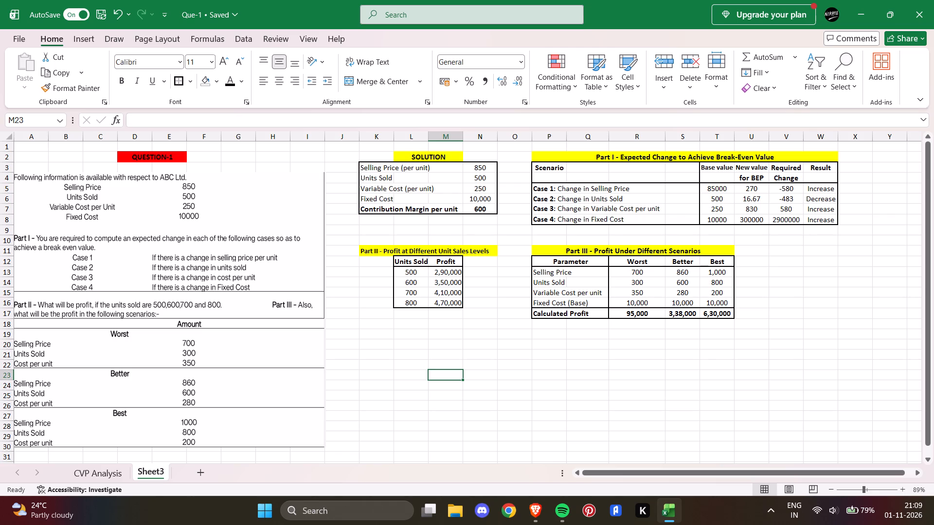
click(933, 0)
click(923, 5)
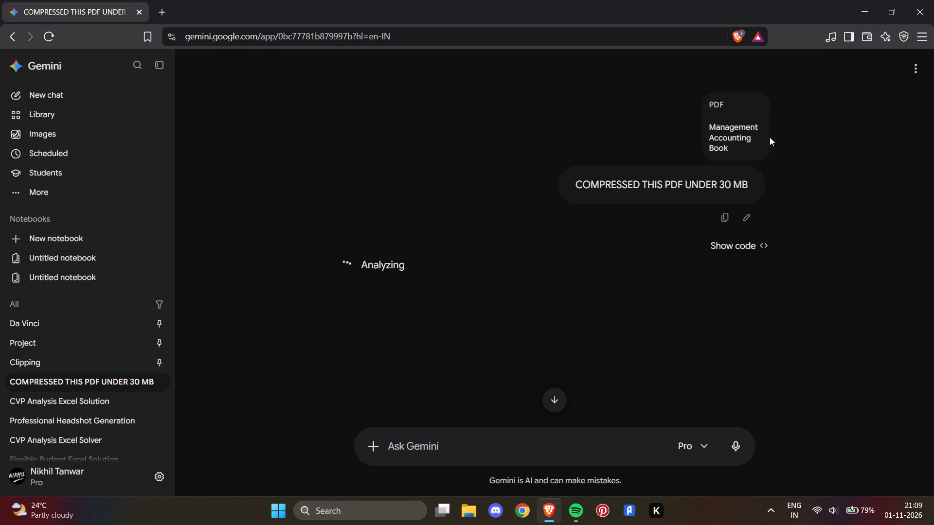
key(ctrl+w)
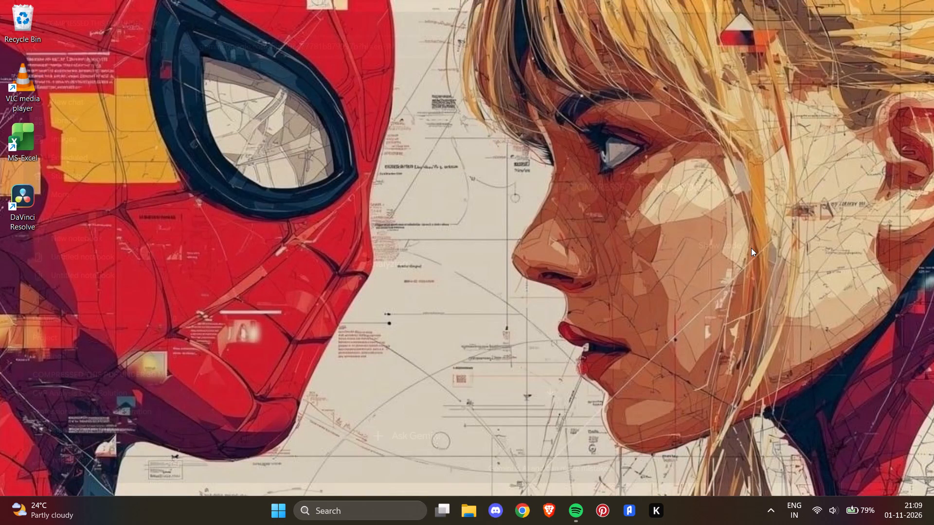
Open the Windows shut-down dialog from the desktop.
key(alt+F4)
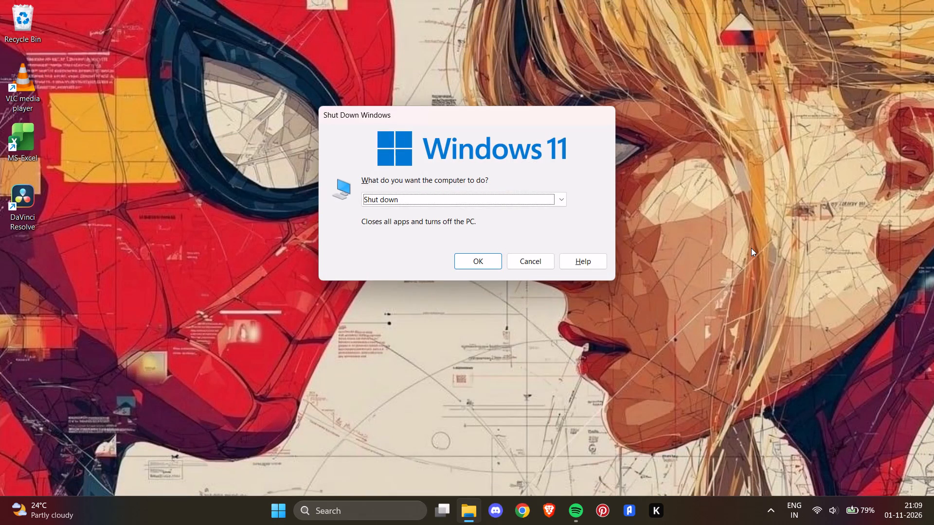